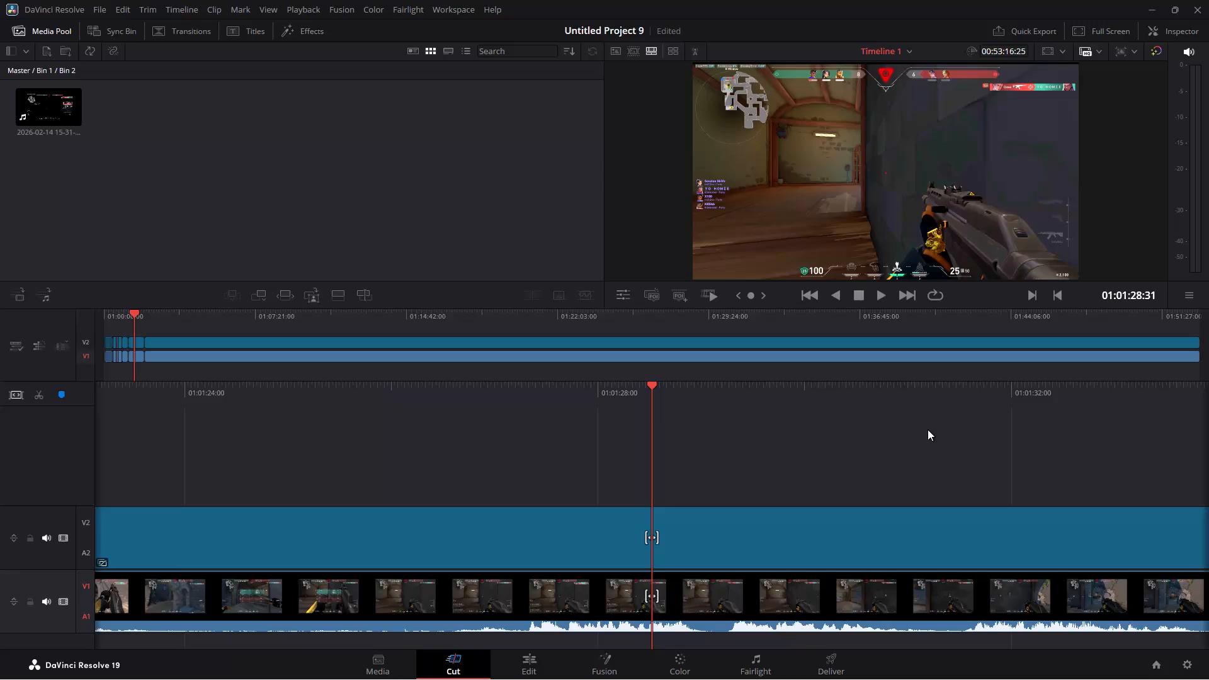
Switch to Spotify, resume the song "Dil Mein Baji Guitar", and return to DaVinci Resolve.
click(659, 676)
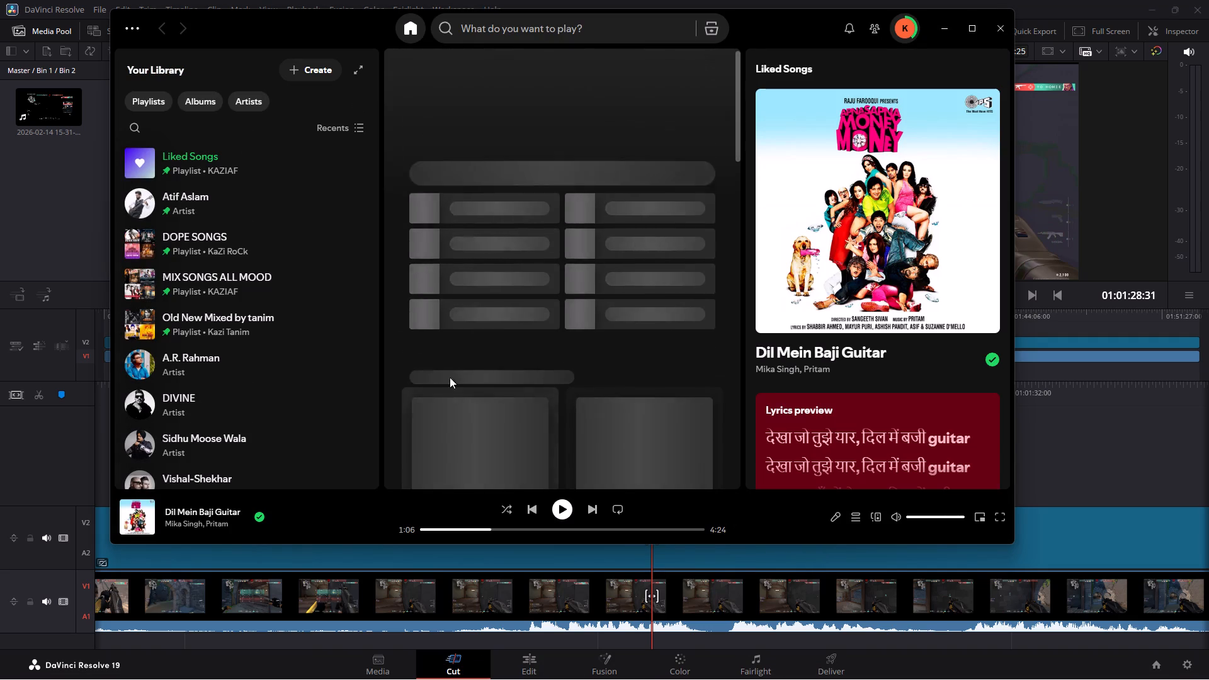
click(431, 534)
click(562, 509)
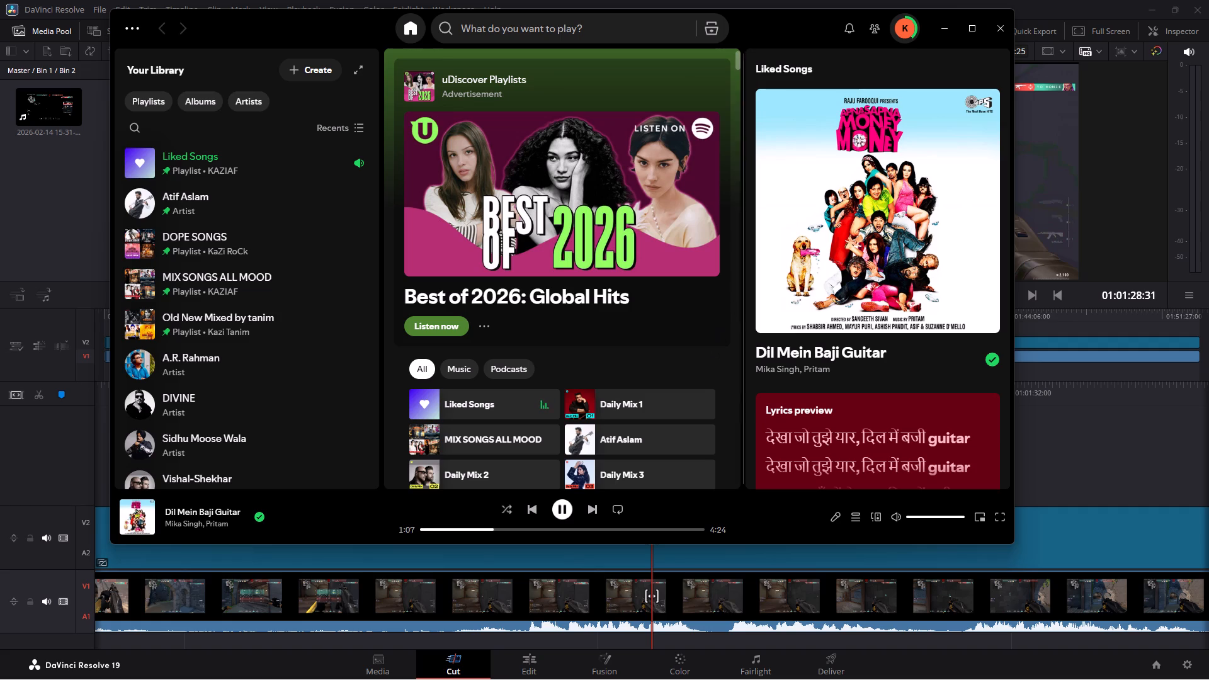
click(946, 21)
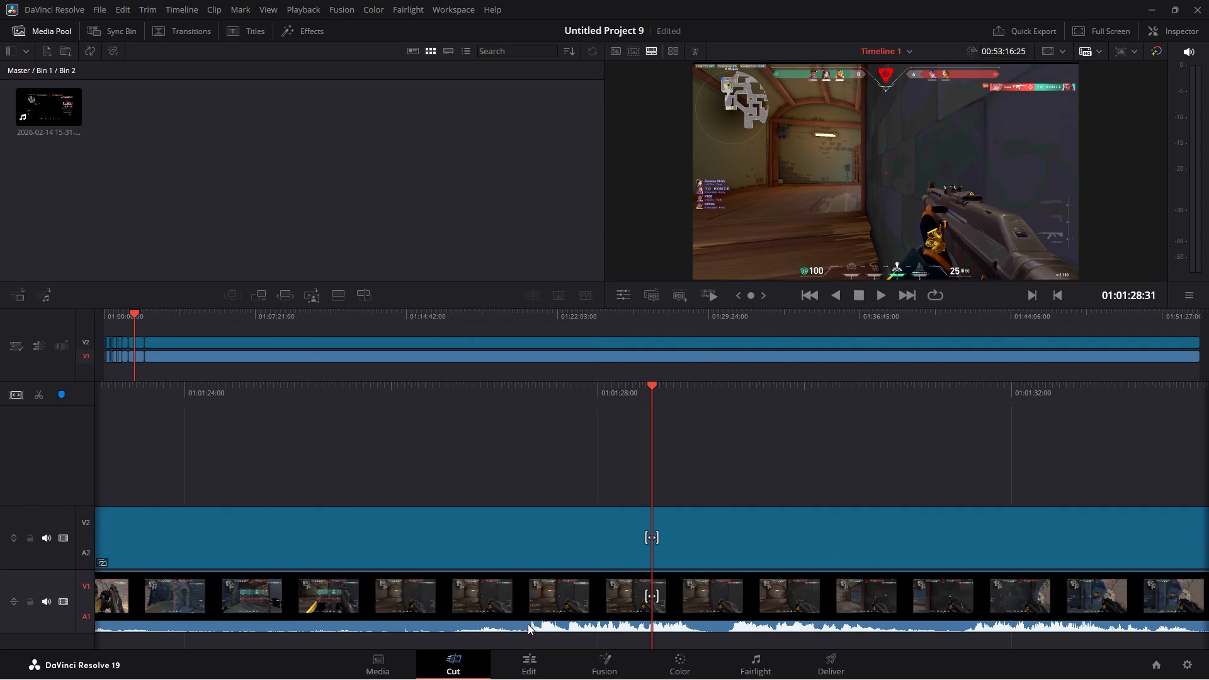
Go to the Edit page and play back Timeline 1 from its start at 01:00:00:00.
click(513, 664)
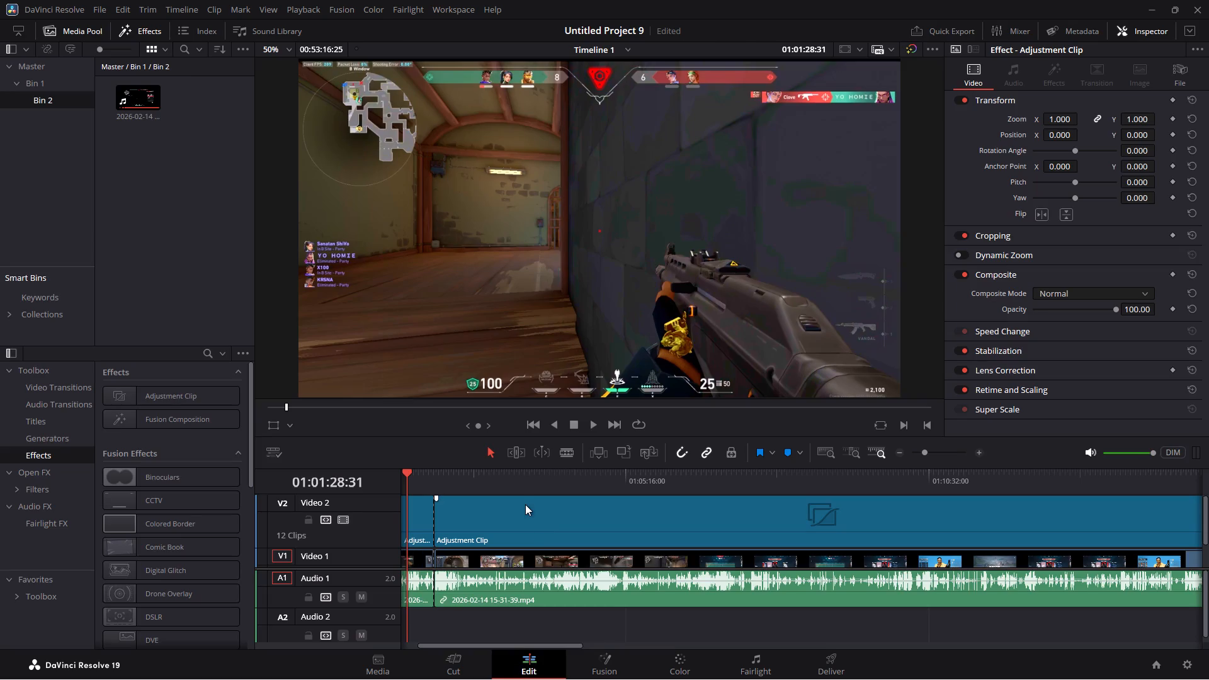
drag(408, 470, 361, 472)
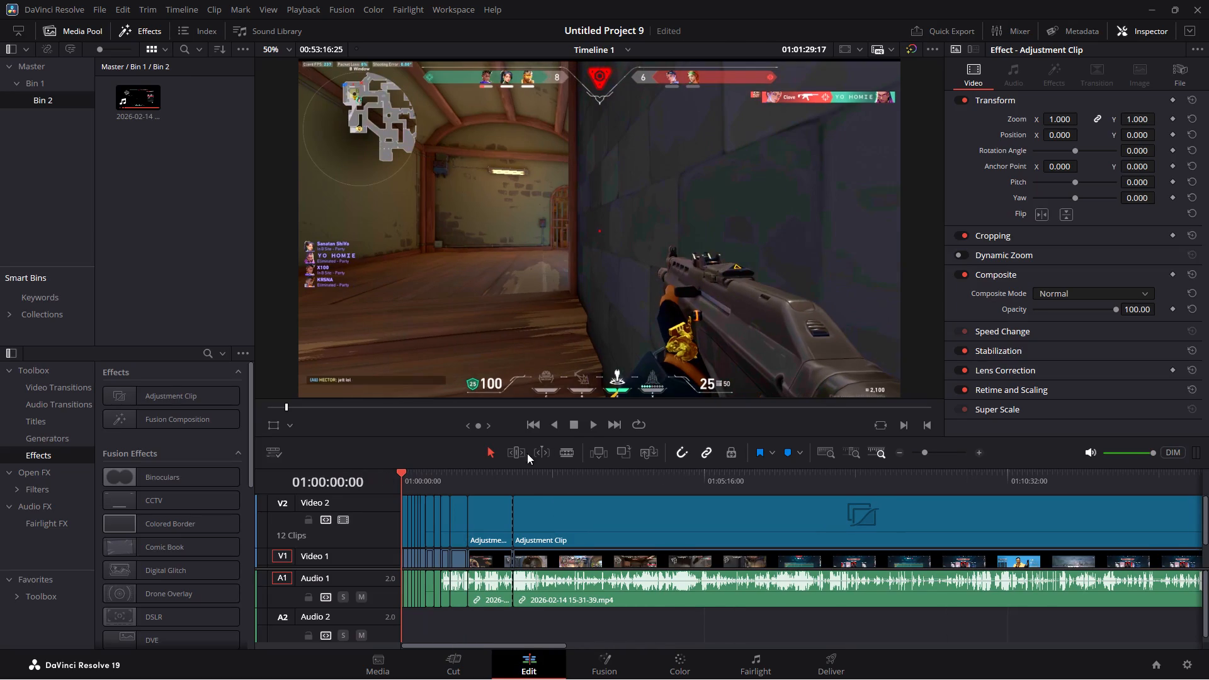
click(589, 428)
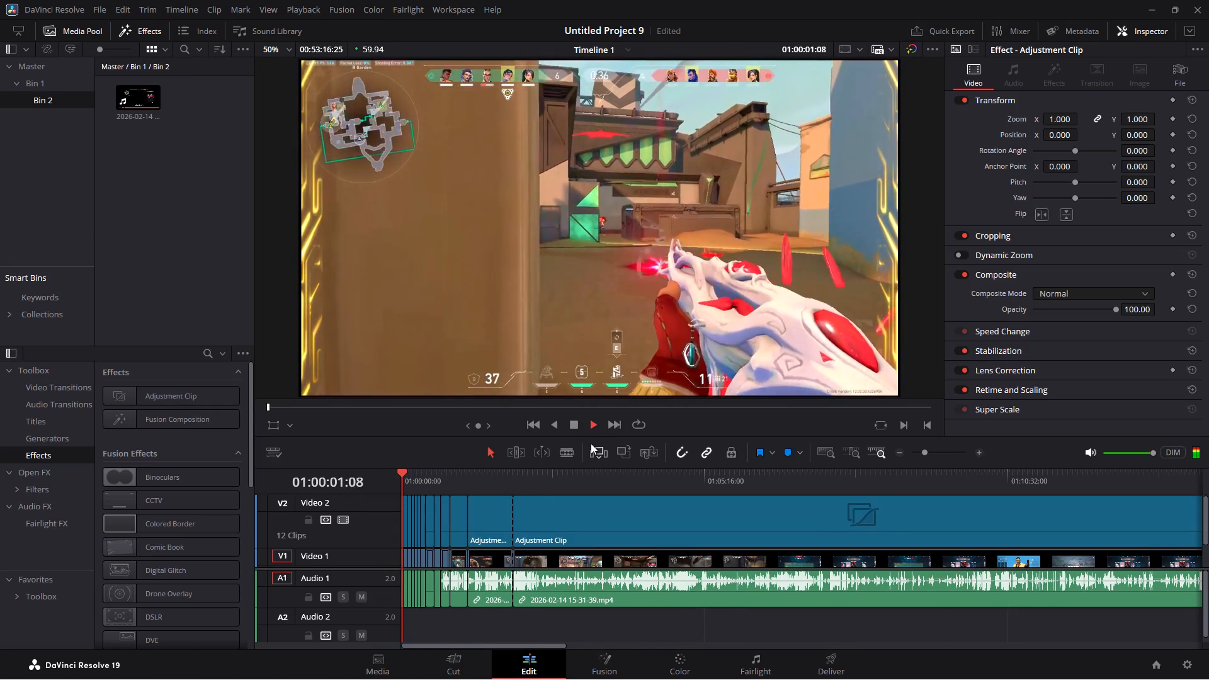
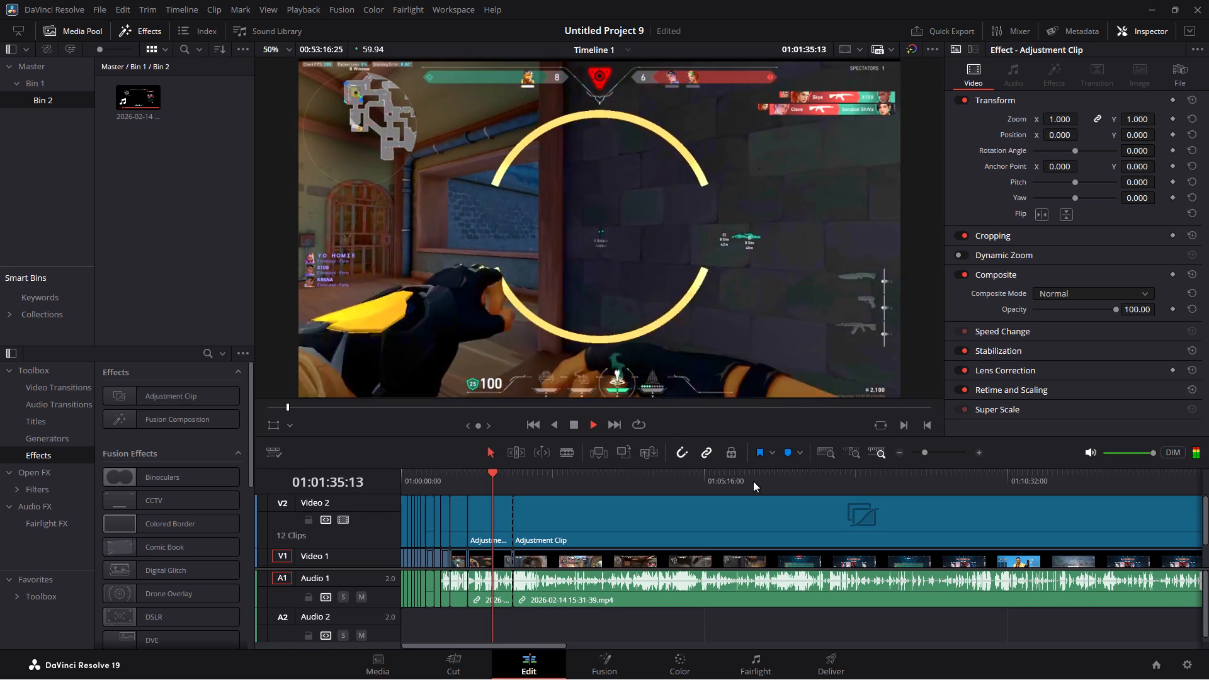
Stop playback, find the moment the gun is raised, and split the Video 2 adjustment clip there at 01:01:25:21.
key(space)
drag(494, 470, 482, 470)
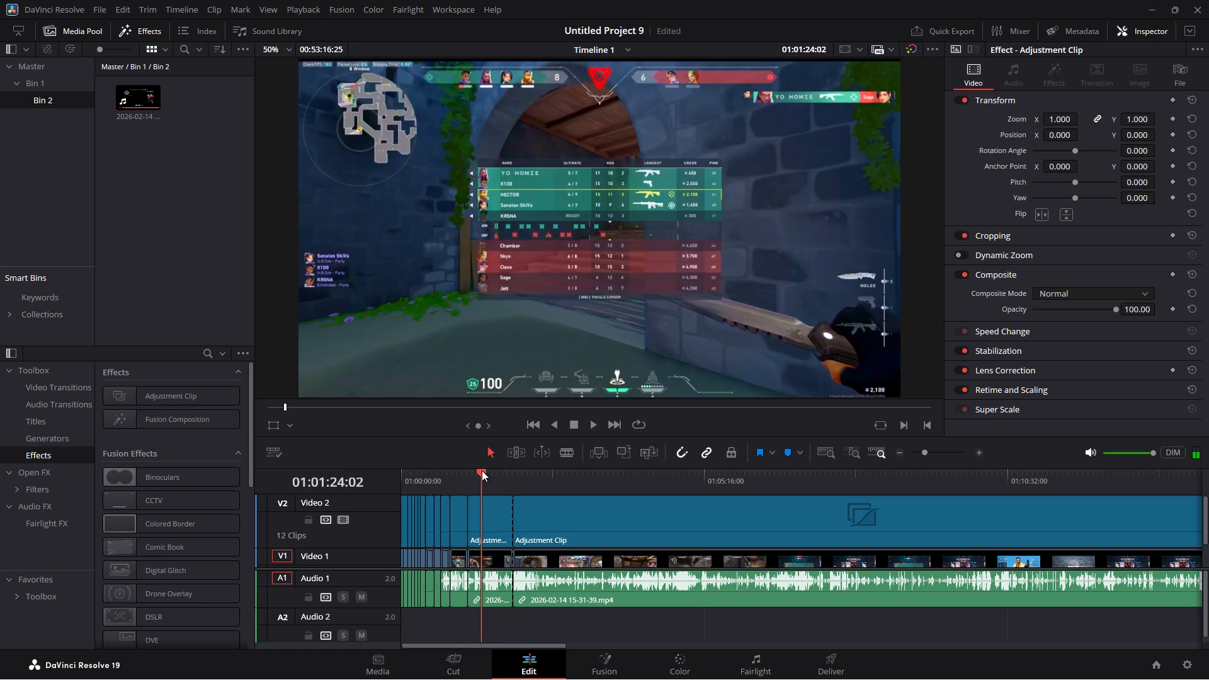
drag(482, 470, 484, 470)
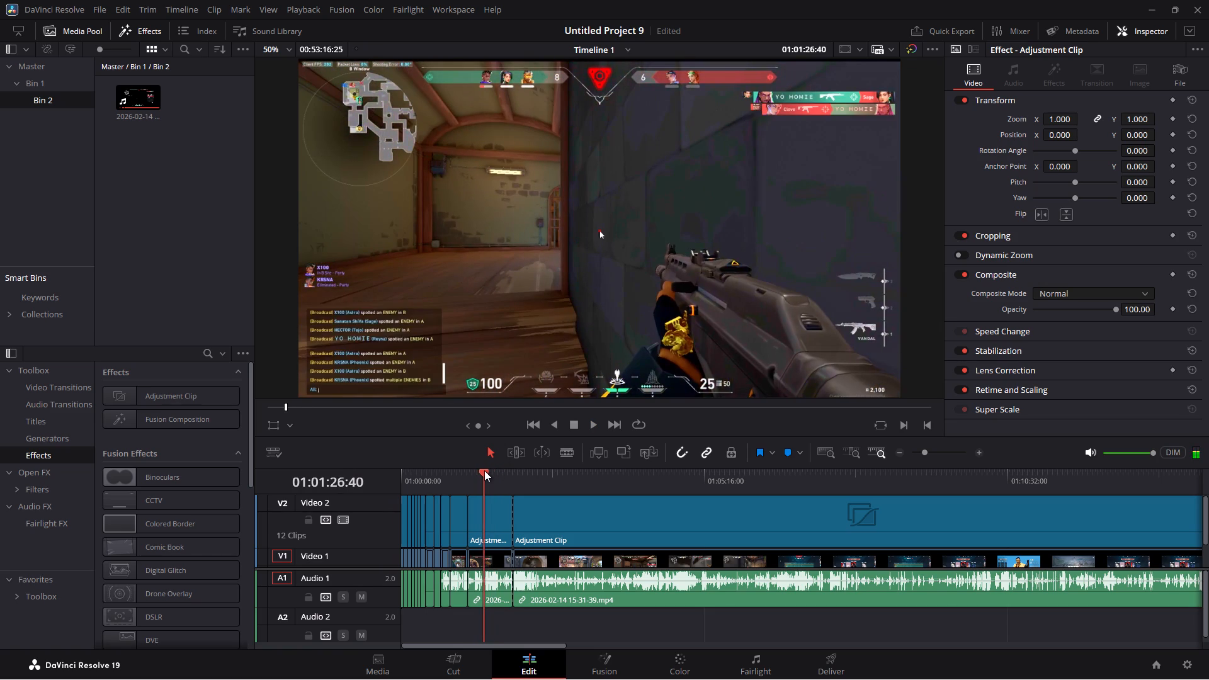
drag(484, 470, 483, 471)
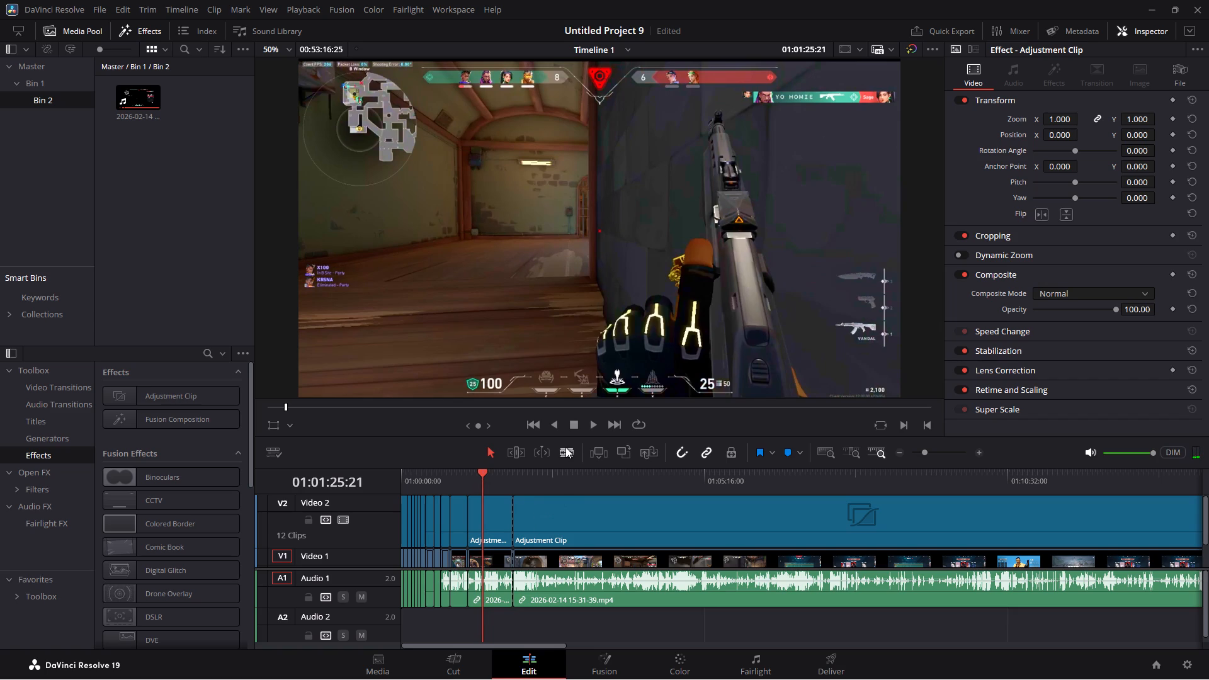
click(565, 447)
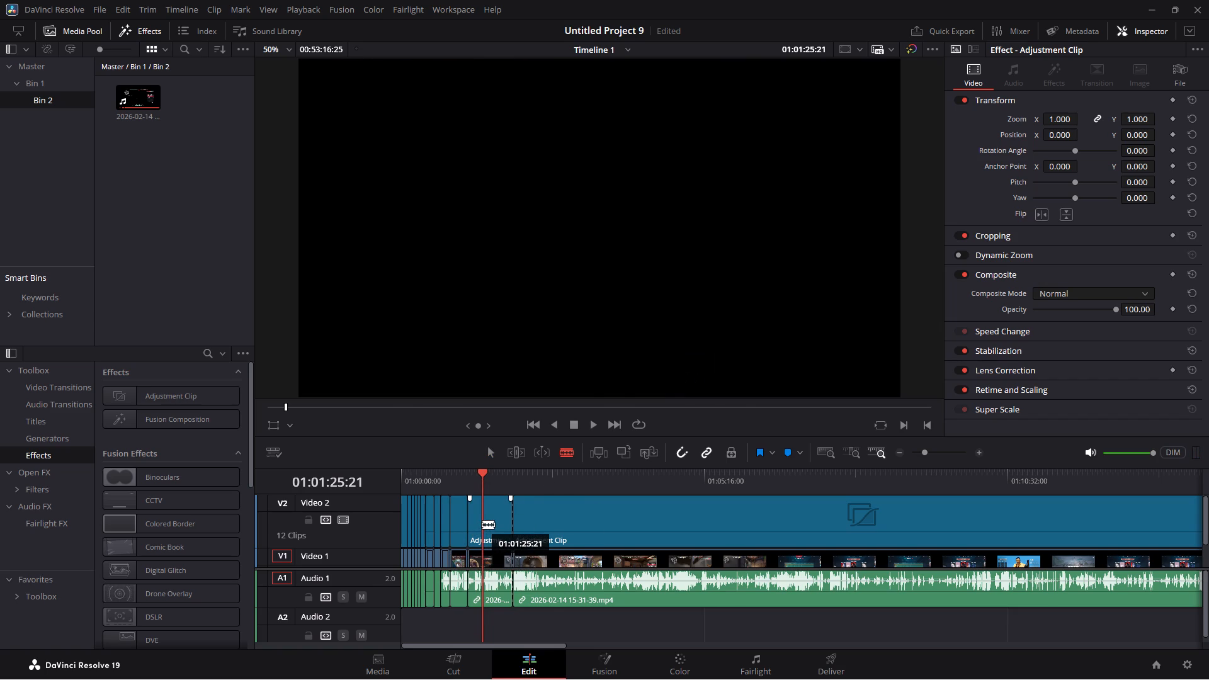
click(482, 524)
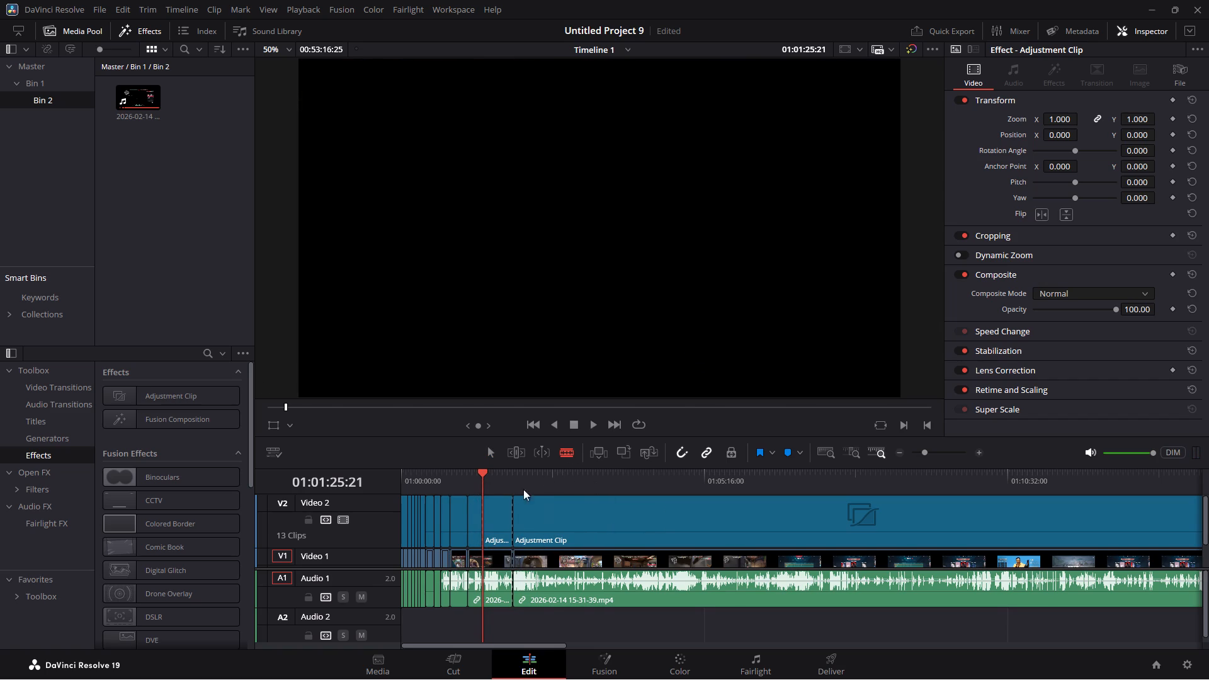
Play on from the new cut and split the Video 2 adjustment clip again at 01:01:29:59, where the chat typing ends.
key(space)
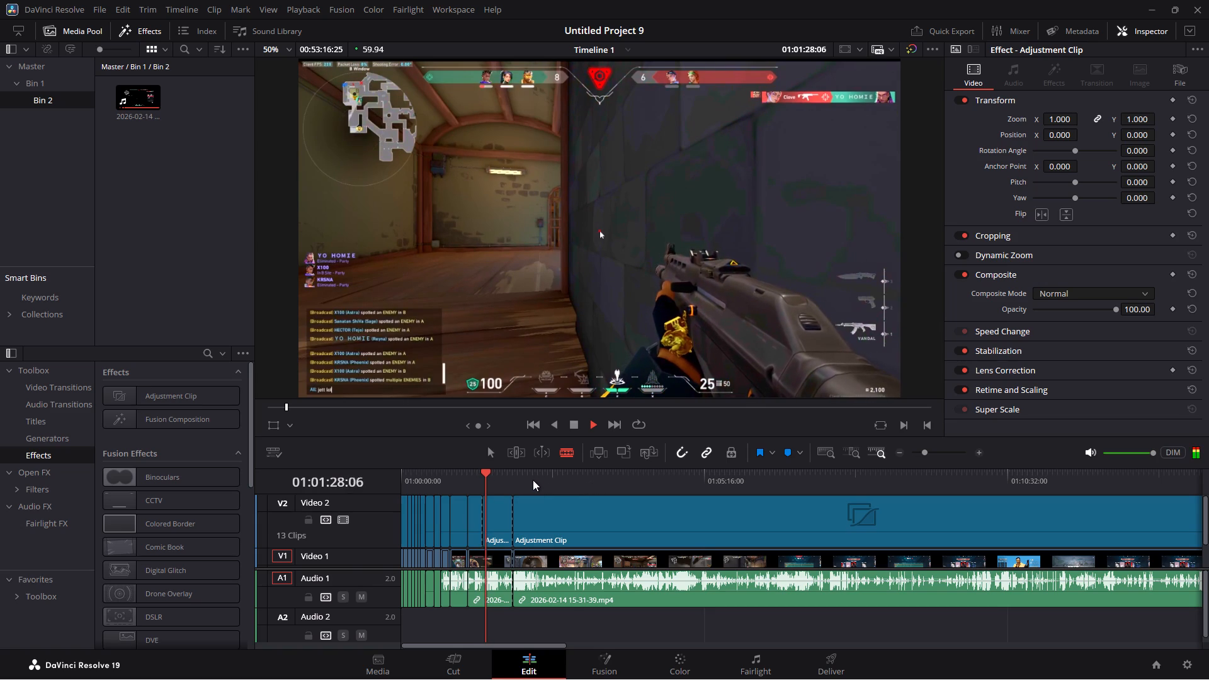
key(space)
key(space)
key(space)
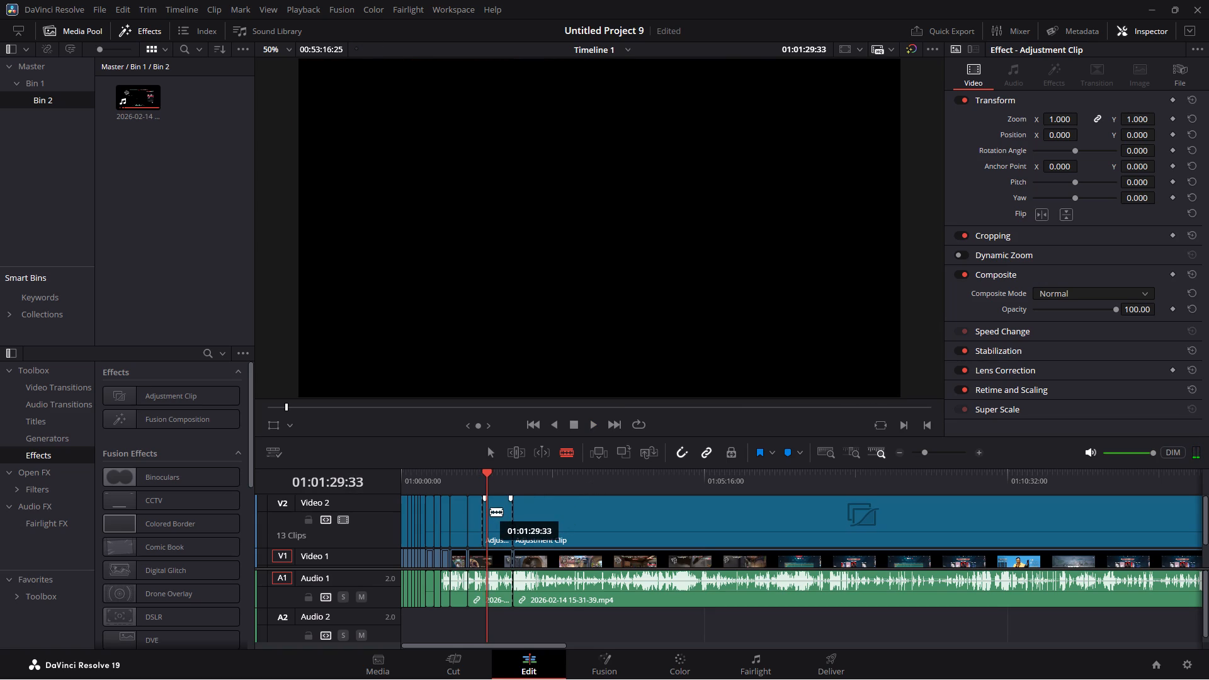
click(979, 453)
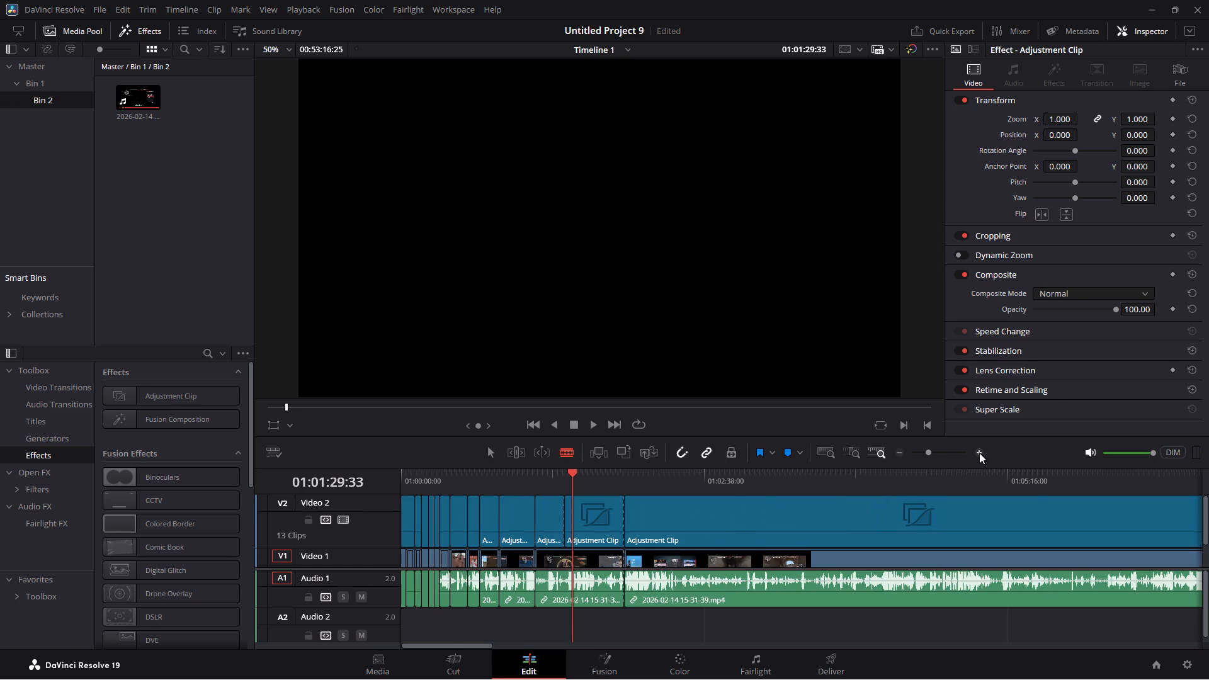
click(979, 453)
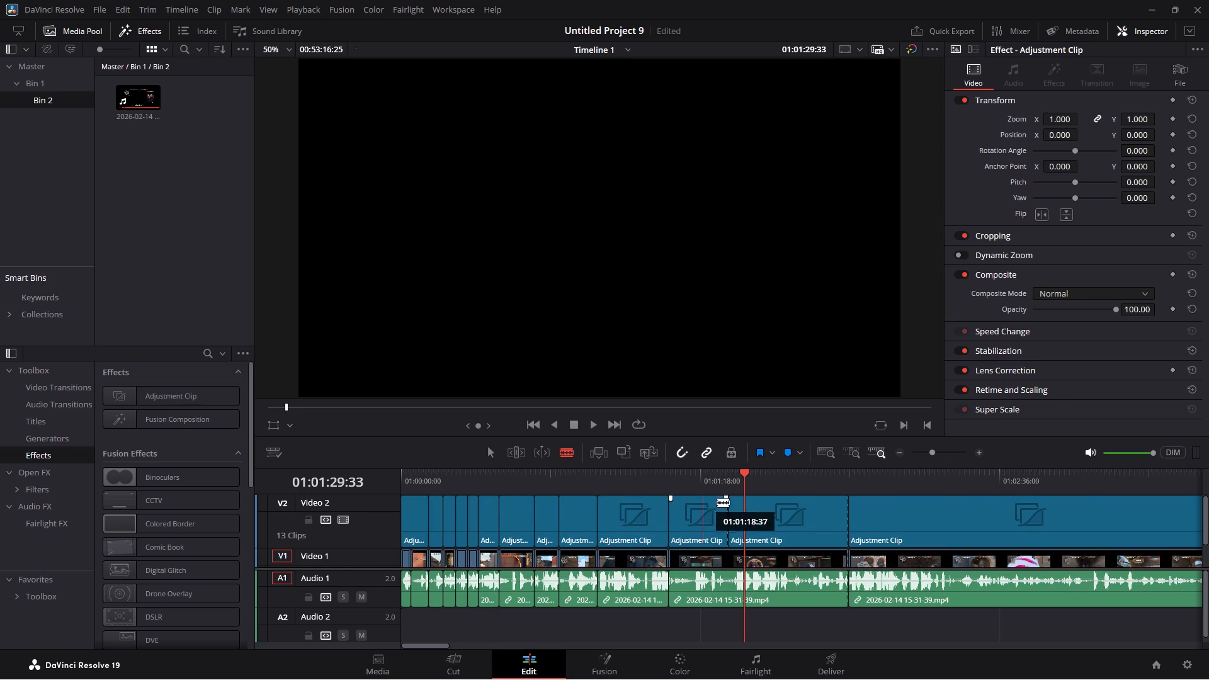
drag(744, 470, 733, 473)
key(space)
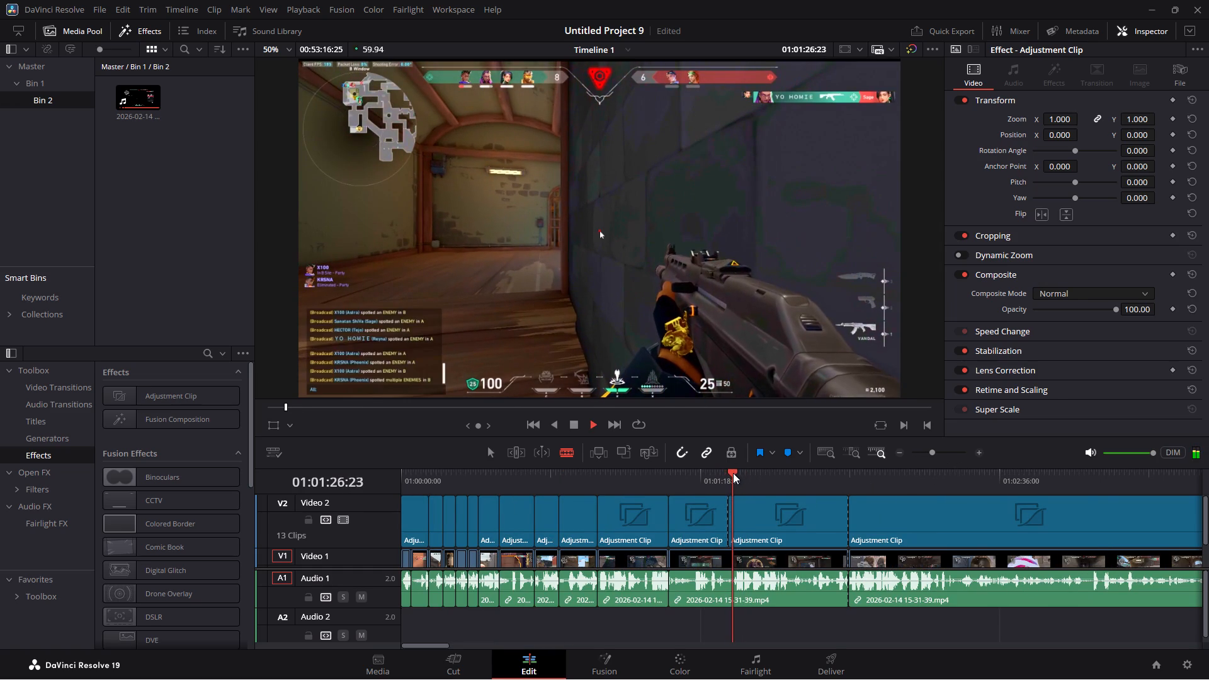
key(space)
key(space)
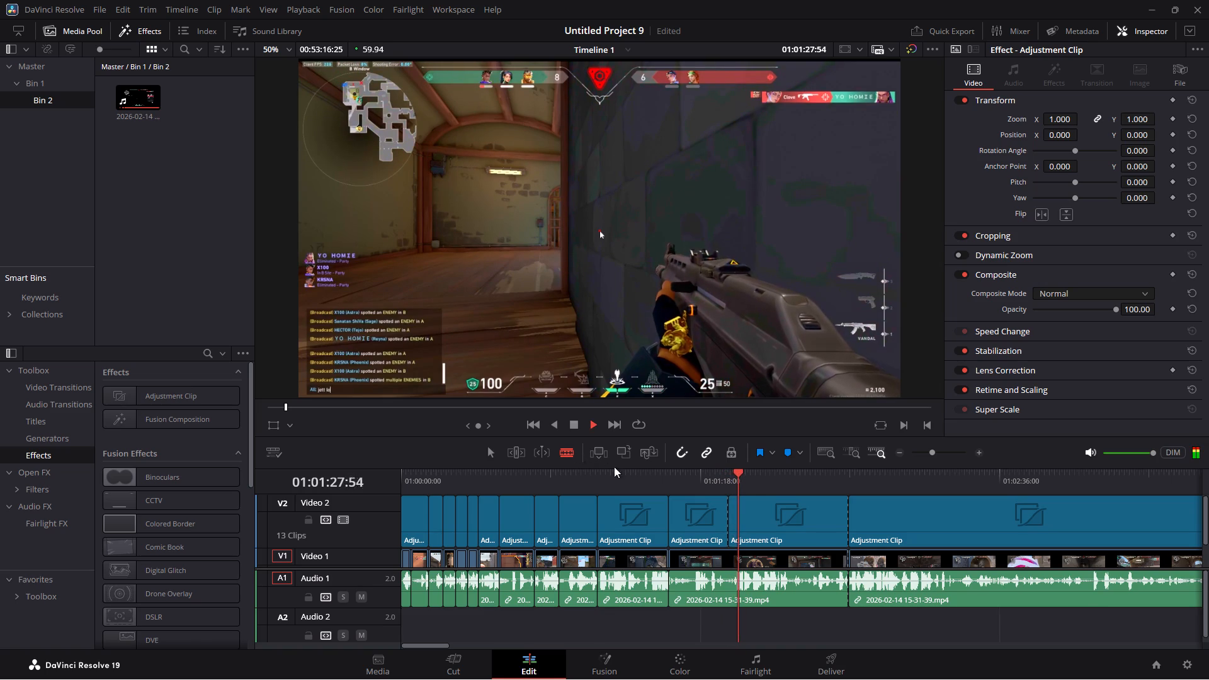
key(space)
click(746, 506)
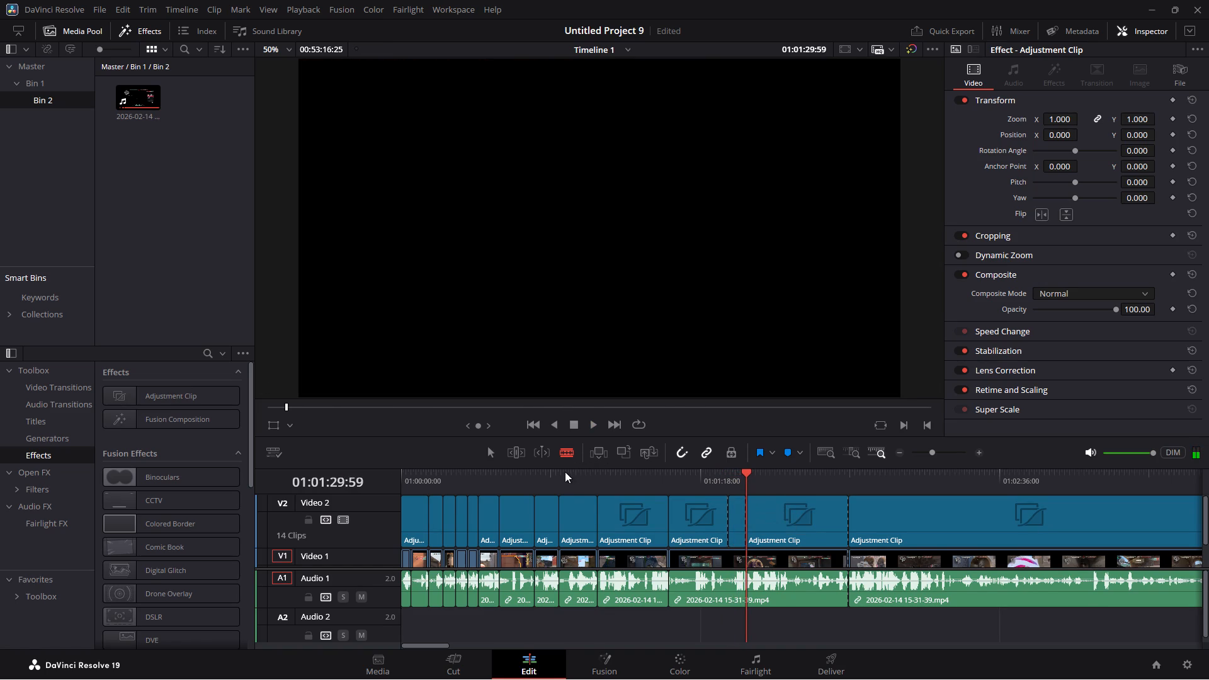
Select the short adjustment clip between the two new cuts and set its zoom to 1.910, previewing at 01:01:27:29.
click(495, 456)
drag(746, 472, 735, 473)
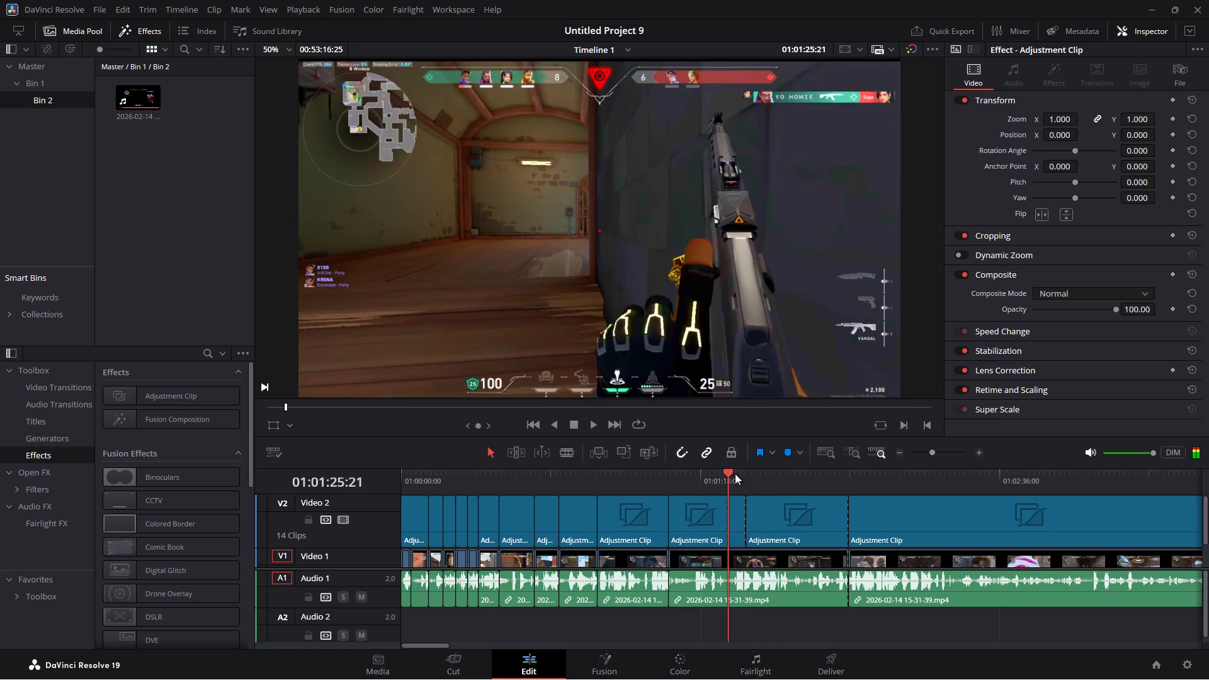
drag(735, 473, 737, 473)
click(737, 502)
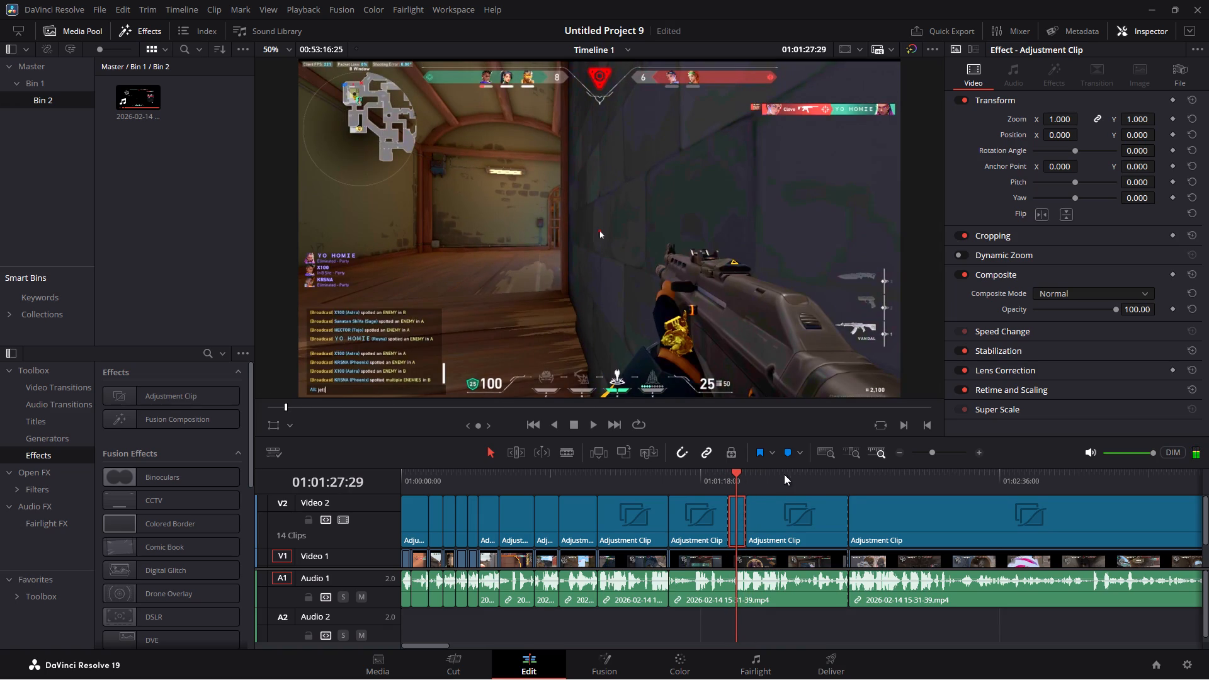
drag(1137, 124, 1139, 124)
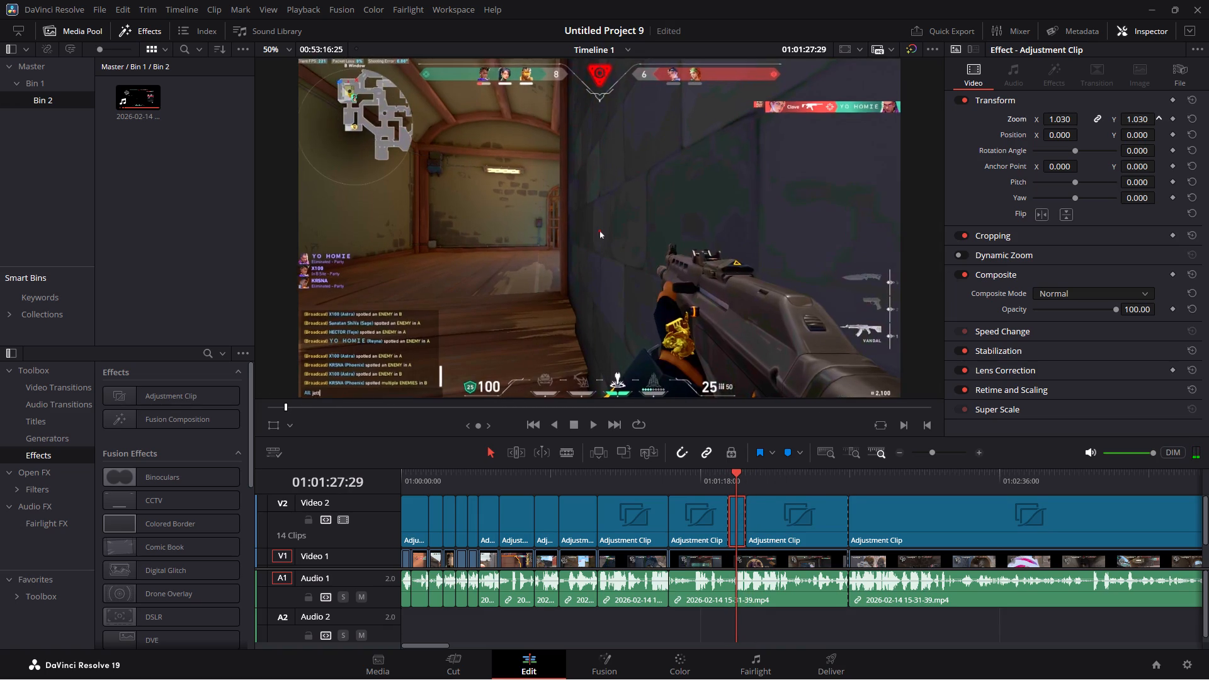
drag(1139, 124, 1195, 111)
drag(535, 239, 577, 200)
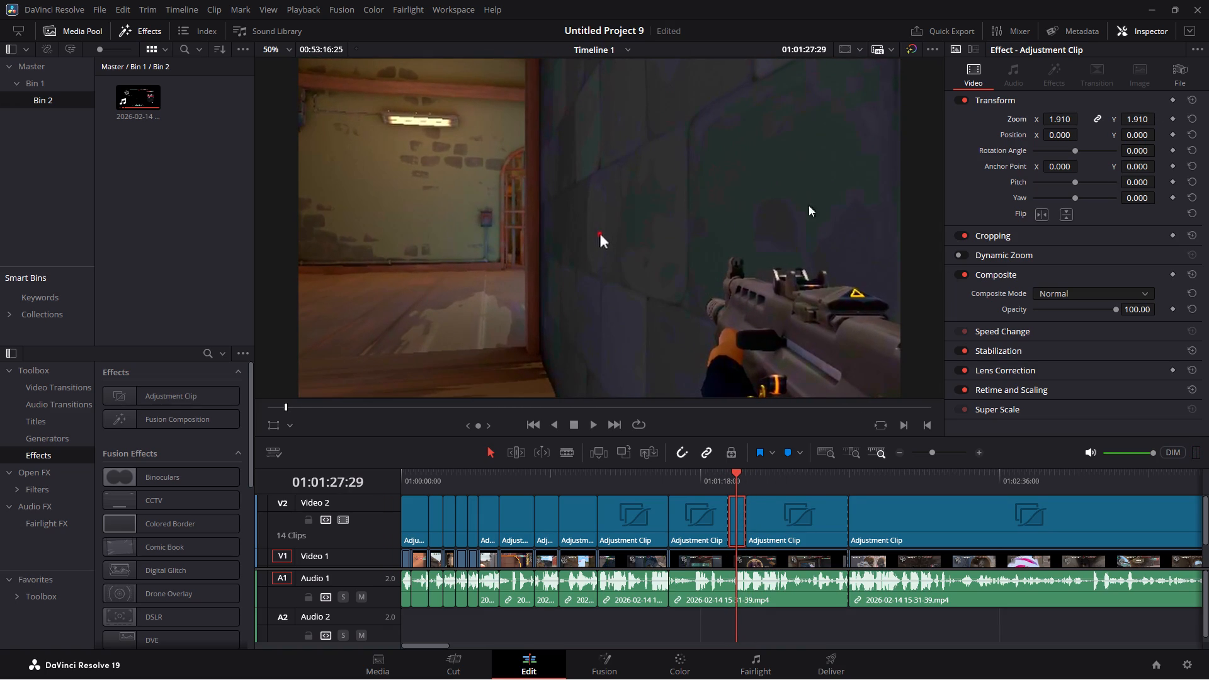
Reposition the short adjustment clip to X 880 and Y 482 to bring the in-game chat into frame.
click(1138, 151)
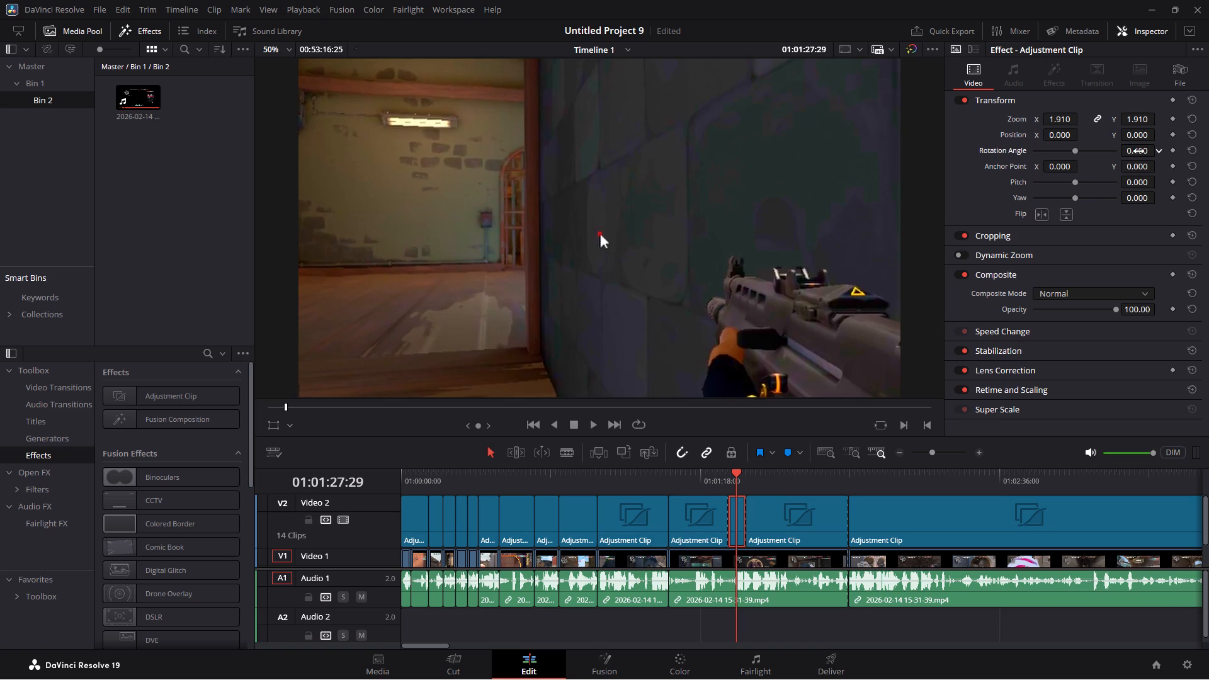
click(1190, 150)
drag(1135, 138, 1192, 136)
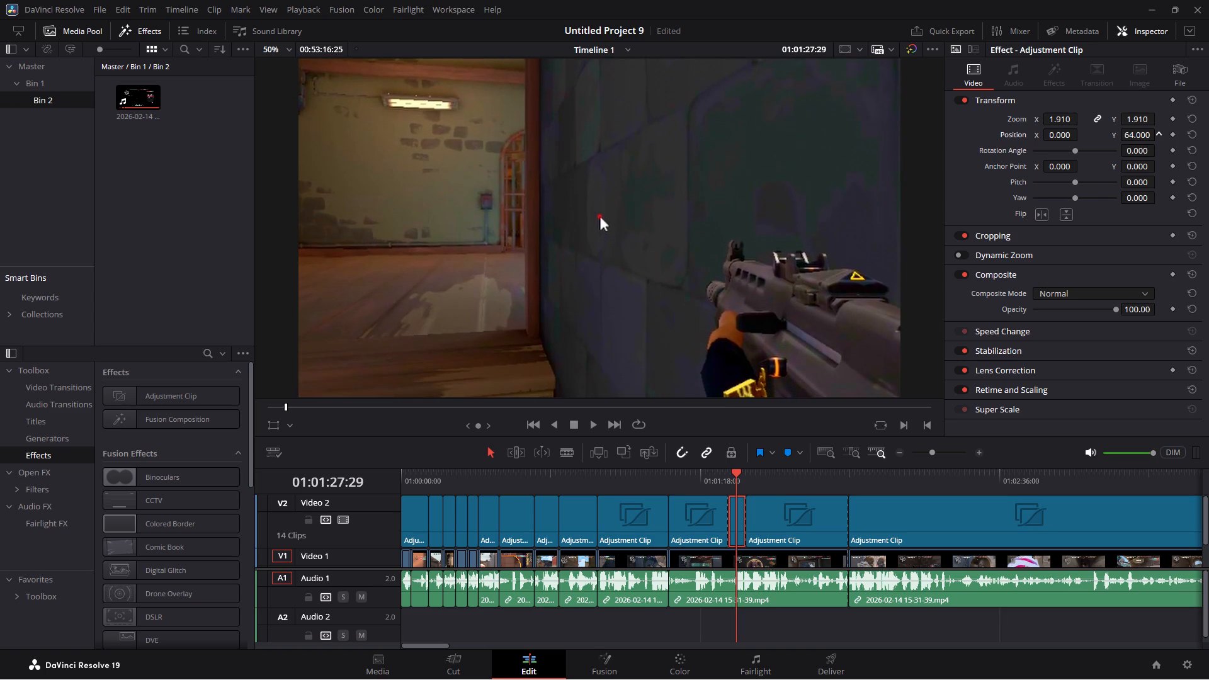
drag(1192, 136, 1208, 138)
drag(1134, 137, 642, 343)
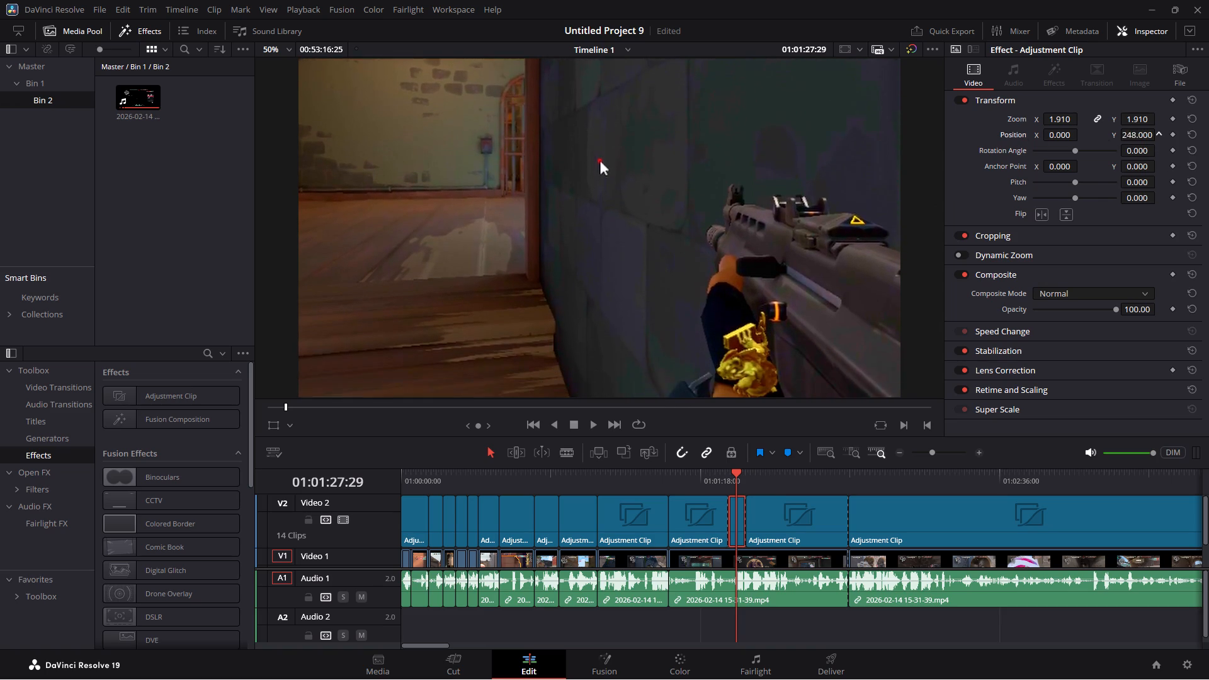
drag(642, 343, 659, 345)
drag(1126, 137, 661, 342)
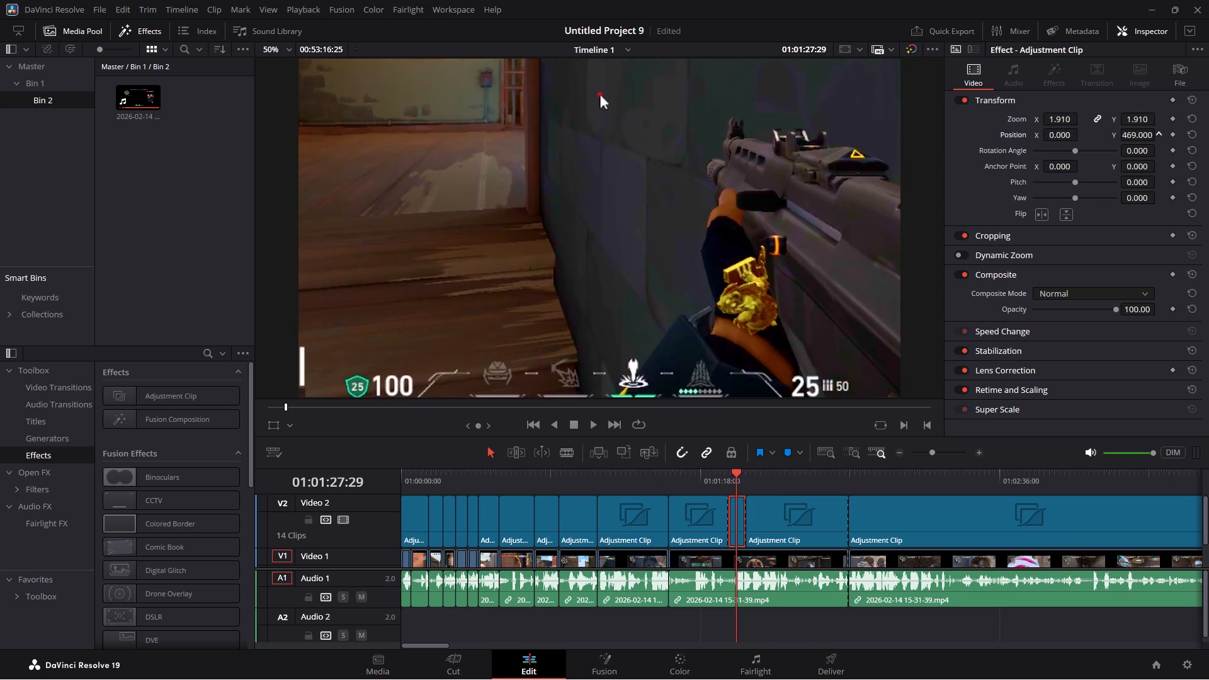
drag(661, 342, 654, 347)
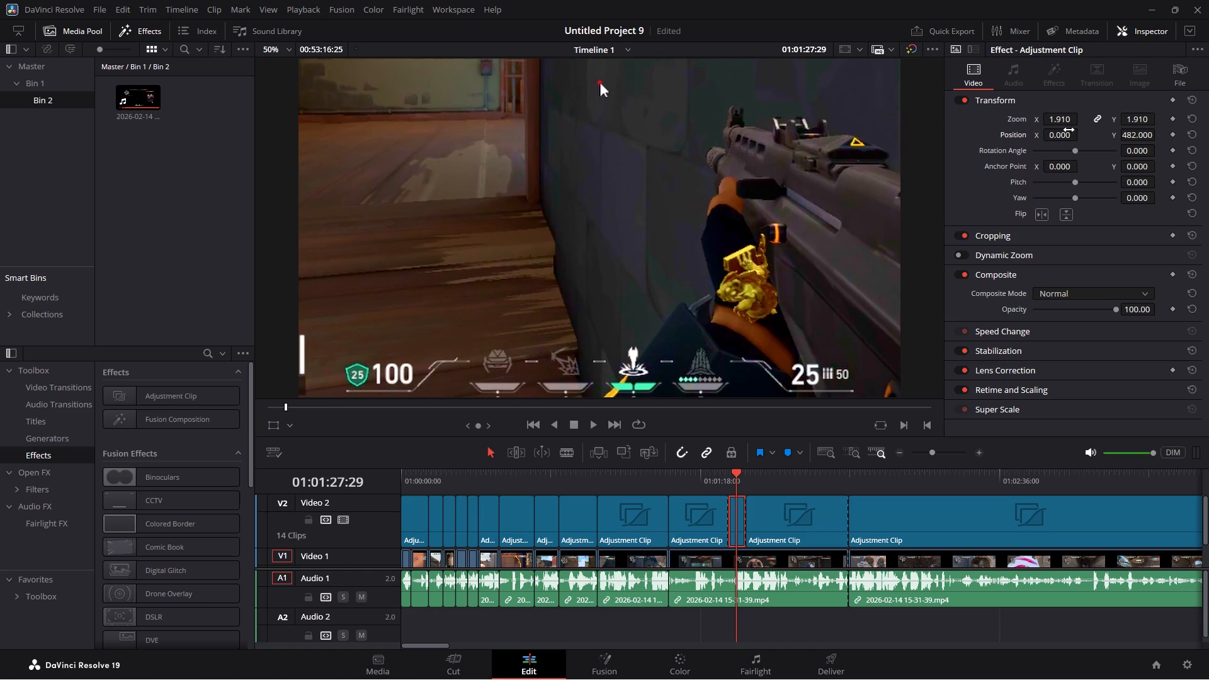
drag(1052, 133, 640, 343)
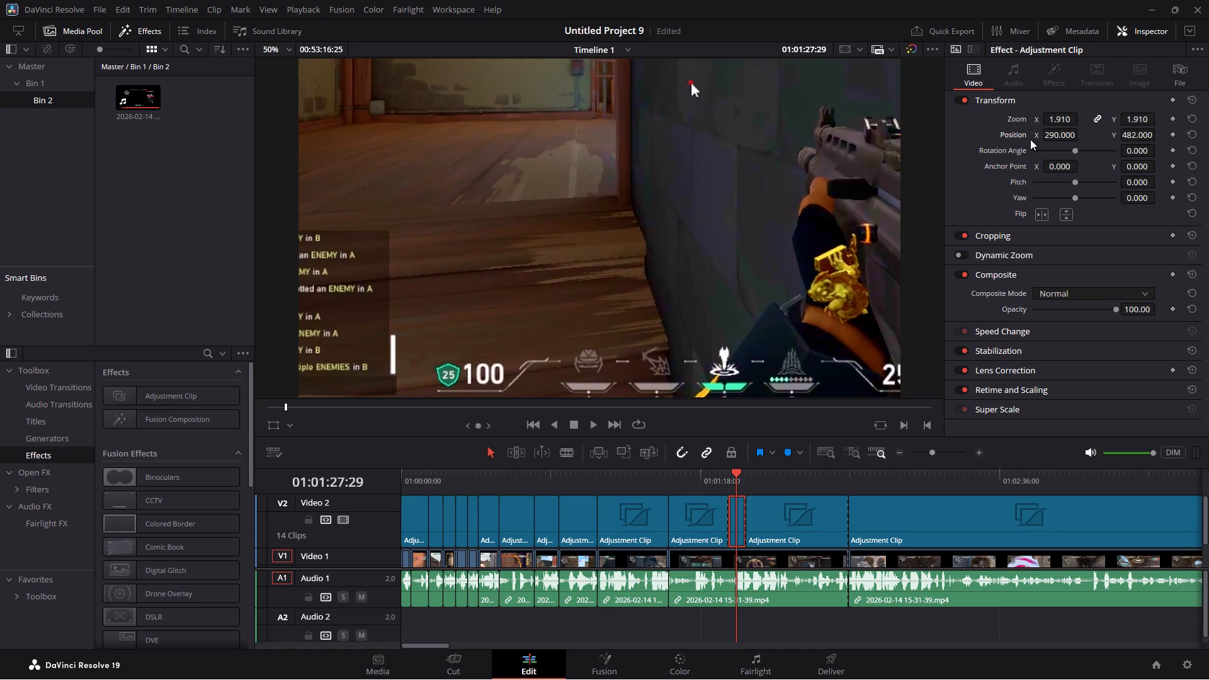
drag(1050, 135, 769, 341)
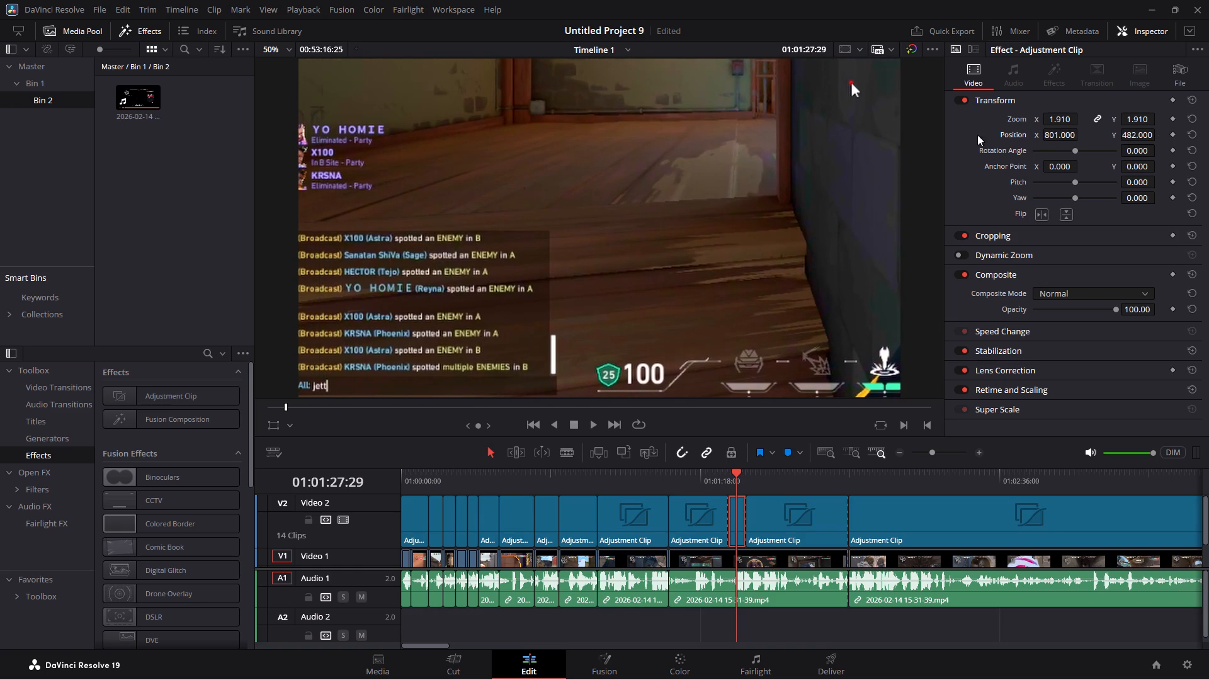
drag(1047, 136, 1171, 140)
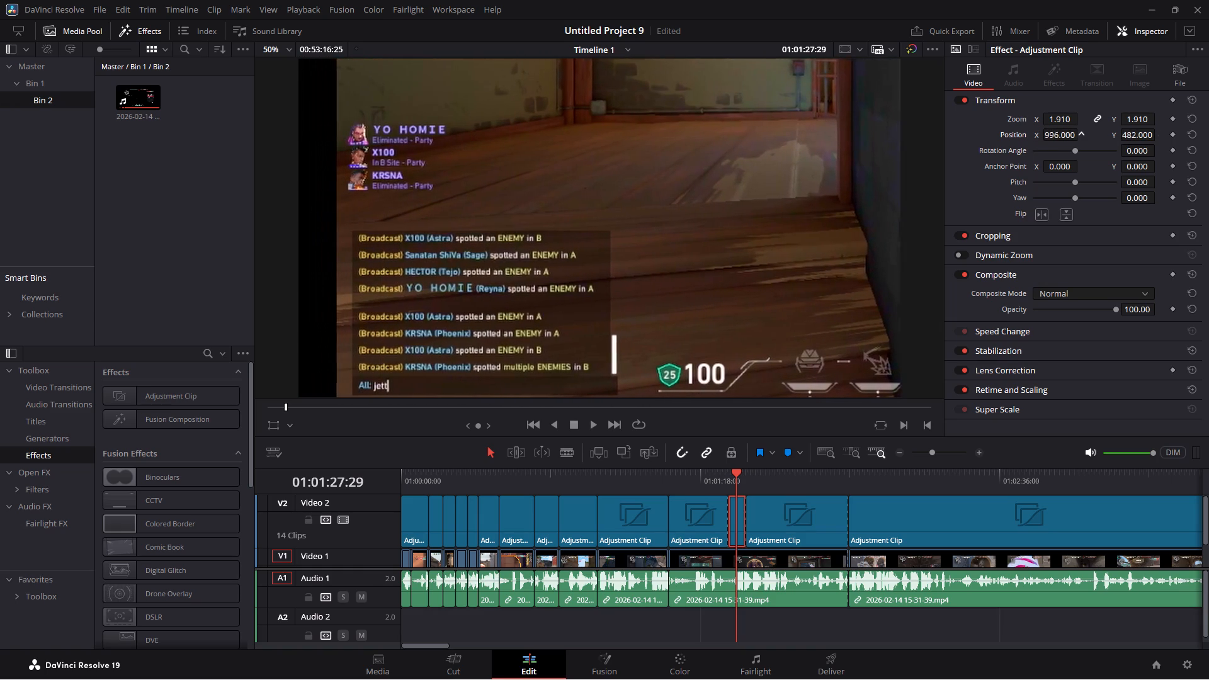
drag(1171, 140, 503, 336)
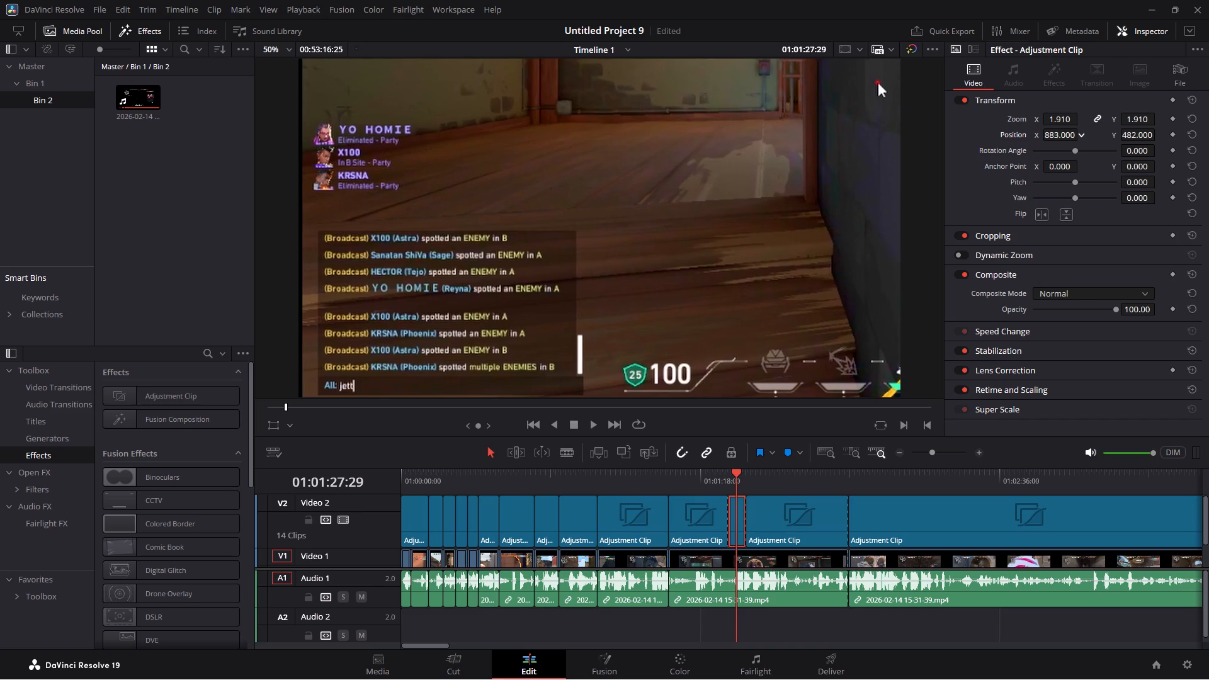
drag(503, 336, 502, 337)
Tighten the chat close-up on the short adjustment clip with zoom 2.710, position X 1642 and position Y 920.
drag(1149, 120, 1154, 119)
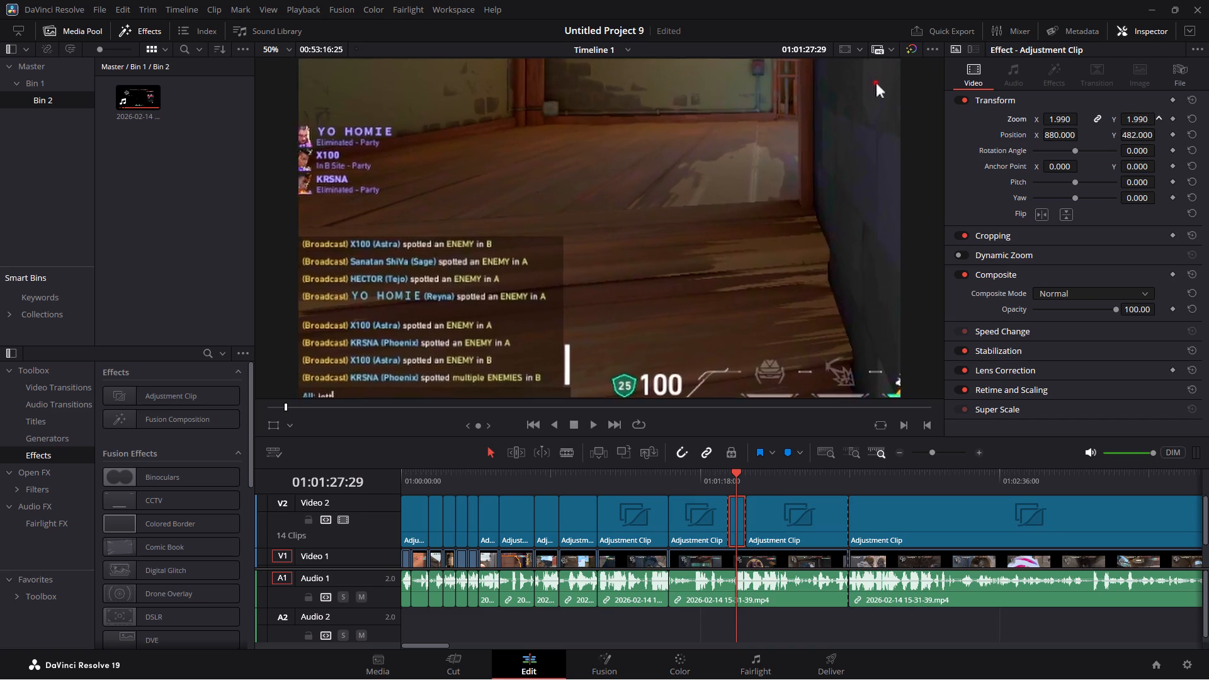
drag(1154, 119, 606, 339)
drag(1133, 136, 632, 337)
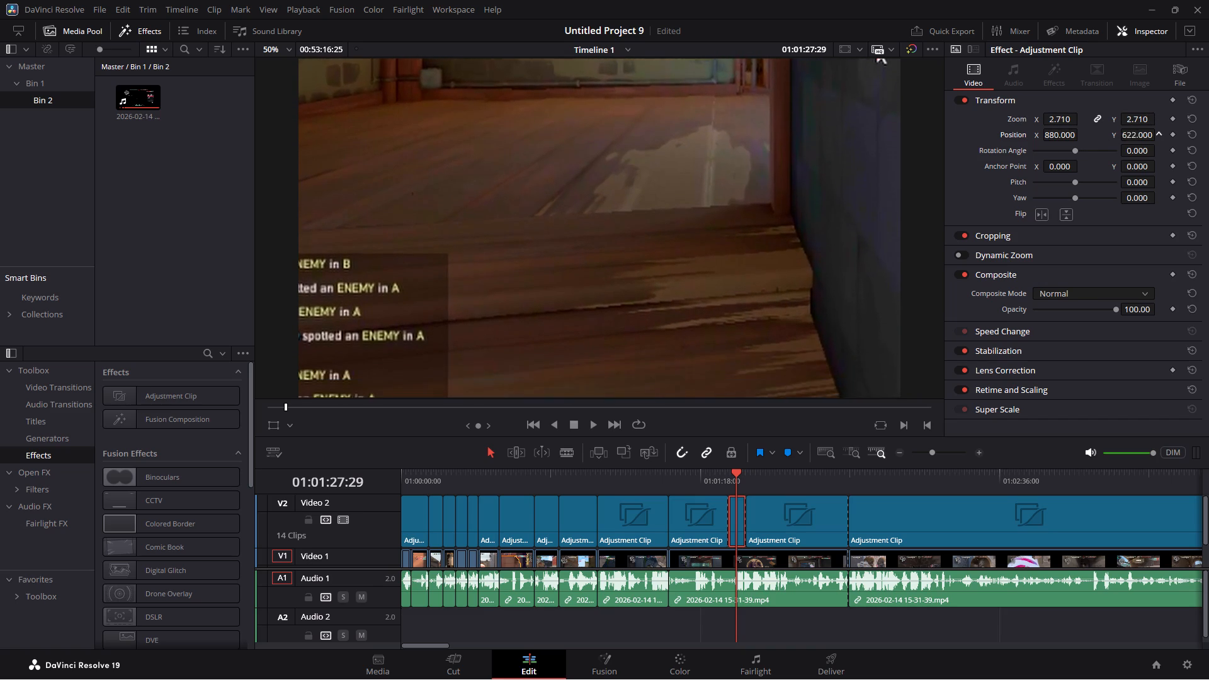
drag(632, 337, 843, 296)
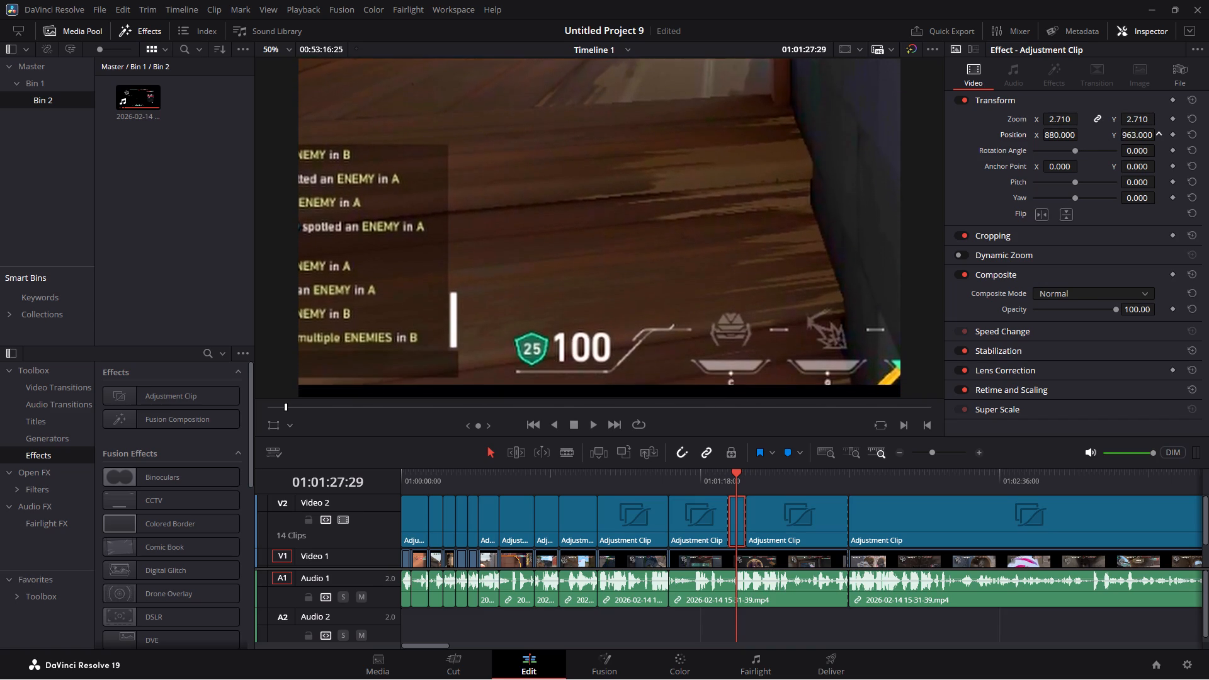
drag(843, 296, 815, 310)
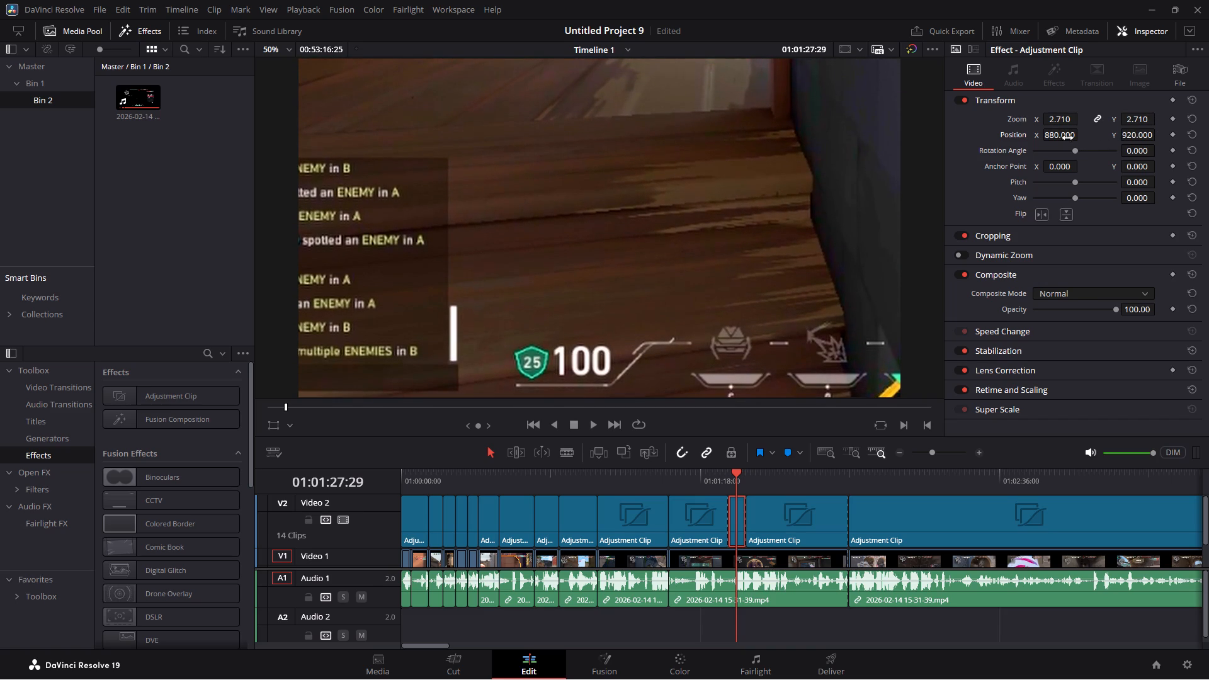
drag(1062, 135, 746, 332)
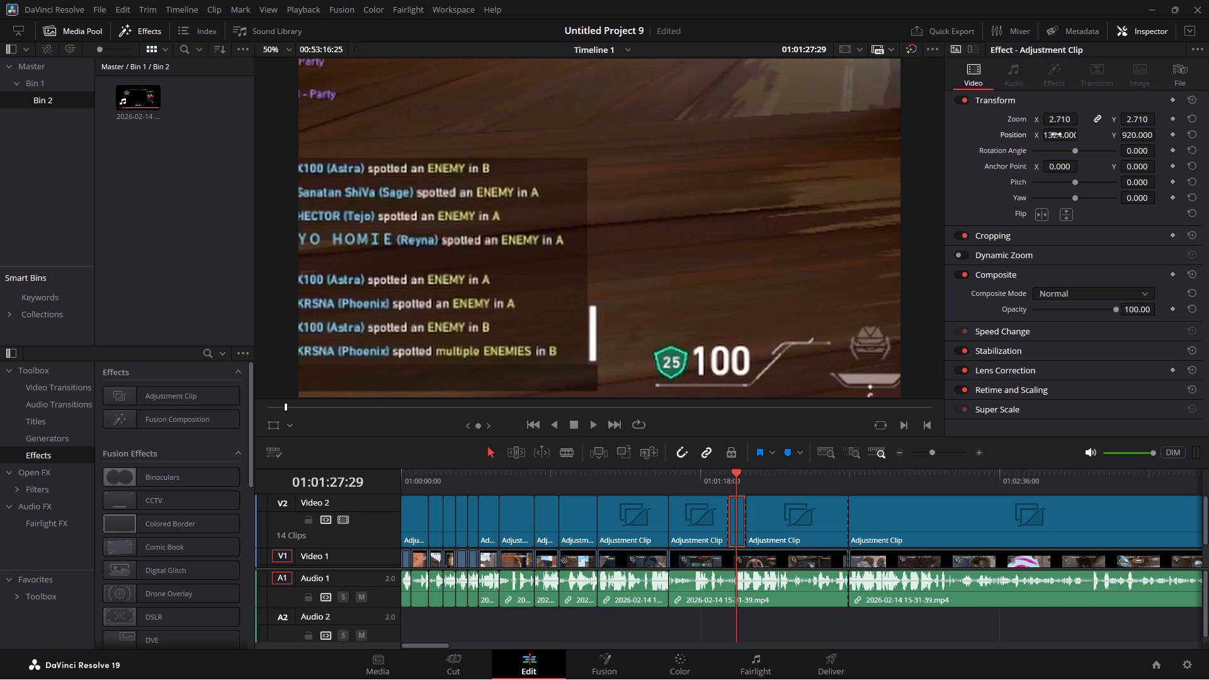
drag(1047, 137, 1198, 147)
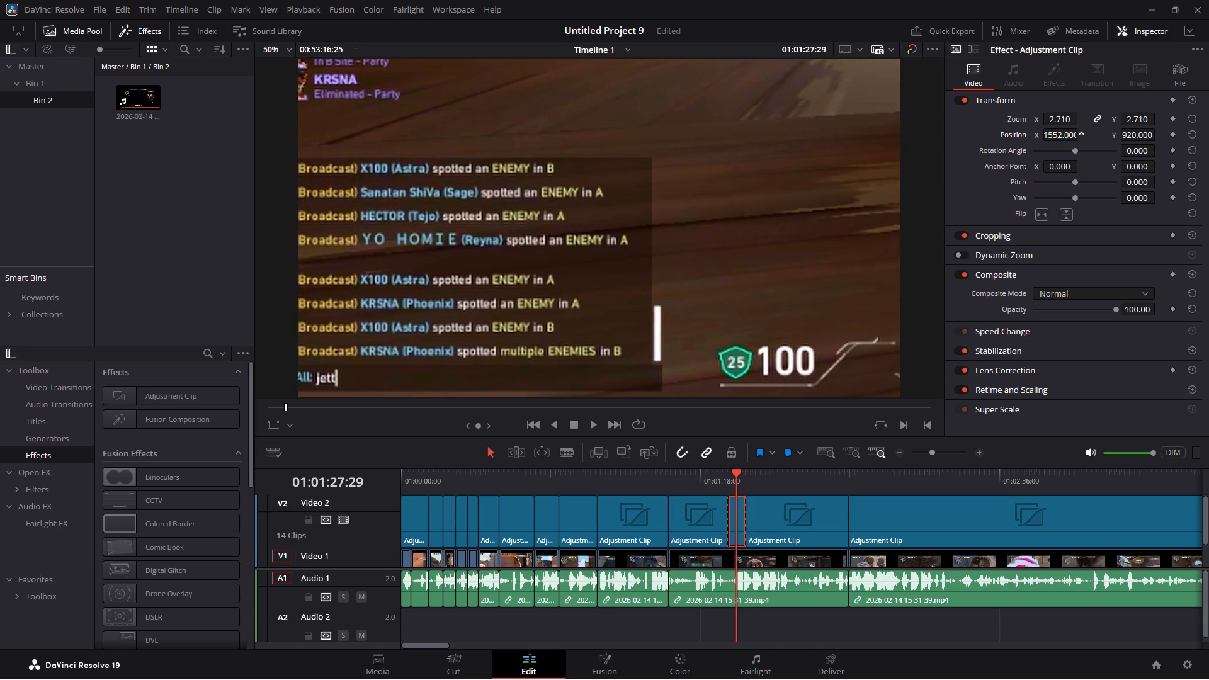
drag(1198, 147, 653, 343)
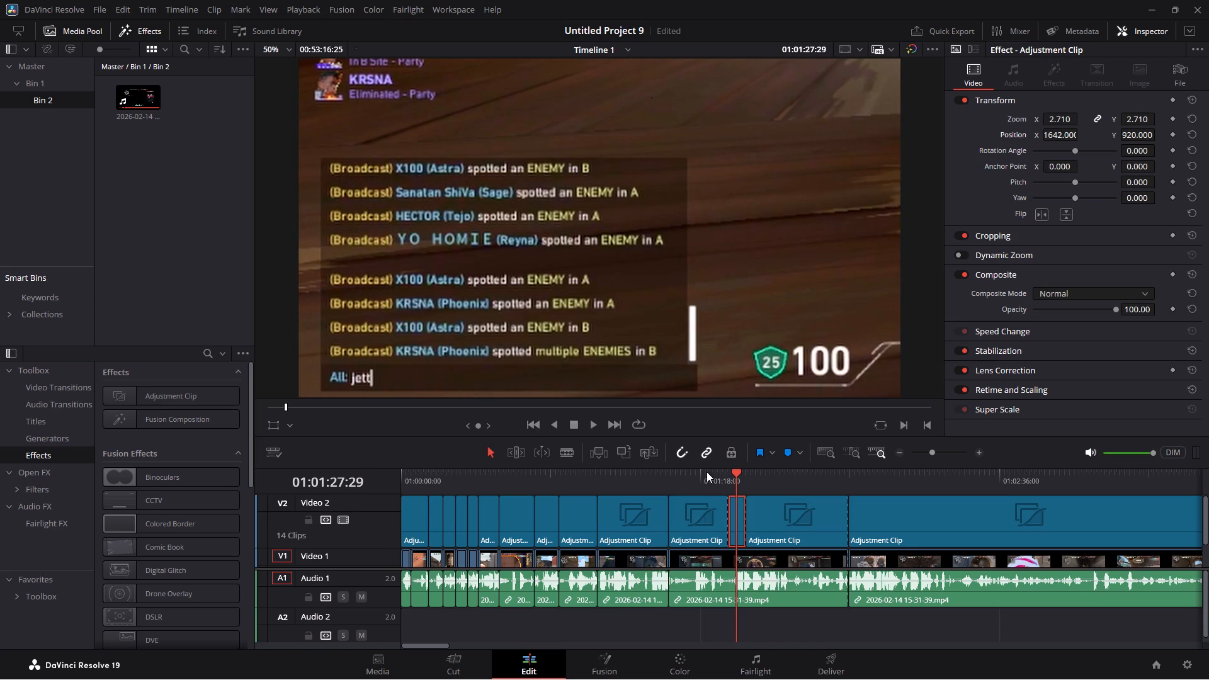
Play back the timeline from just before the chat close-up to about 01:02:08 to check the zoom and the following footage.
click(707, 472)
key(space)
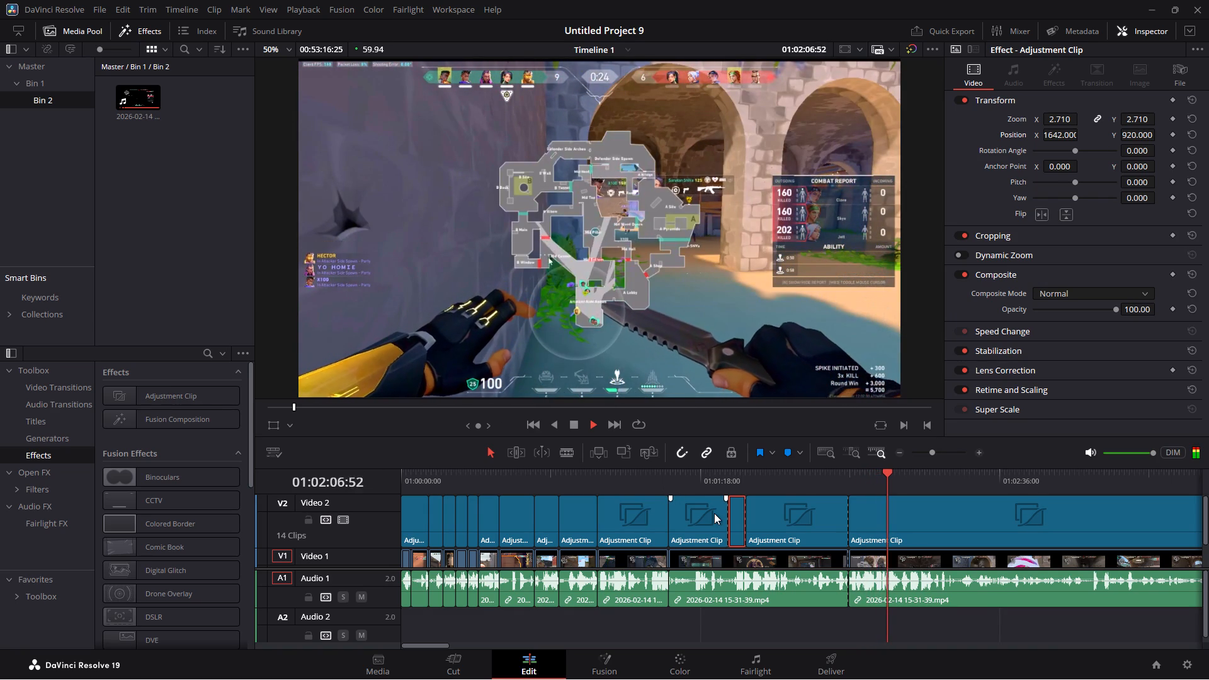
key(space)
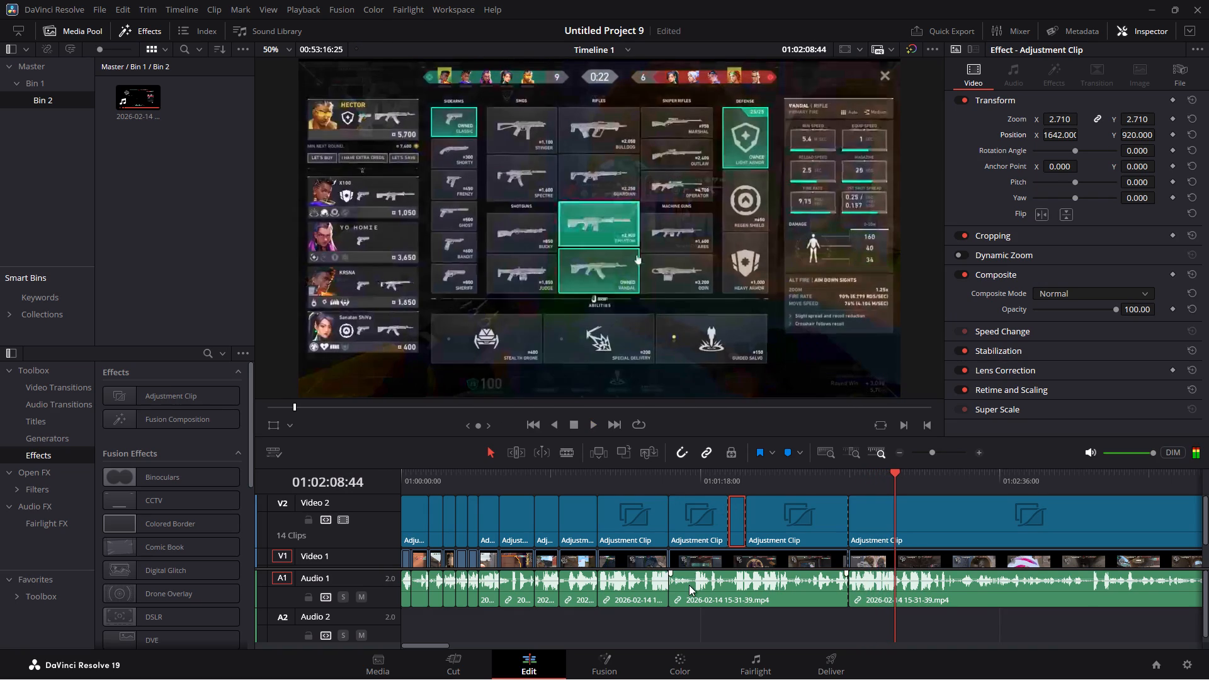
Scrub and play the timeline from 01:02:08 to about 01:03:15 to look for the next moment to edit.
key(space)
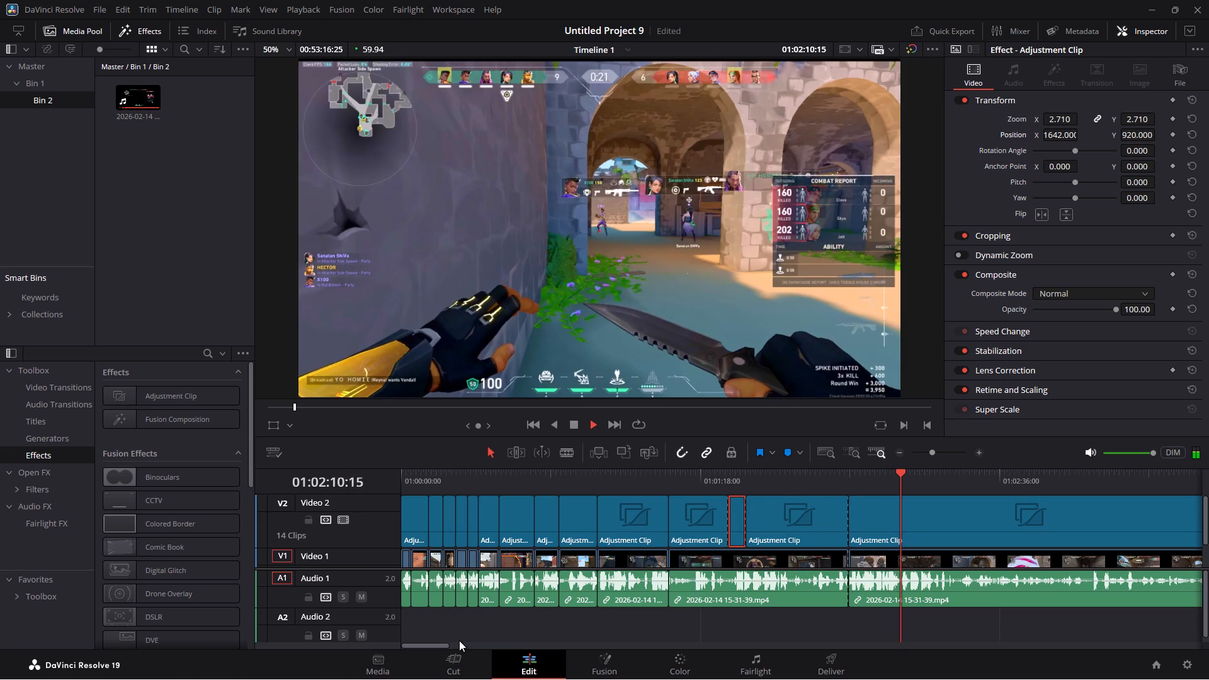
drag(446, 645, 471, 641)
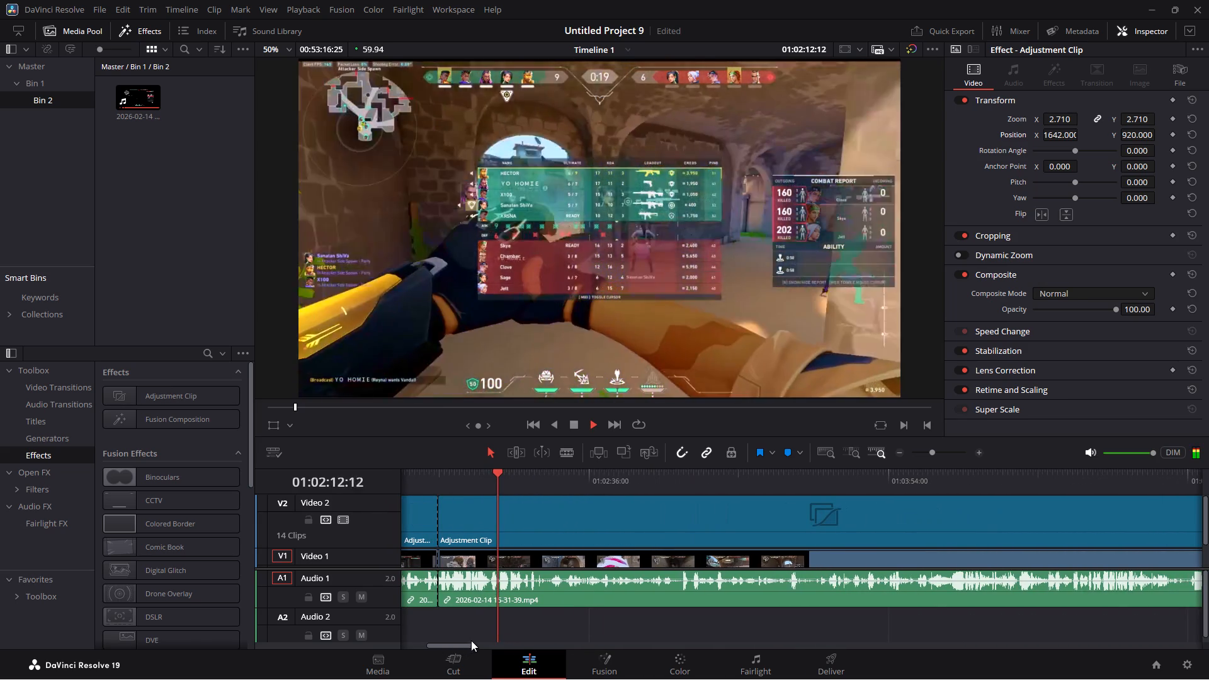
key(space)
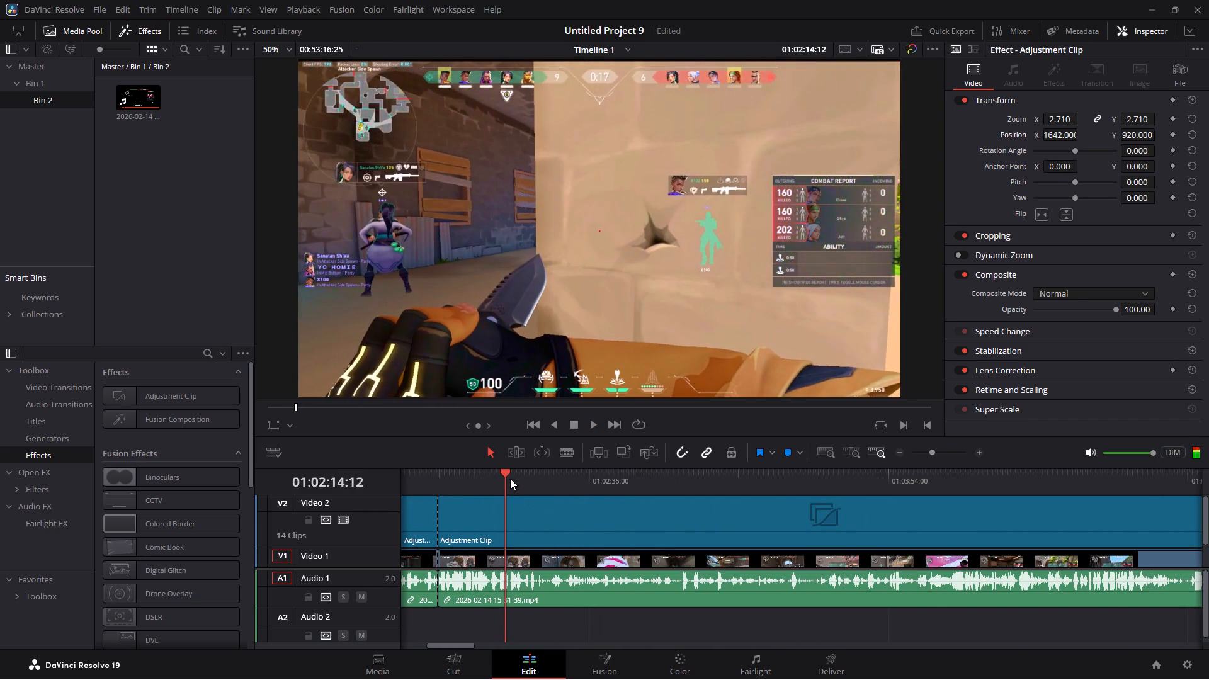
drag(508, 473, 552, 472)
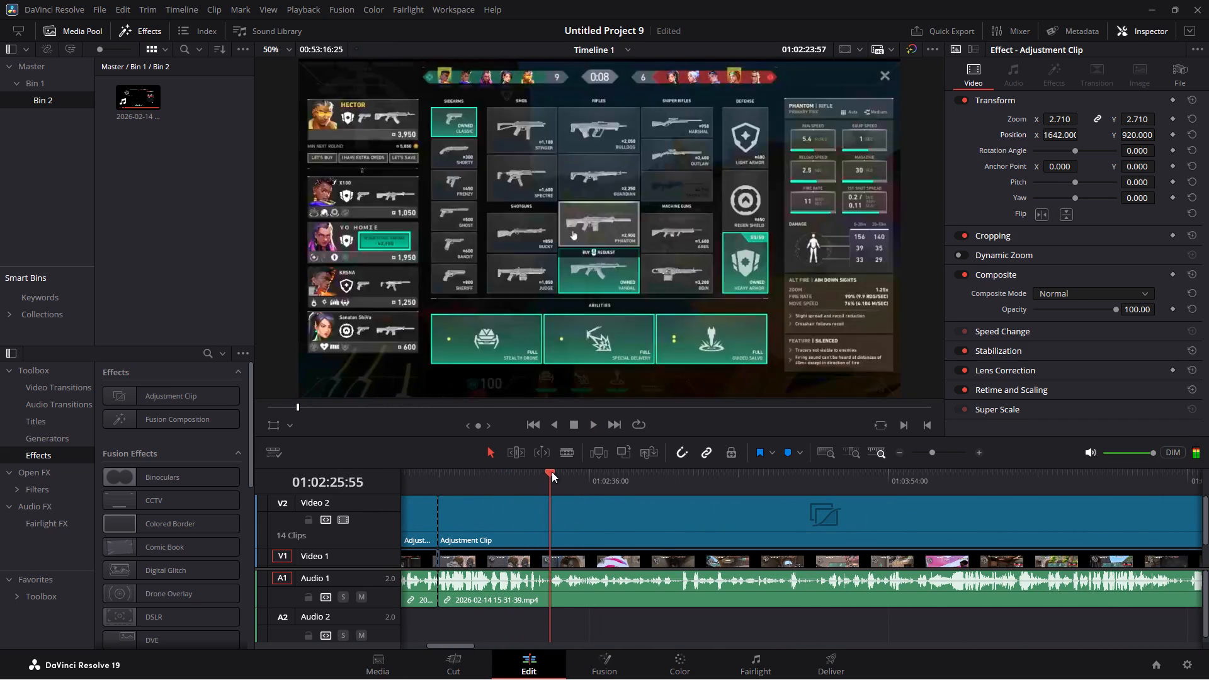
drag(552, 472, 593, 470)
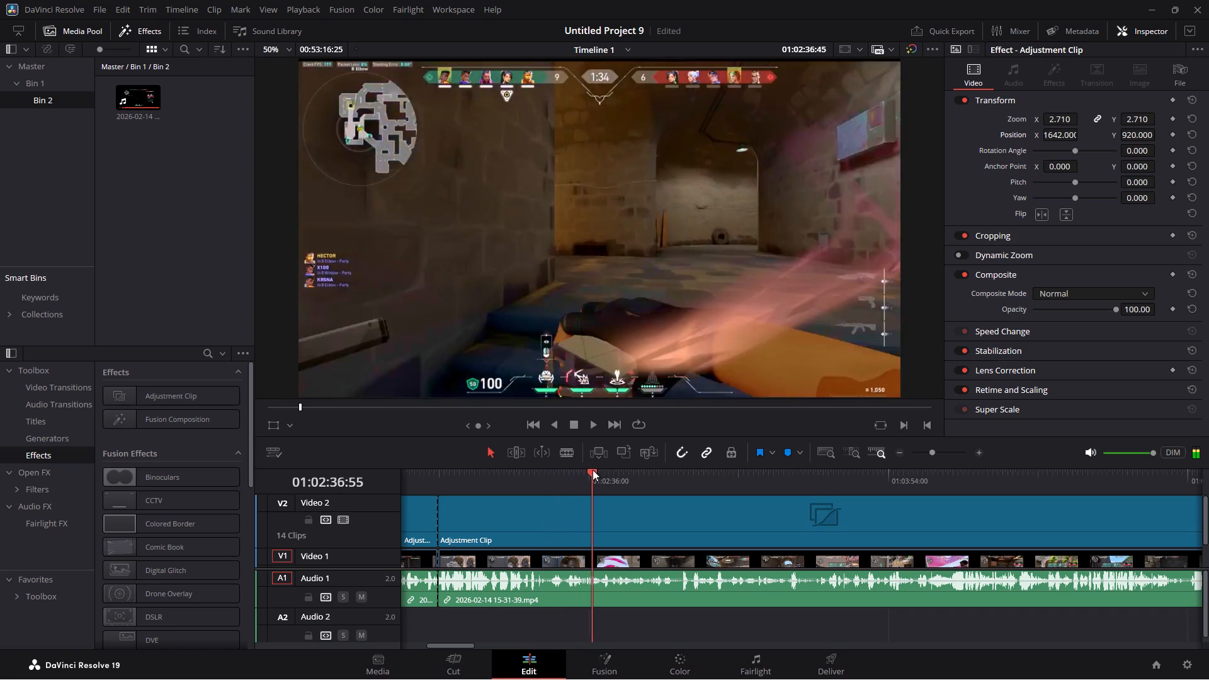
drag(593, 470, 599, 470)
drag(599, 470, 477, 475)
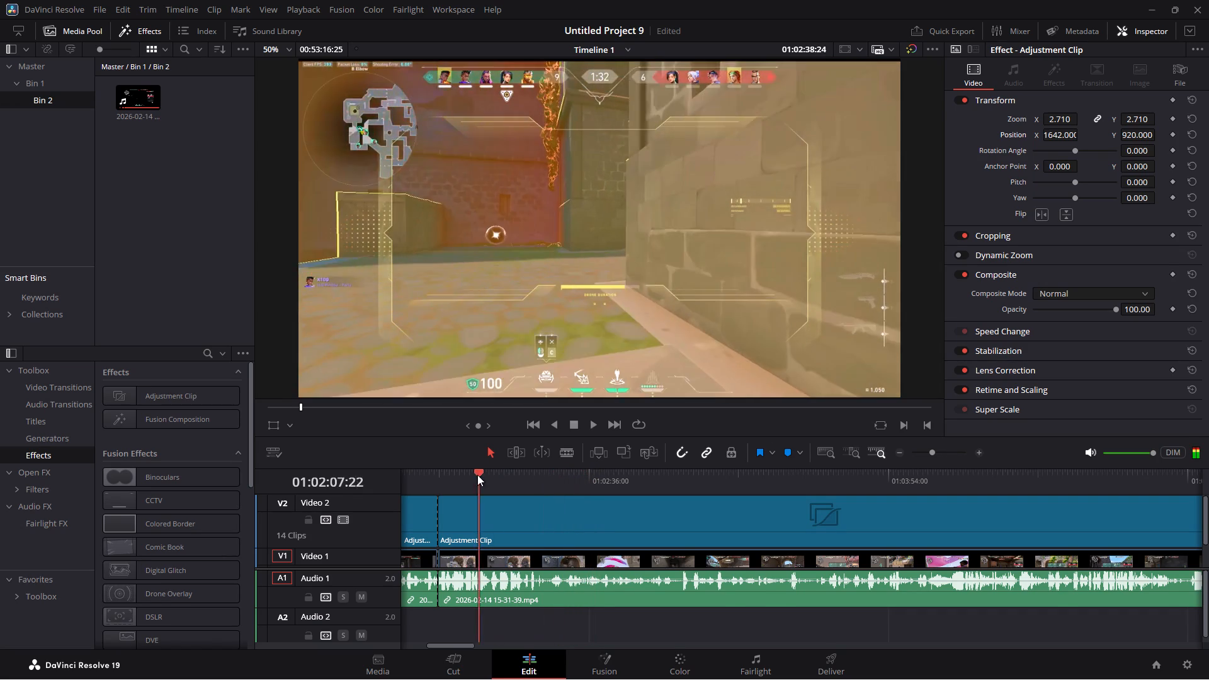
drag(477, 475, 441, 469)
click(582, 477)
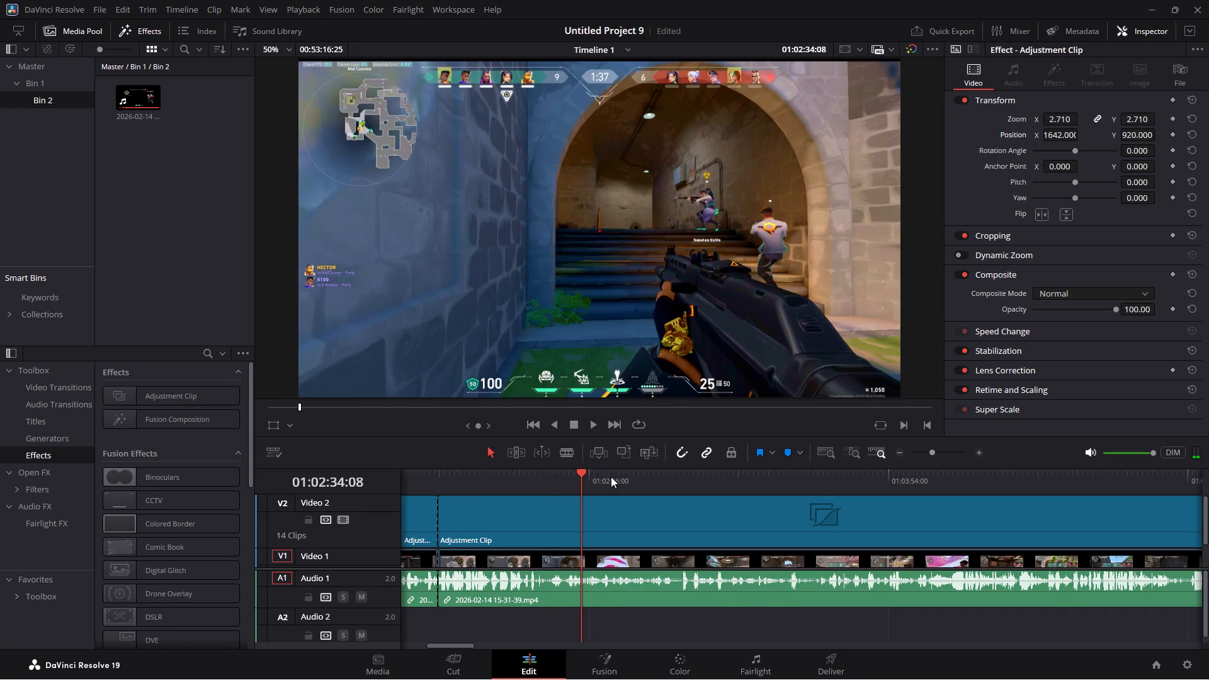
key(space)
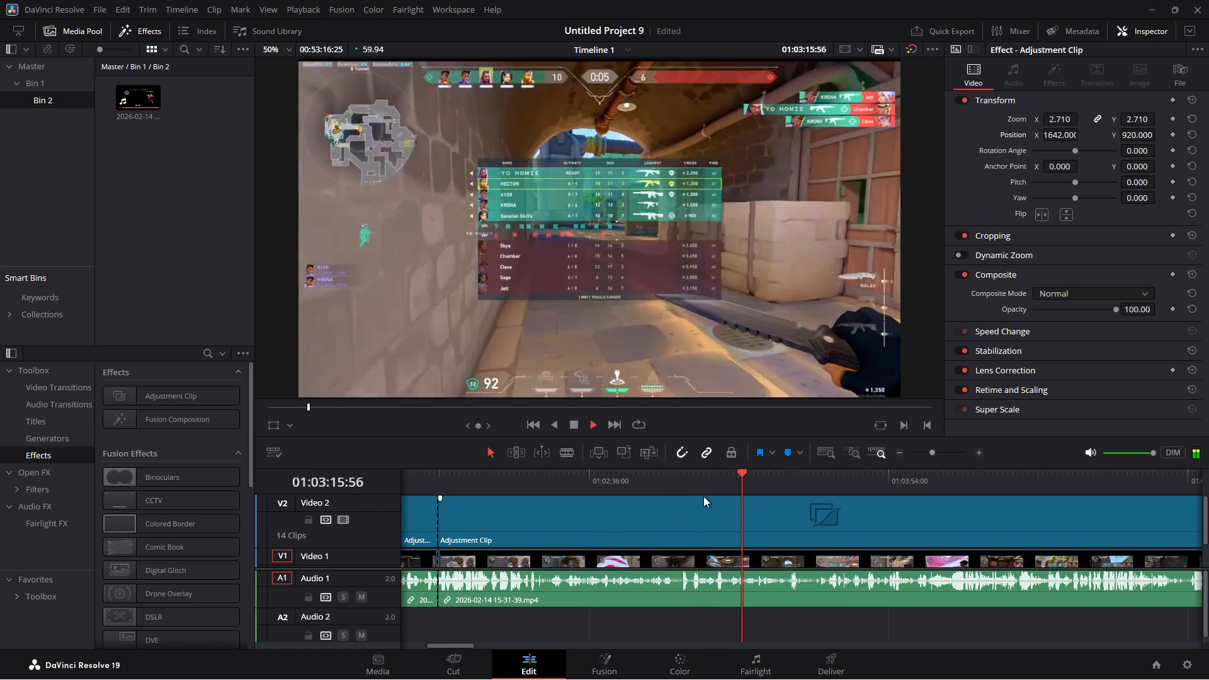
Scrub back from 01:03:15 to 01:03:08:16 to pinpoint the moment and select the long adjustment clip there.
key(space)
drag(741, 475, 732, 473)
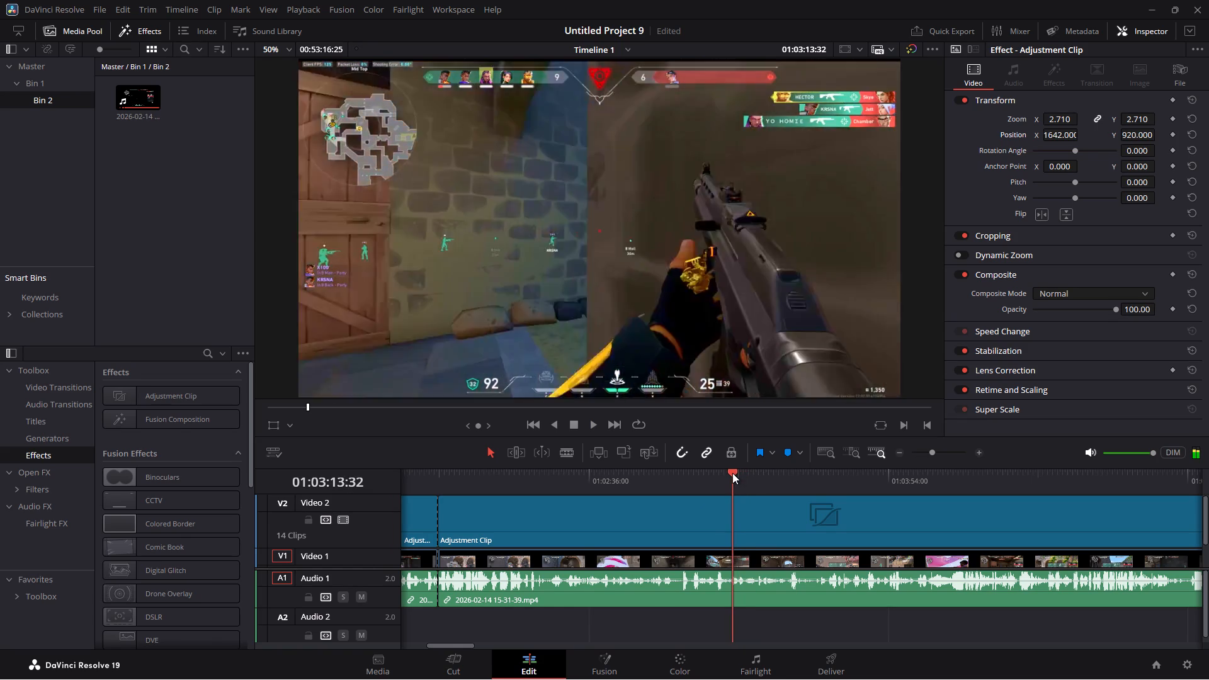
drag(732, 473, 721, 473)
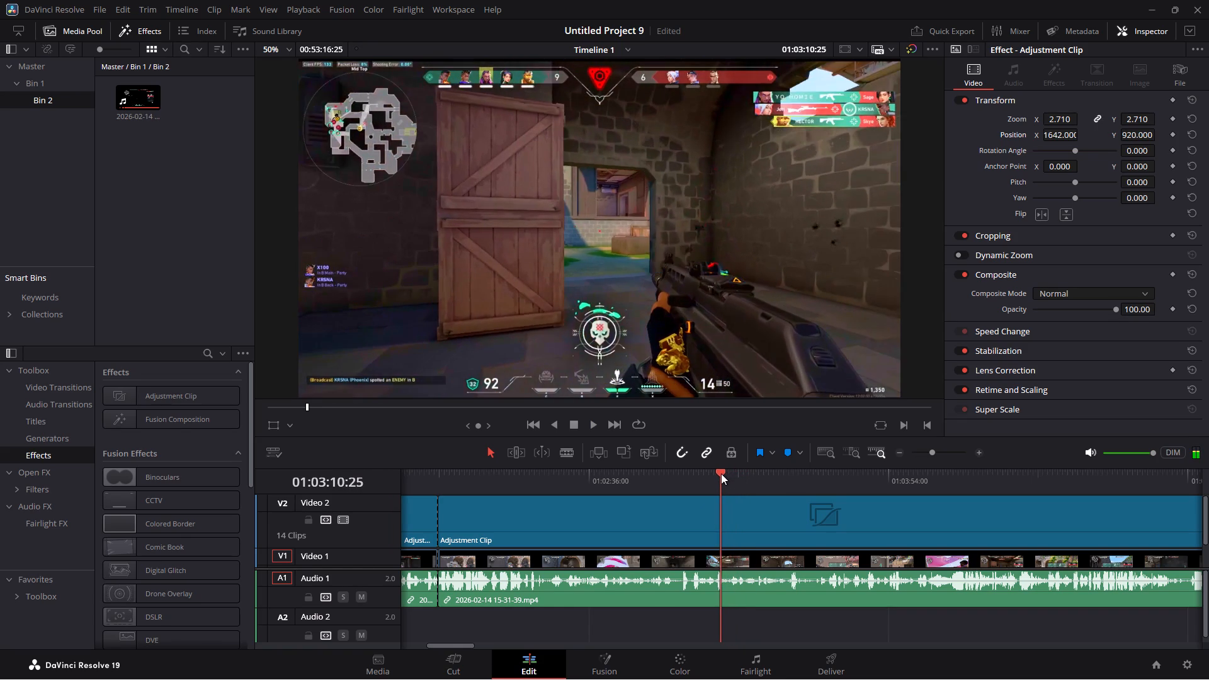
drag(721, 473, 715, 474)
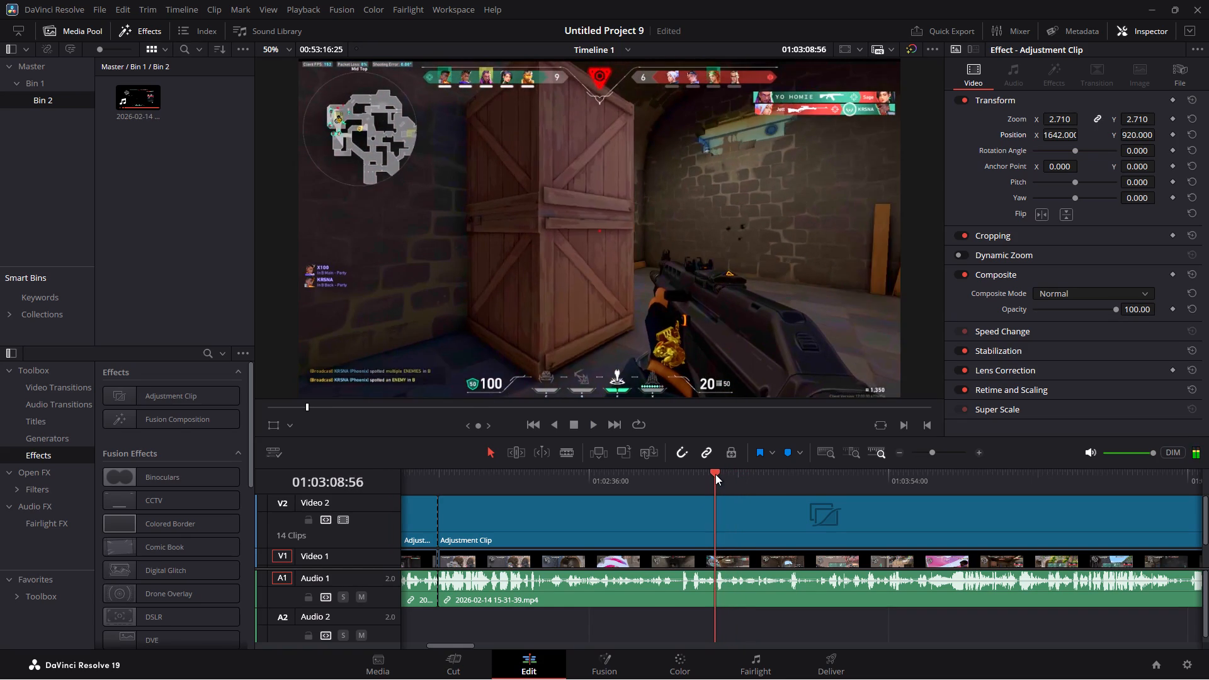
drag(715, 474, 713, 475)
click(671, 519)
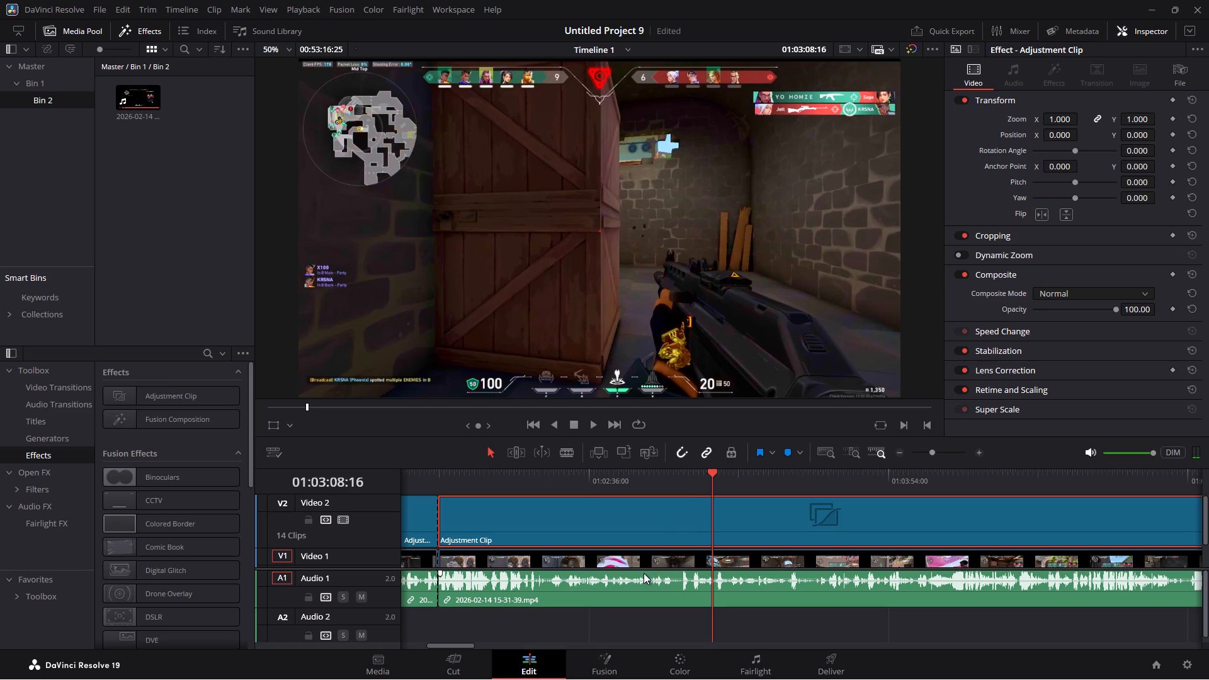
Play back from 01:01:16 to about 01:01:30 to review the chat close-up.
click(713, 477)
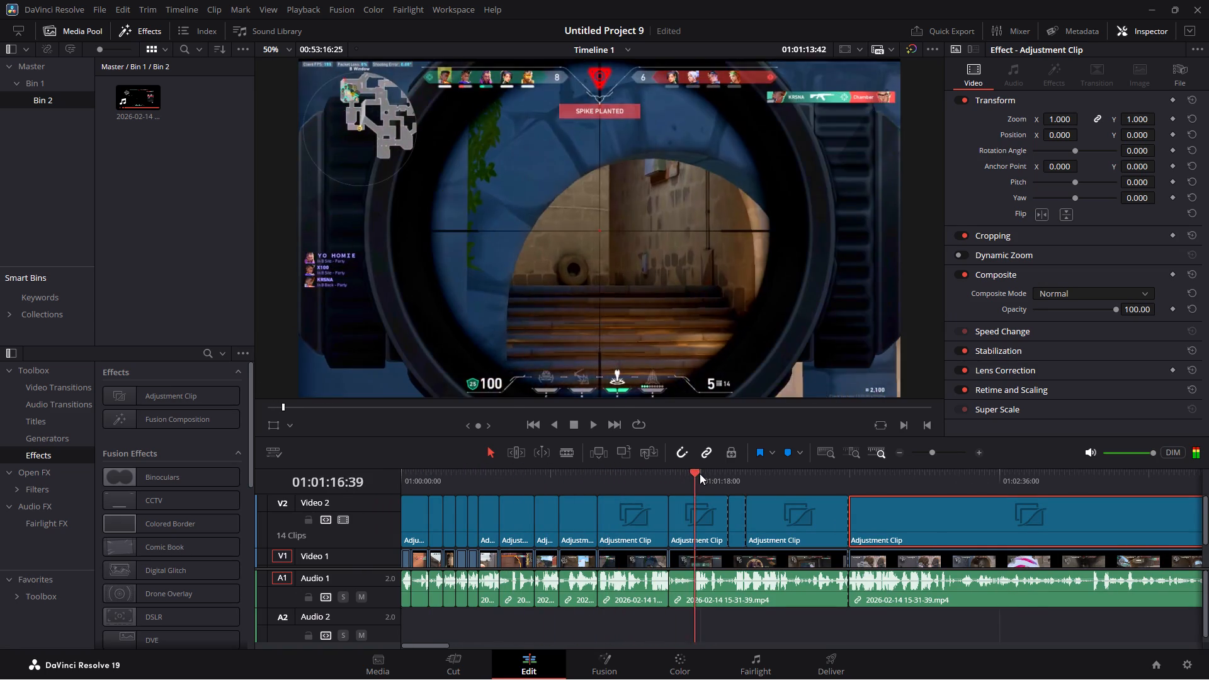
key(space)
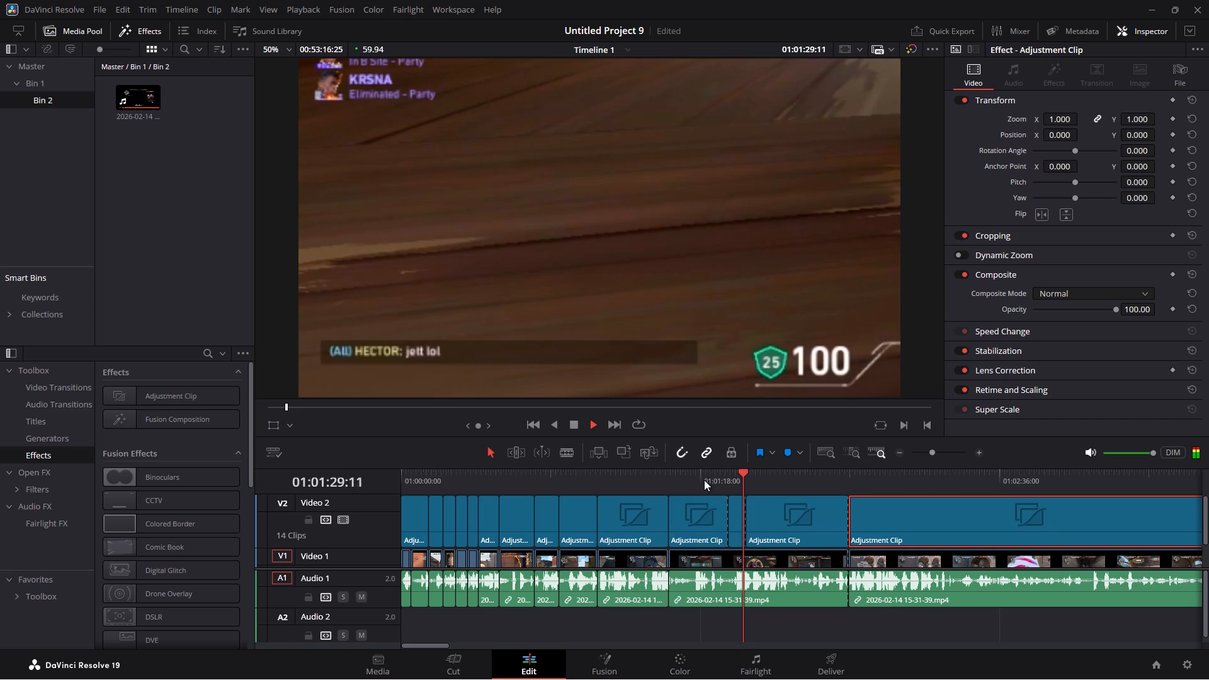
key(space)
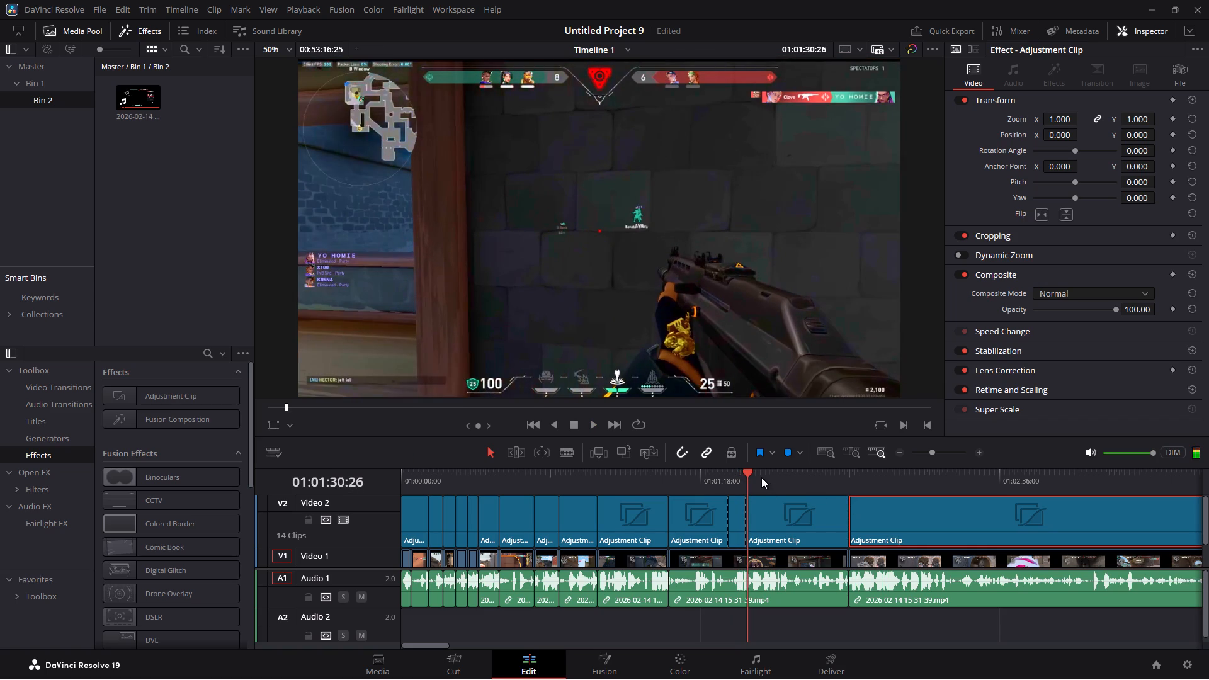
Switch to the Cut page and scrub forward from about 01:02:02 to about 01:03:55 to examine the following footage.
drag(761, 476, 871, 477)
click(461, 665)
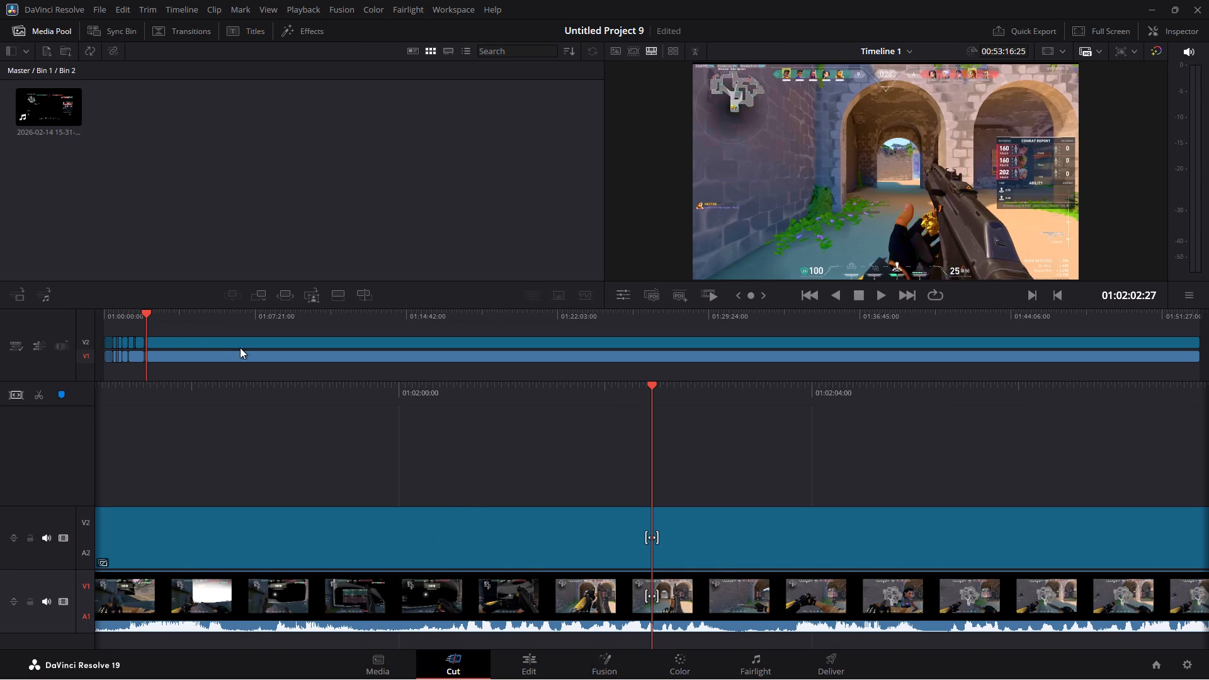
drag(145, 312, 152, 312)
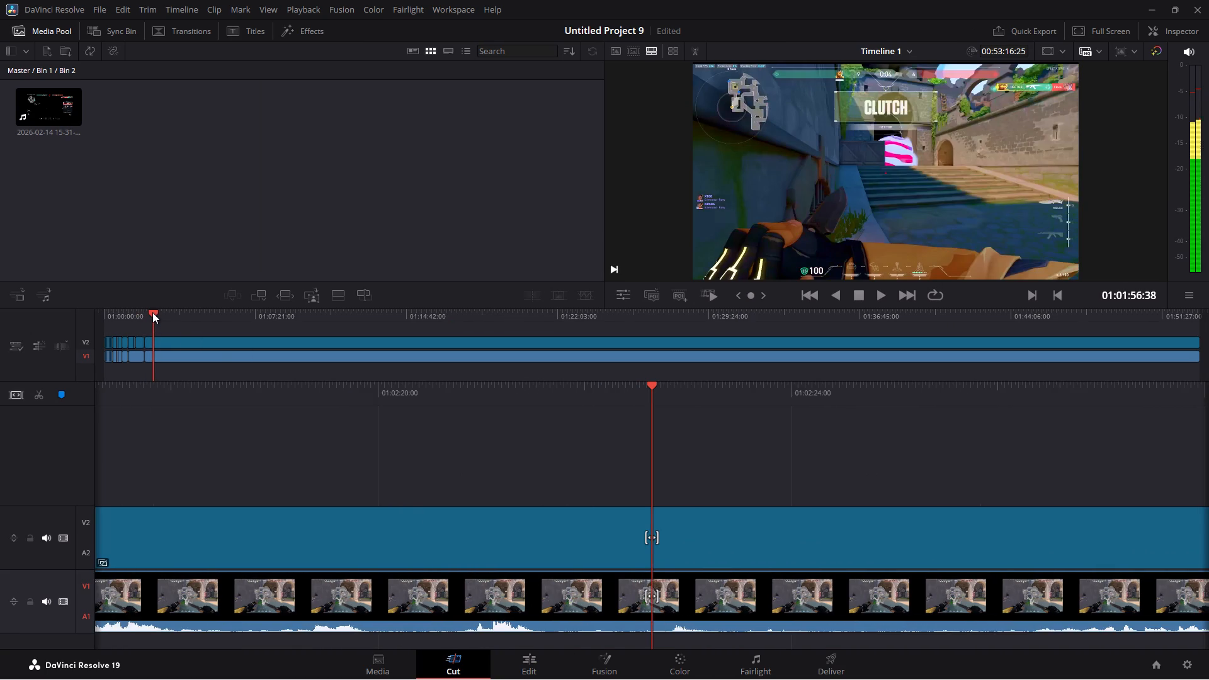
drag(152, 312, 161, 314)
key(space)
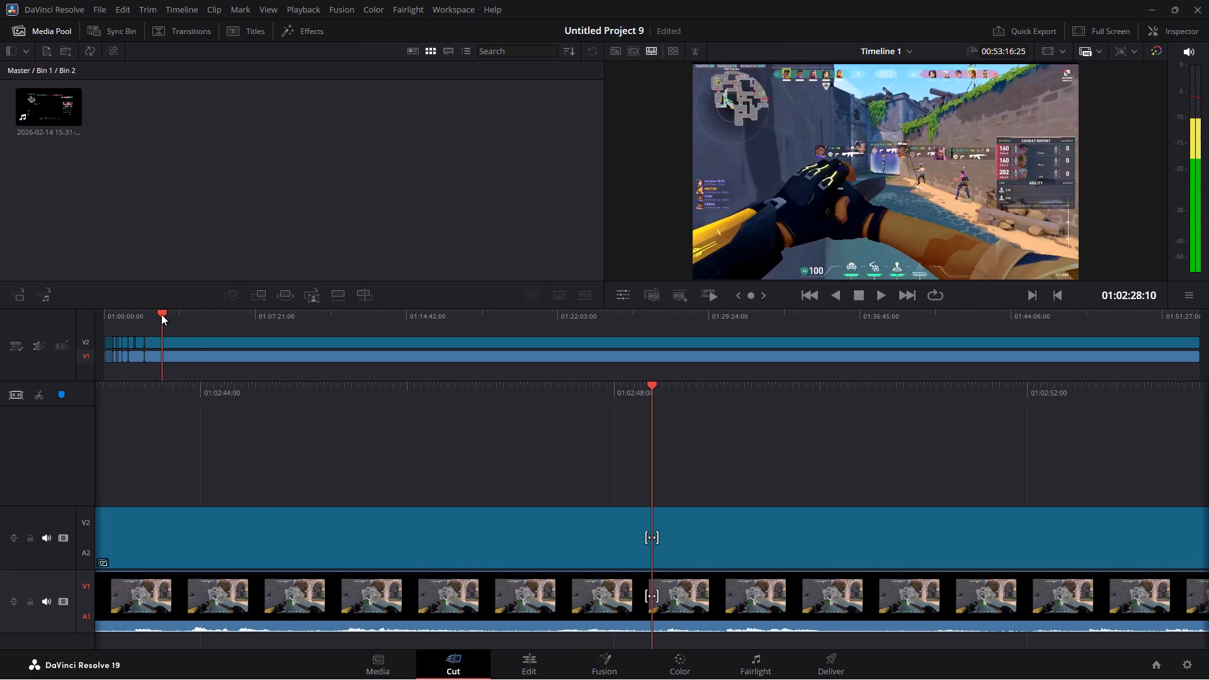
drag(161, 314, 169, 315)
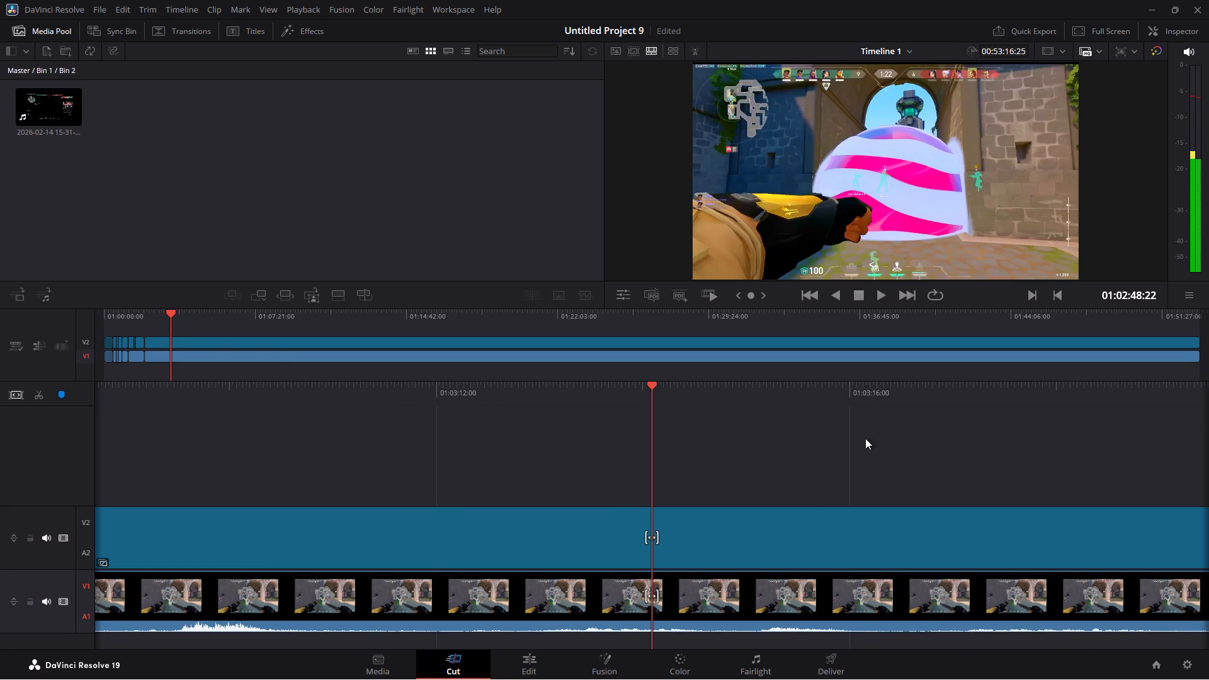
drag(891, 415, 569, 400)
drag(753, 397, 140, 373)
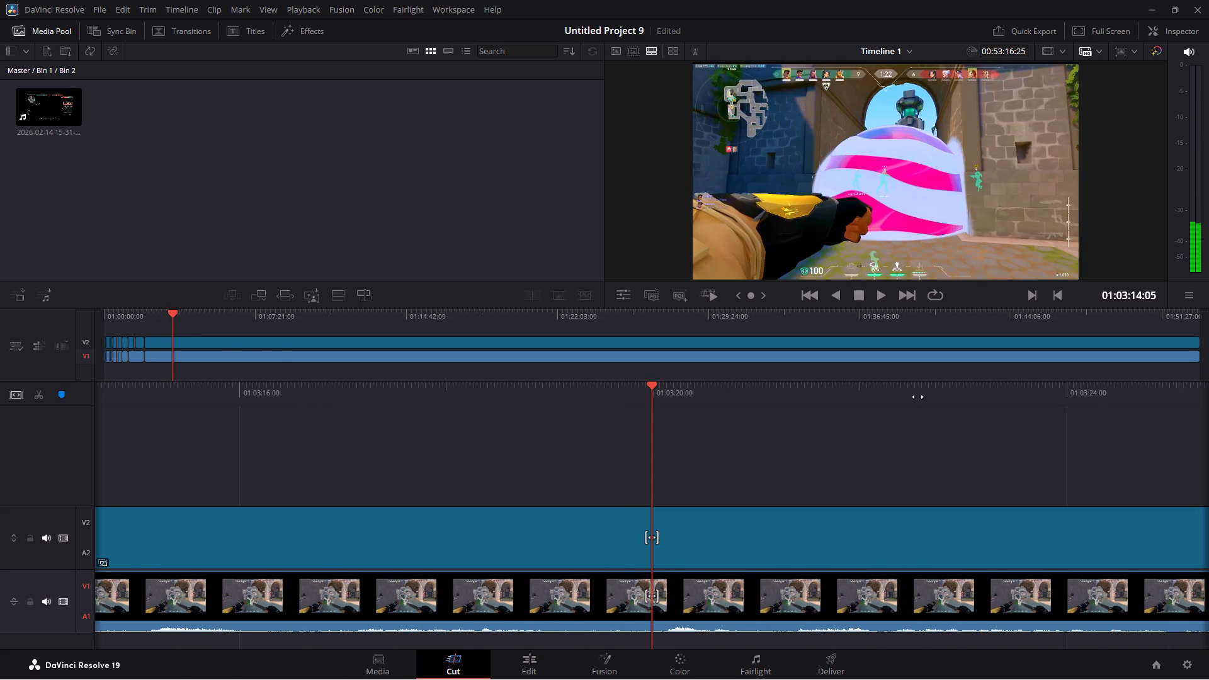
drag(938, 388, 256, 399)
drag(972, 392, 477, 409)
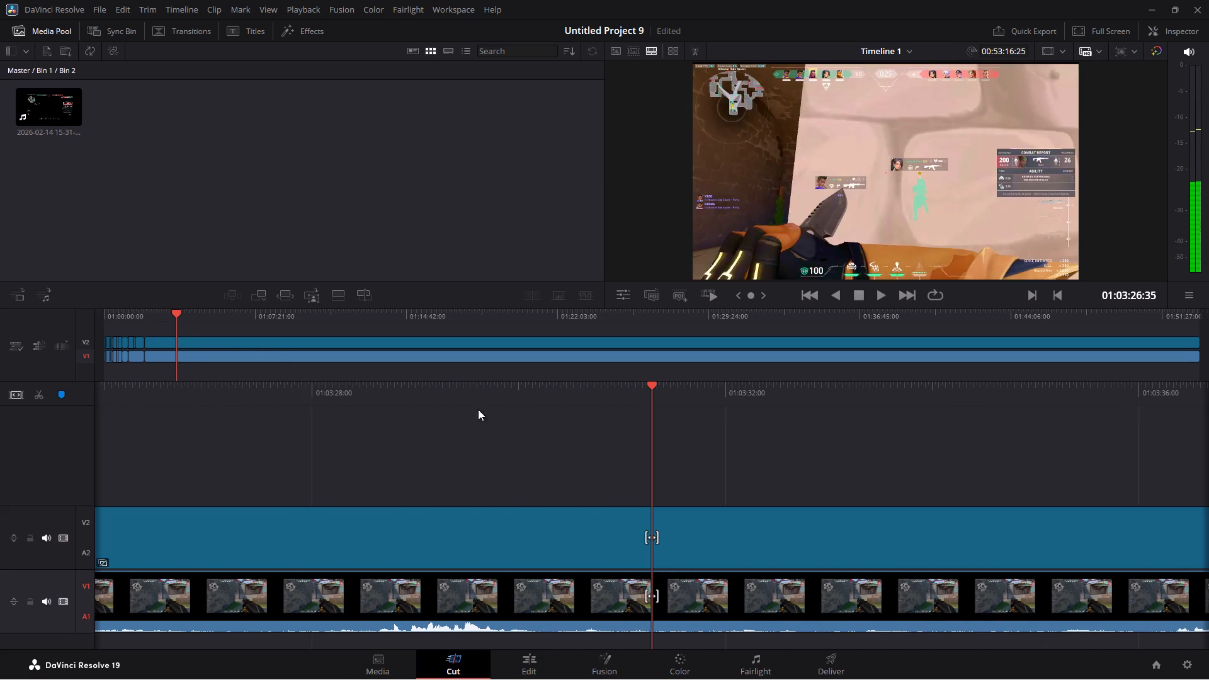
key(space)
key(space)
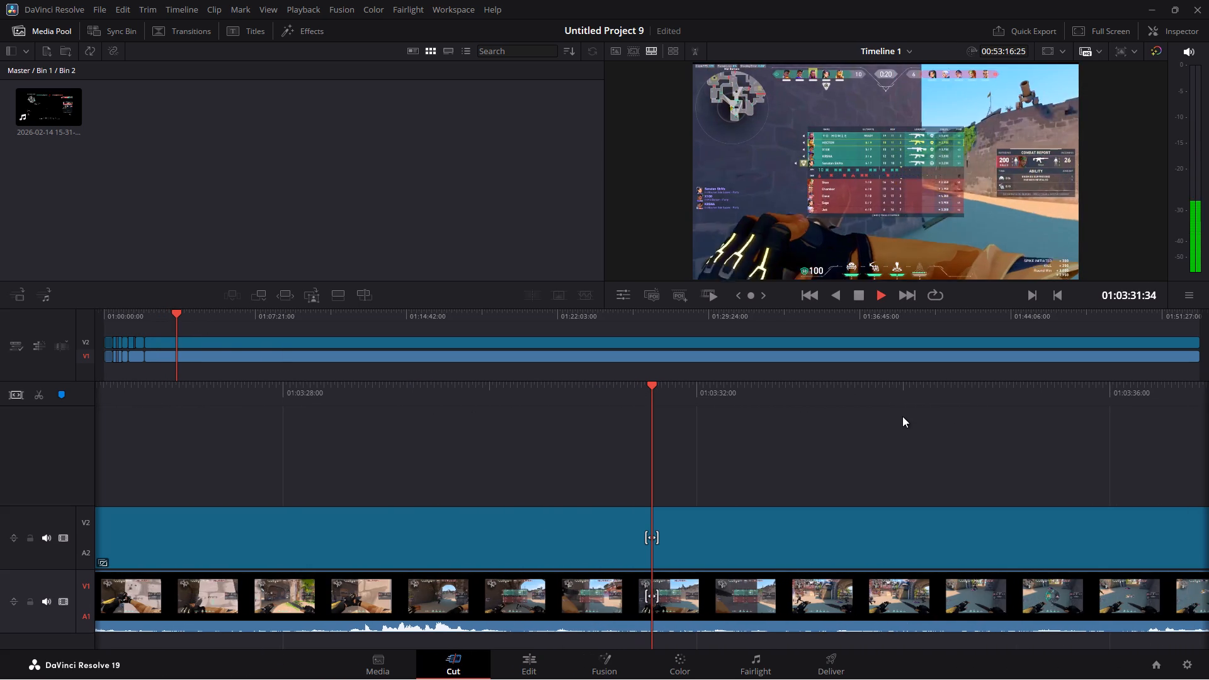
drag(1024, 383, 323, 383)
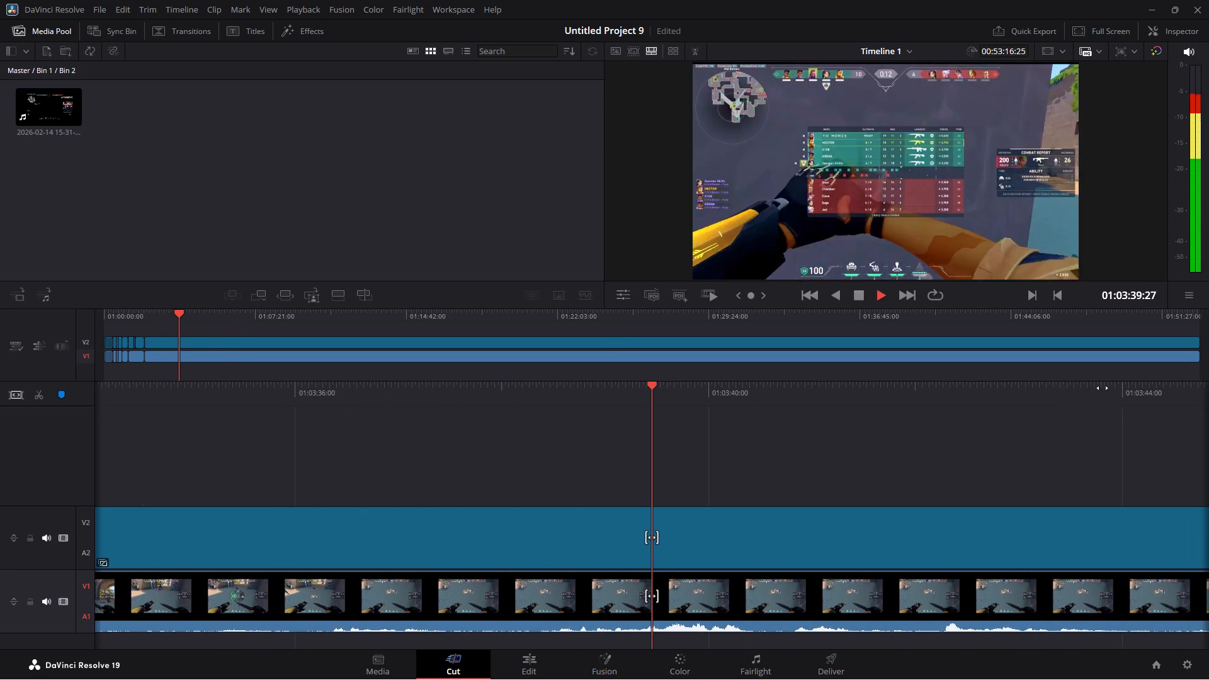
drag(1102, 388, 339, 412)
drag(1127, 394, 298, 451)
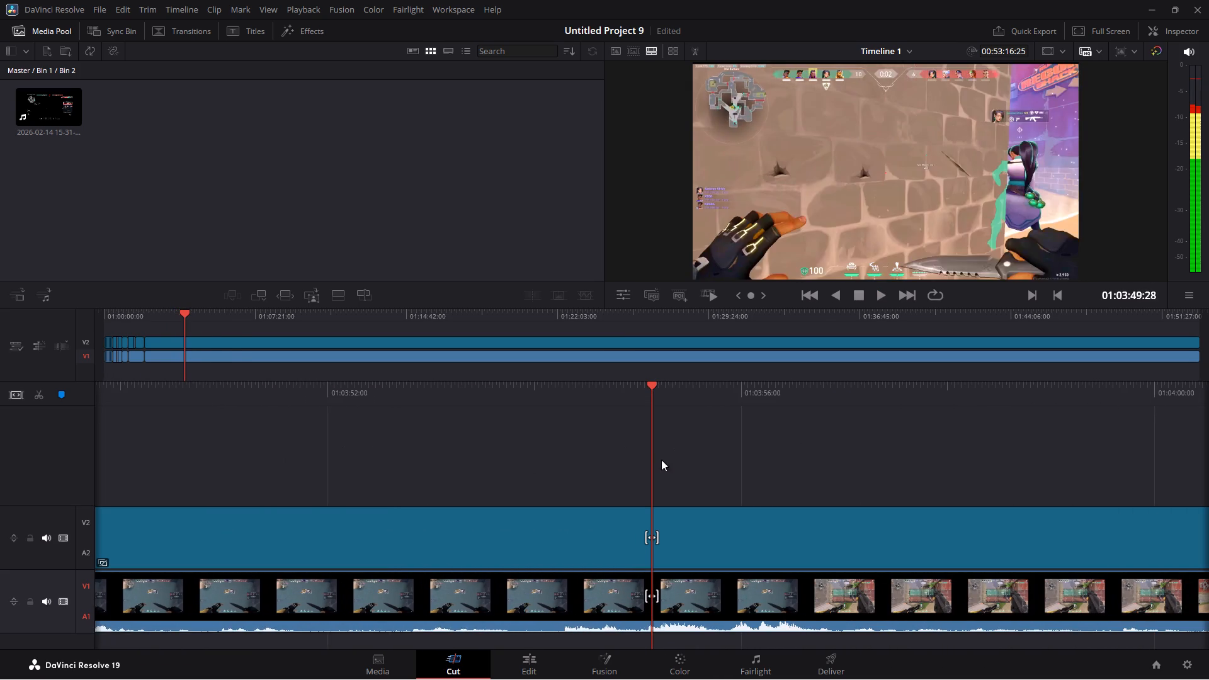
Go back to 01:03:08:39 and split both the gameplay clip and its adjustment clip there.
drag(703, 411, 931, 401)
drag(693, 376, 754, 379)
drag(689, 391, 1150, 355)
drag(720, 390, 1208, 339)
drag(678, 394, 1208, 365)
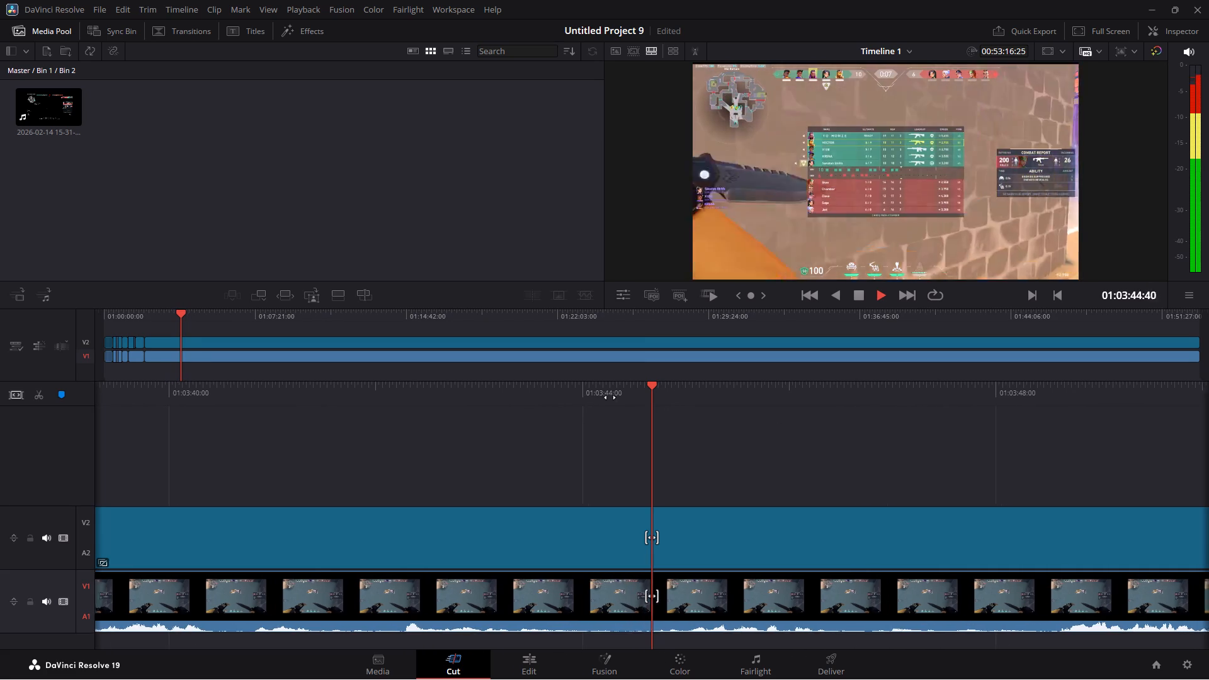
drag(594, 393, 1164, 361)
drag(513, 399, 1208, 368)
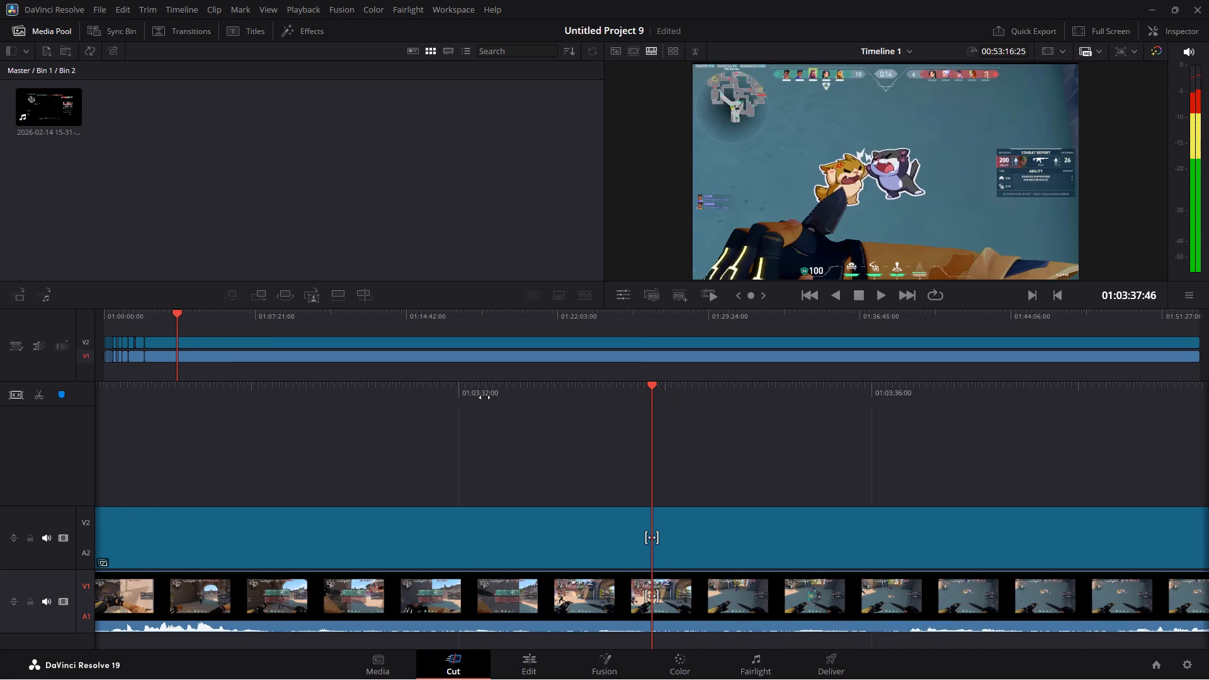
drag(451, 385, 1029, 349)
drag(511, 392, 919, 377)
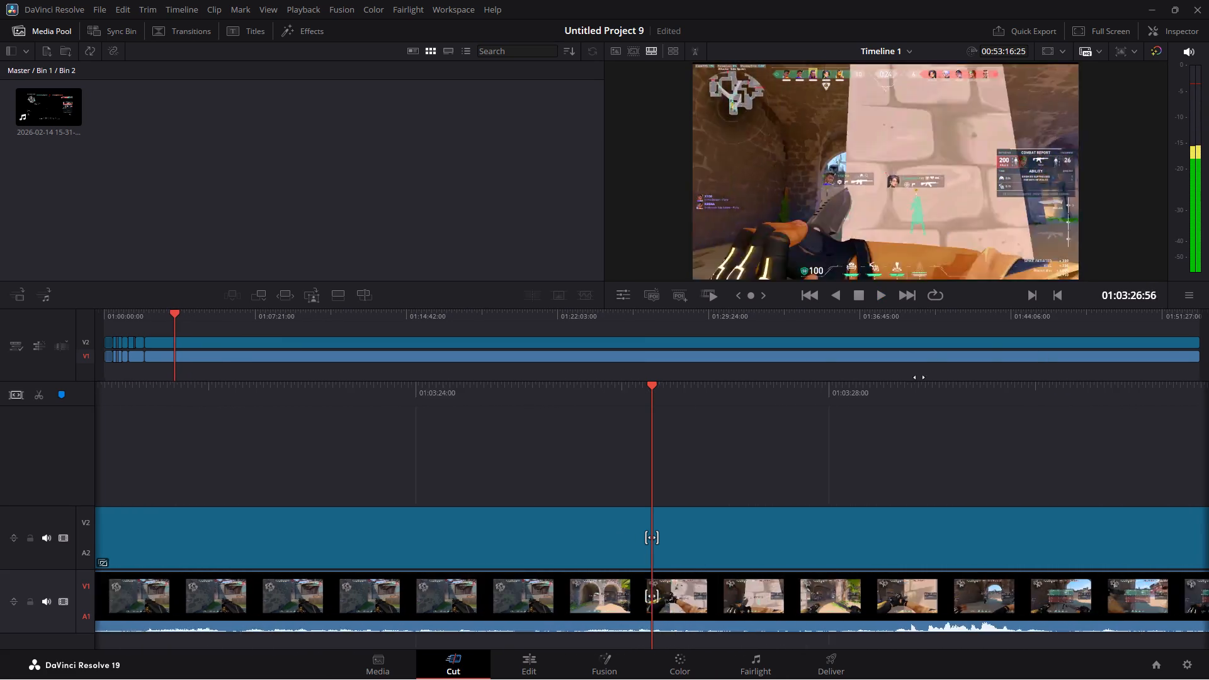
drag(919, 377, 1076, 365)
drag(555, 397, 1122, 388)
drag(507, 388, 818, 390)
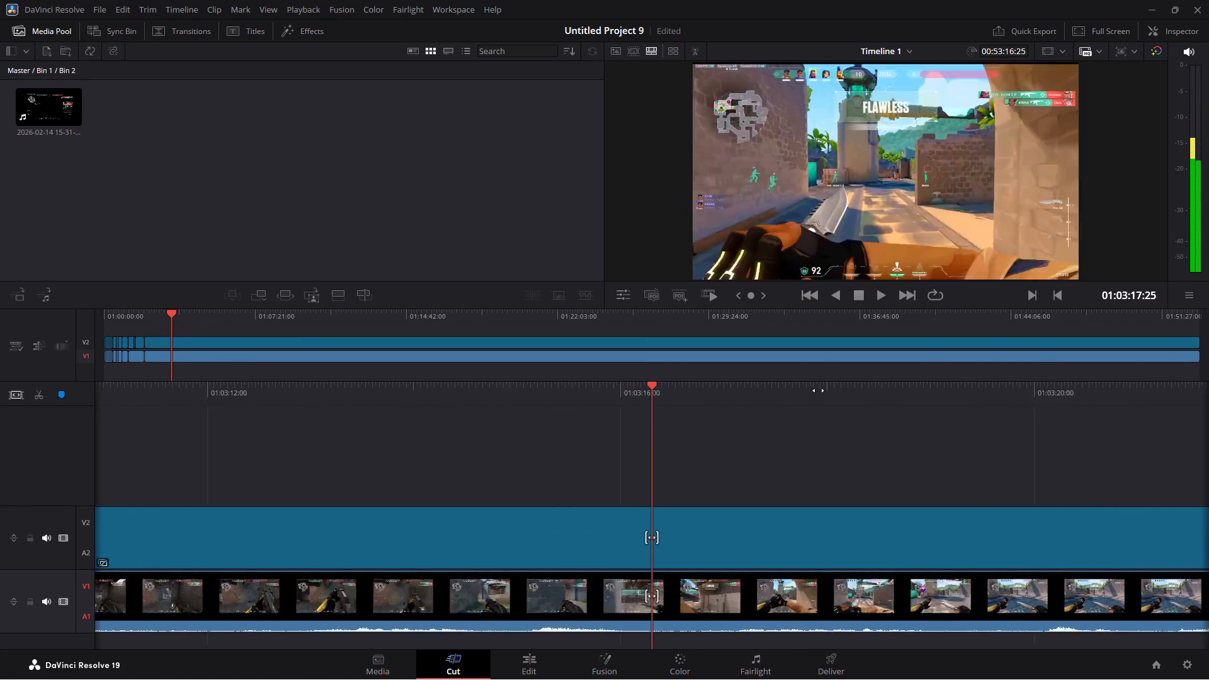
drag(818, 390, 1040, 387)
drag(523, 392, 981, 381)
drag(525, 393, 684, 389)
key(space)
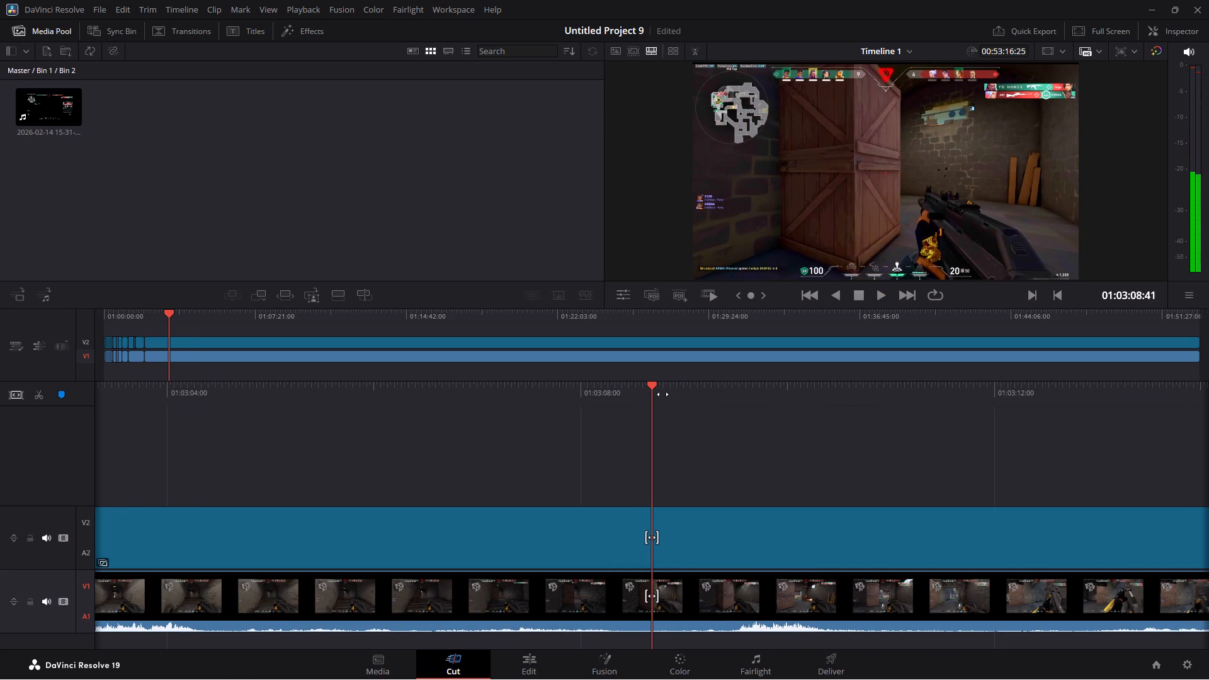
click(660, 393)
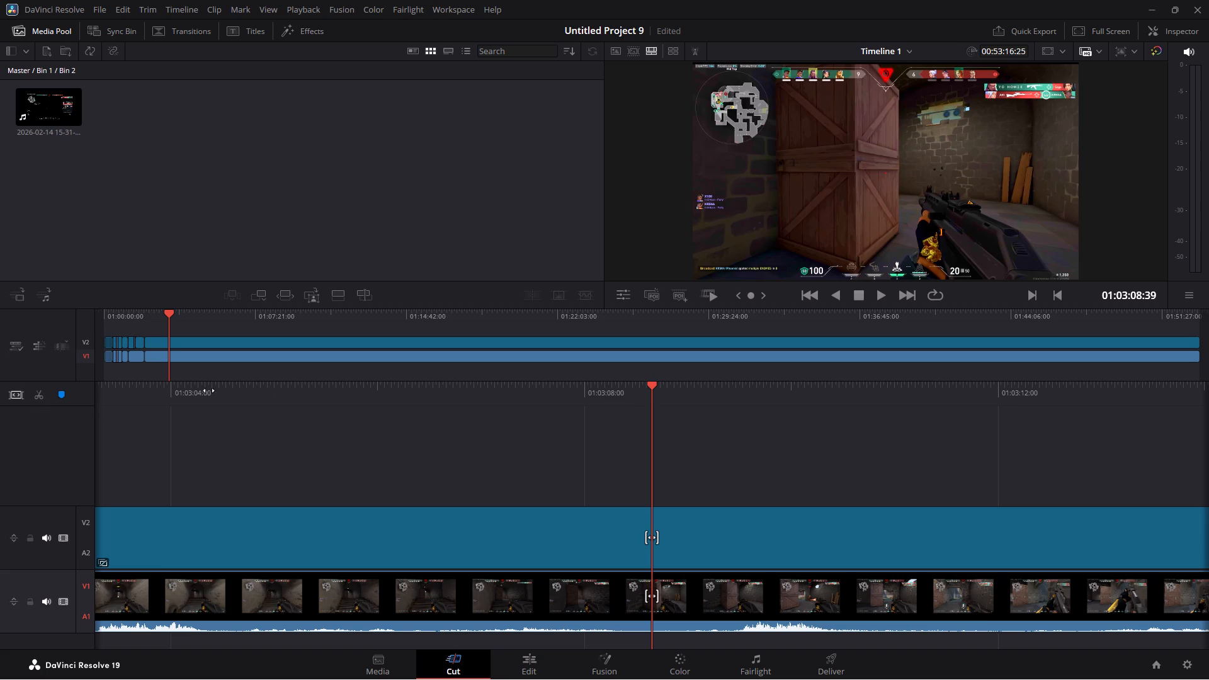
click(36, 390)
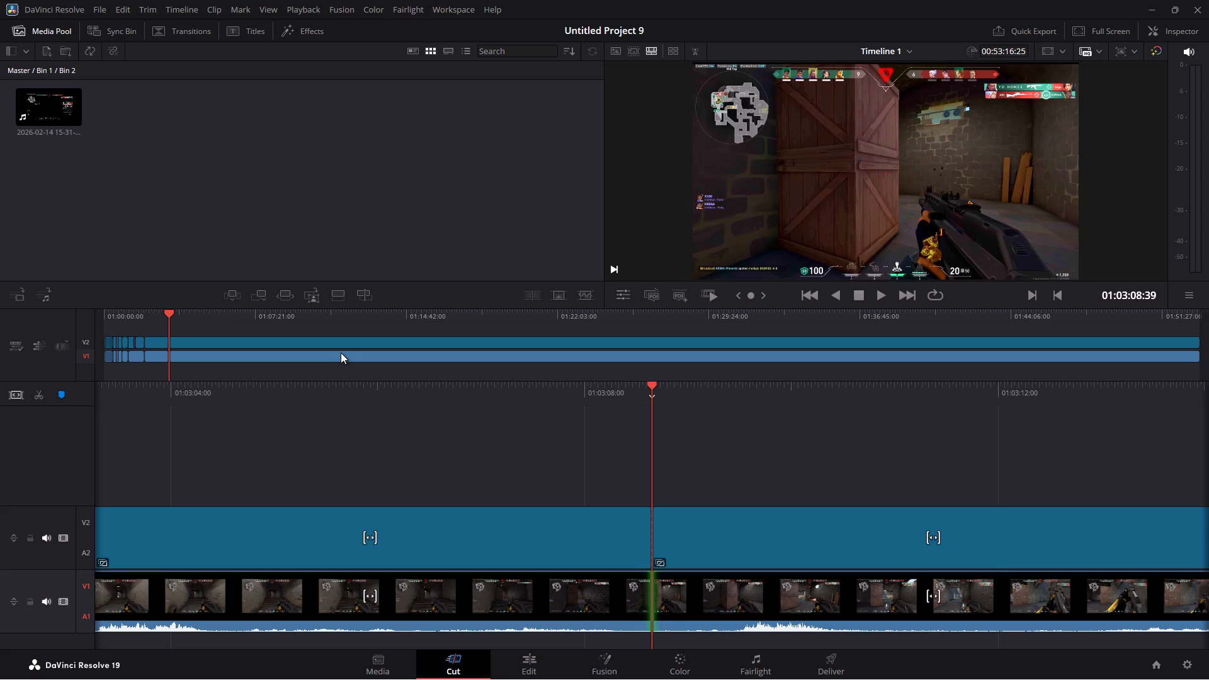
Select the adjustment clip just before the new cut and return to the Edit page.
click(154, 344)
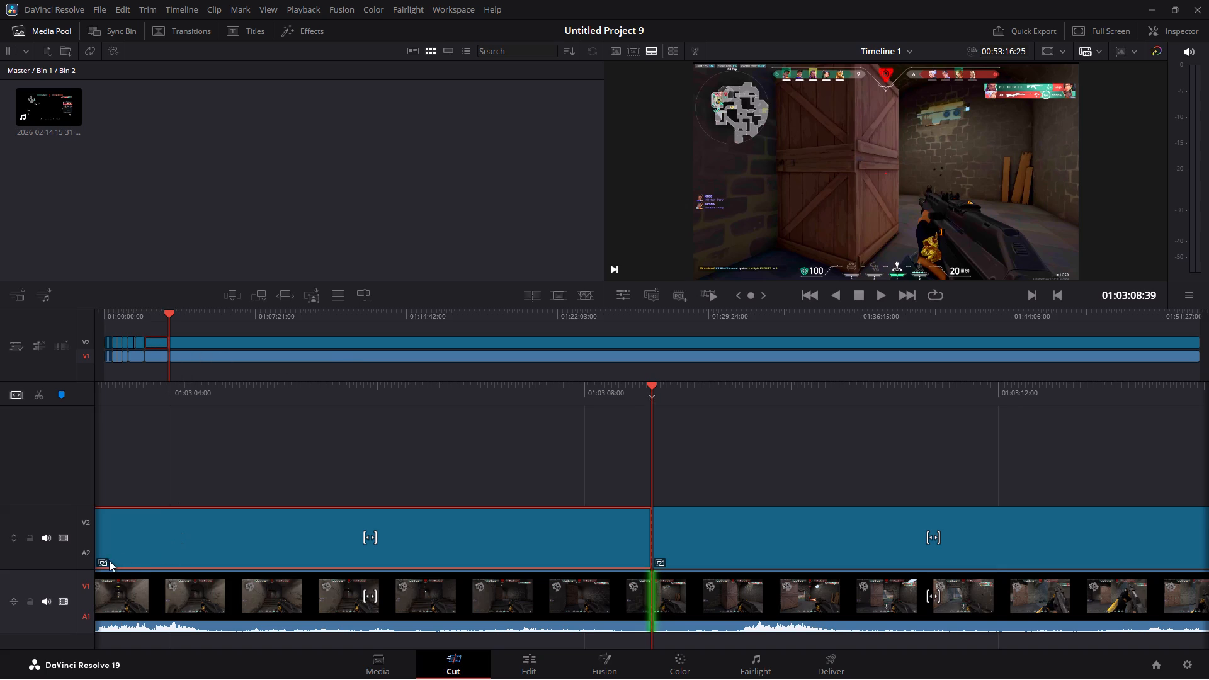
click(153, 358)
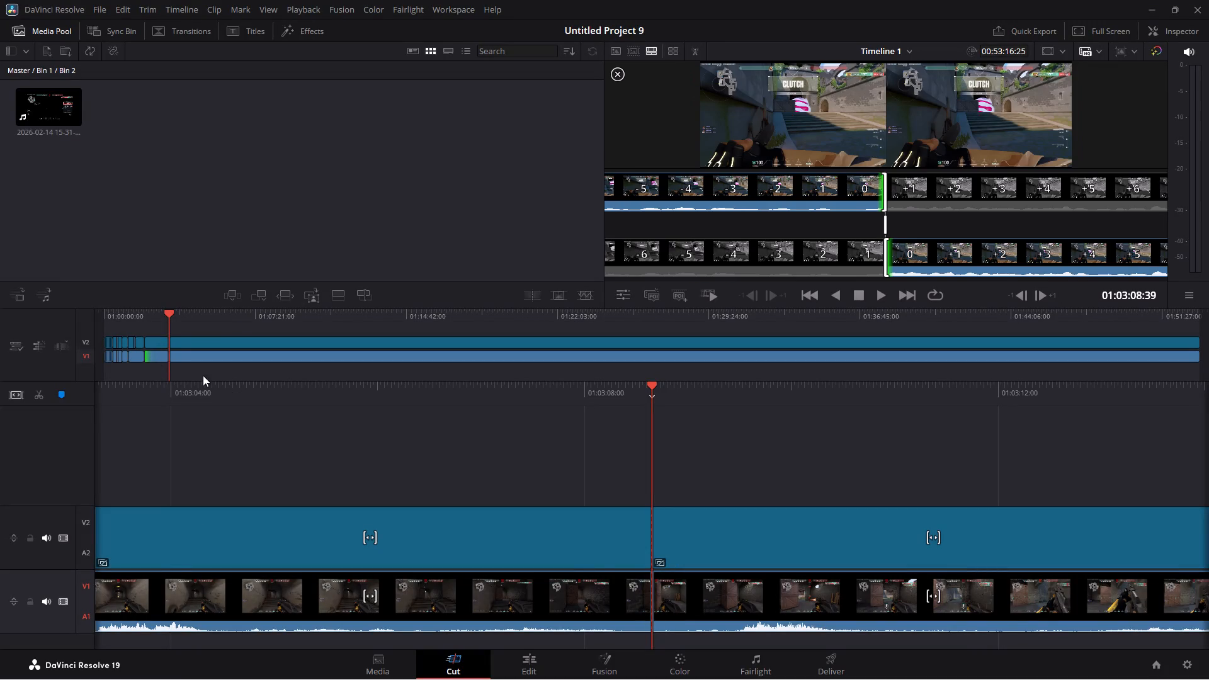
click(520, 662)
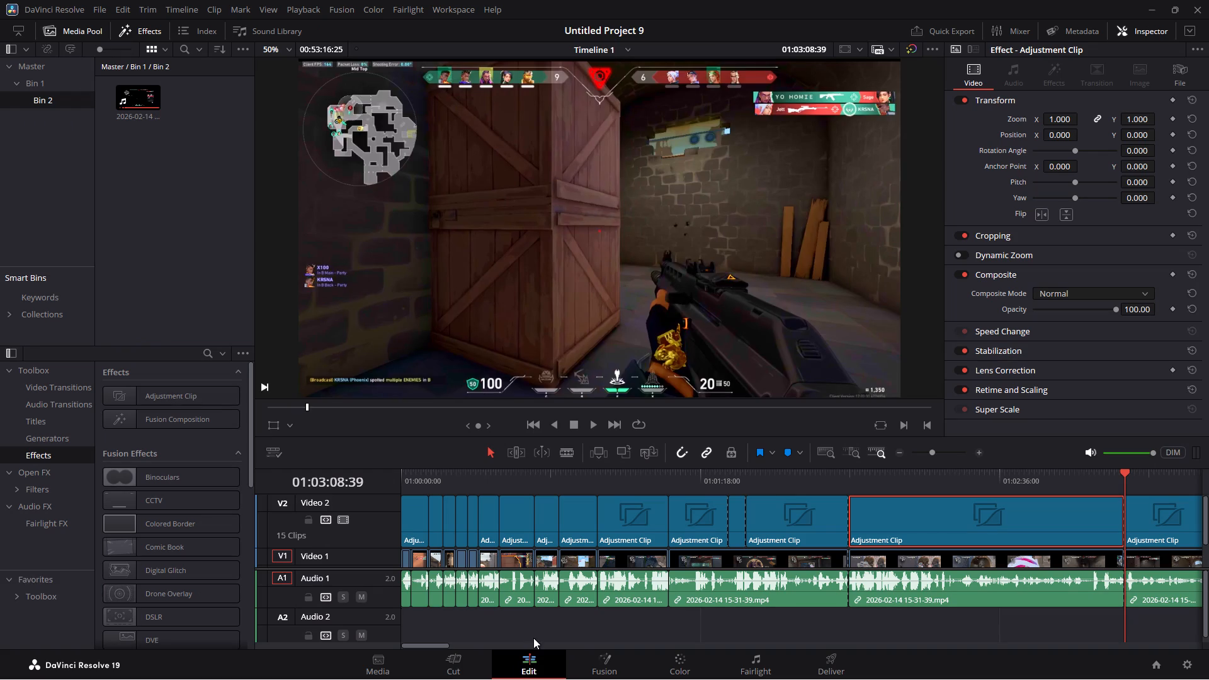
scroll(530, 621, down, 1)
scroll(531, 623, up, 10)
Check the playback from 01:01:54:24 and delete the gameplay and adjustment clips between about 01:01:56 and the cut at 01:03:08:39.
click(841, 476)
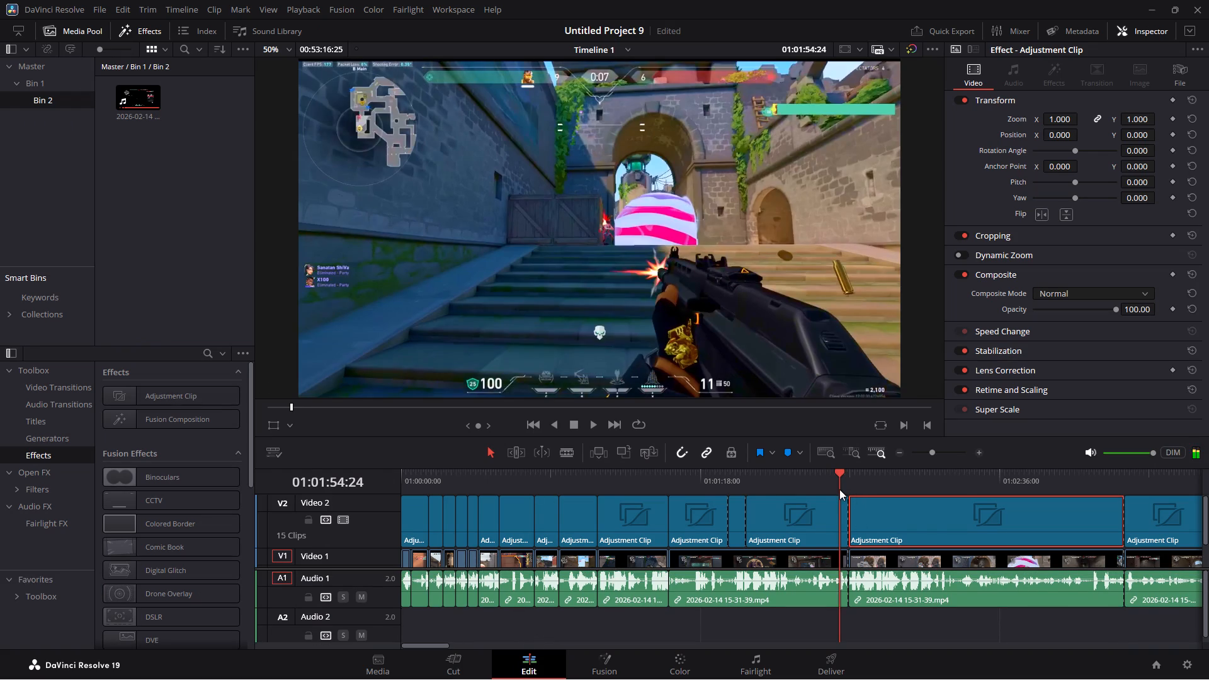
key(space)
key(space)
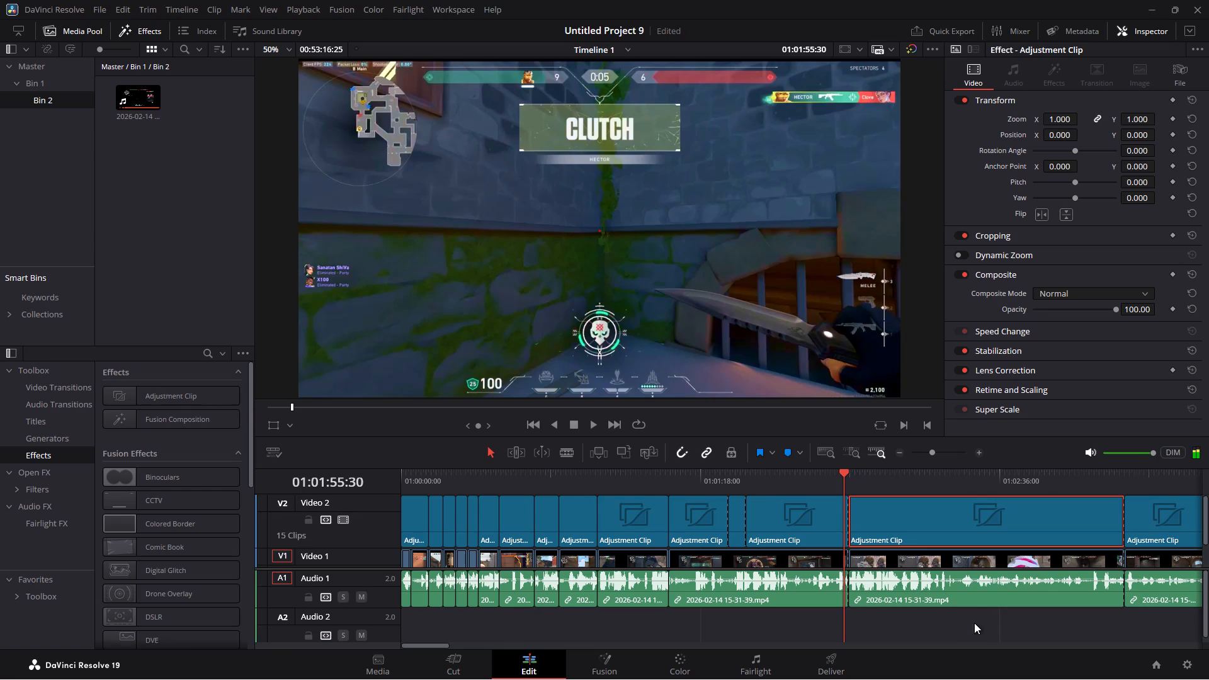
drag(974, 623, 972, 499)
key(BackSpace)
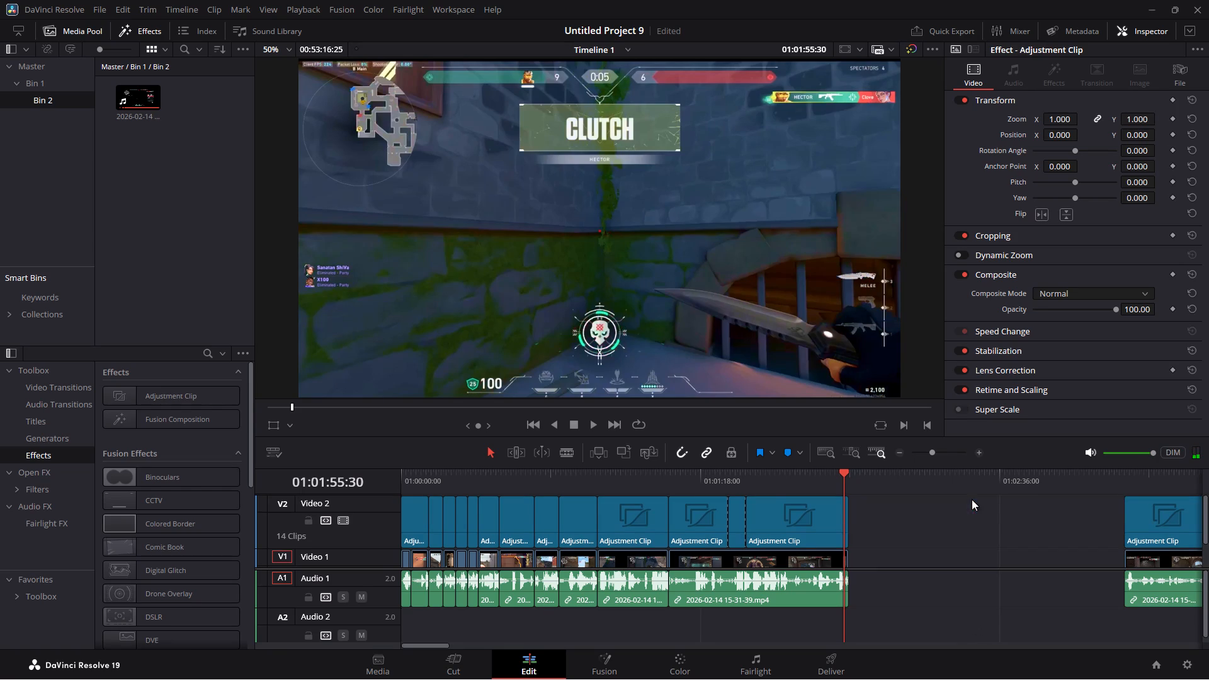
Move the remaining gameplay and adjustment clips together back to about 01:01:56 to close the gap.
drag(1090, 485, 1157, 520)
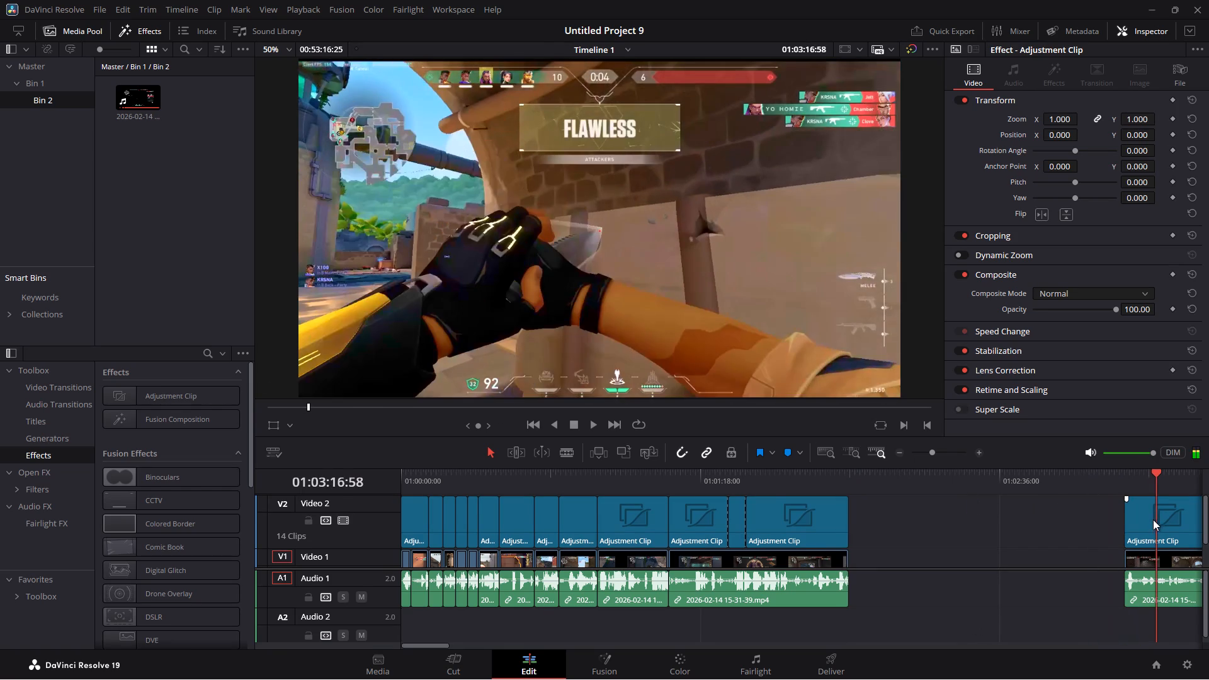
drag(1141, 489, 1145, 517)
drag(1152, 621, 1133, 487)
drag(1138, 519, 866, 536)
Review the new join from 01:01:50:48, split the gameplay and adjustment clips at 01:02:00:29 on the Cut page, and return to the Edit page.
drag(834, 475, 826, 473)
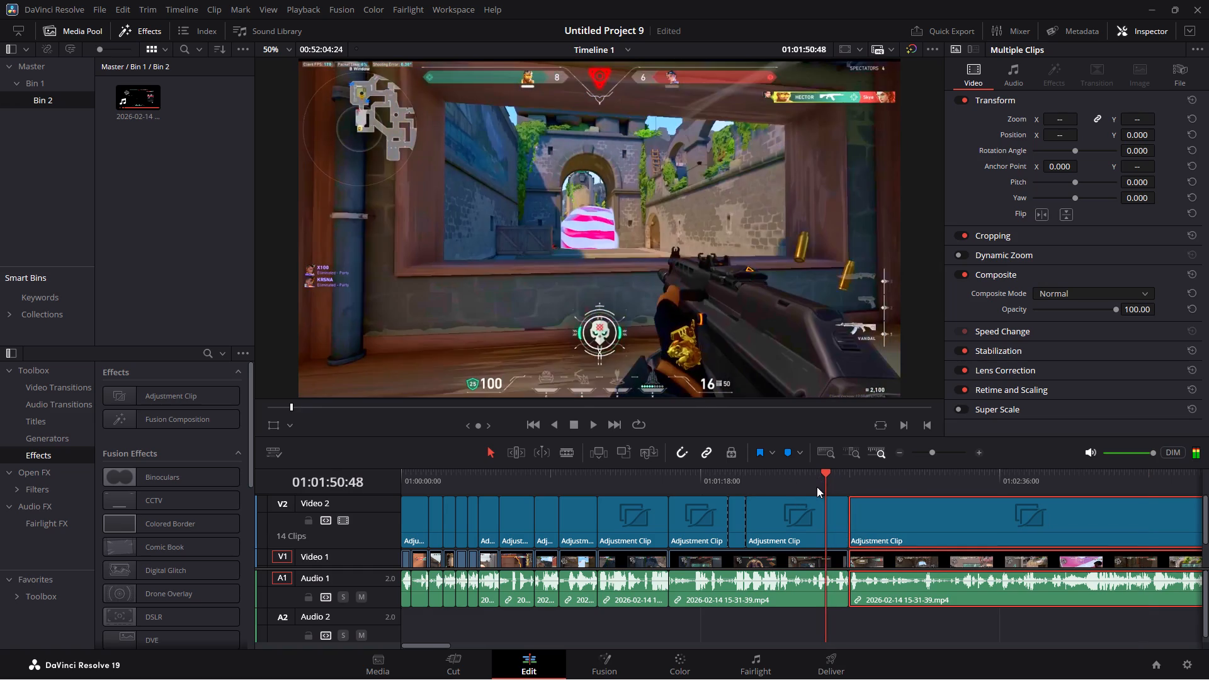
key(space)
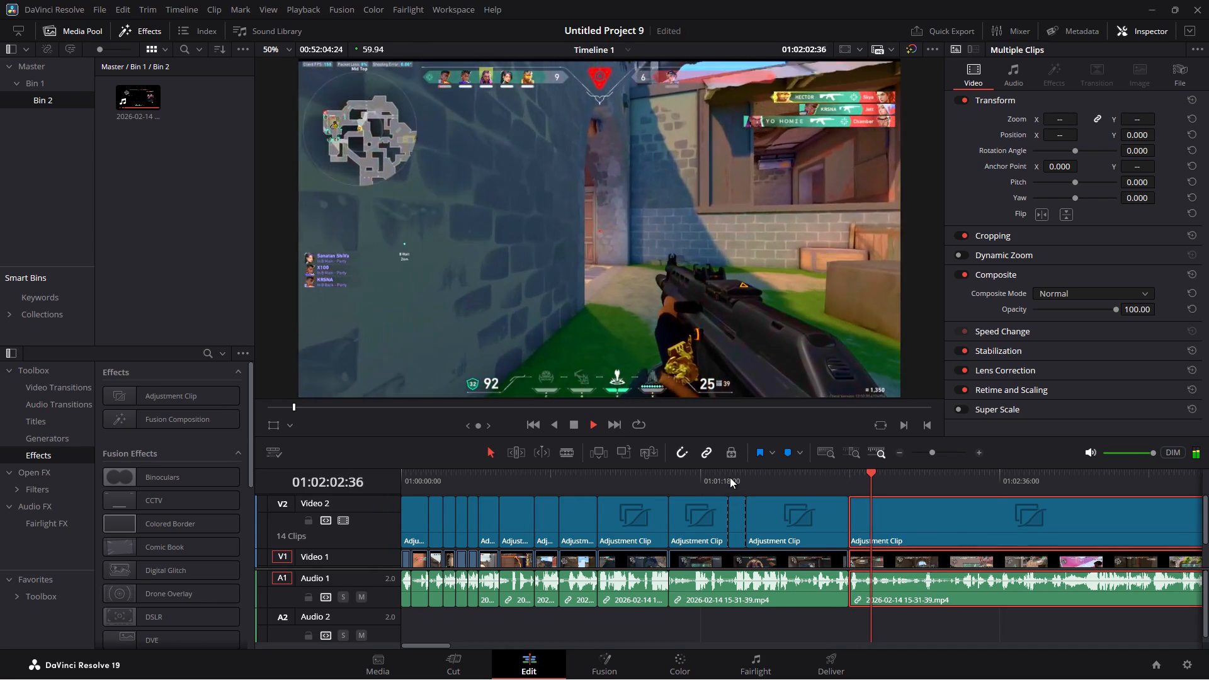
key(space)
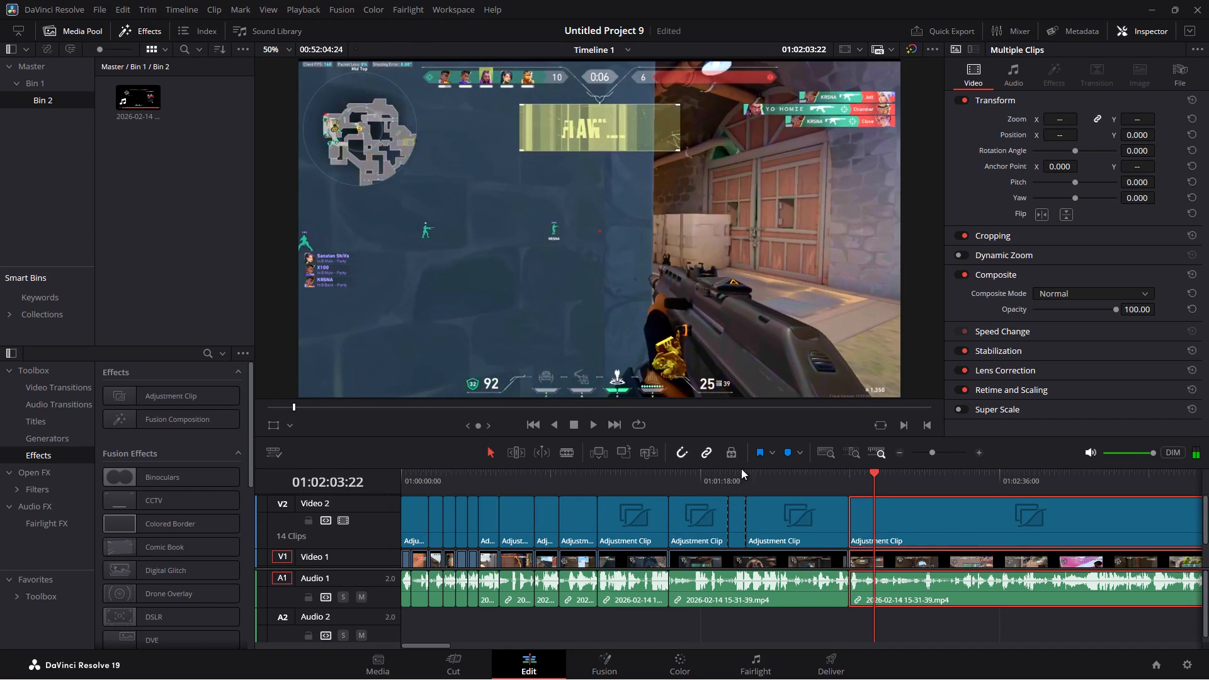
drag(877, 472, 866, 473)
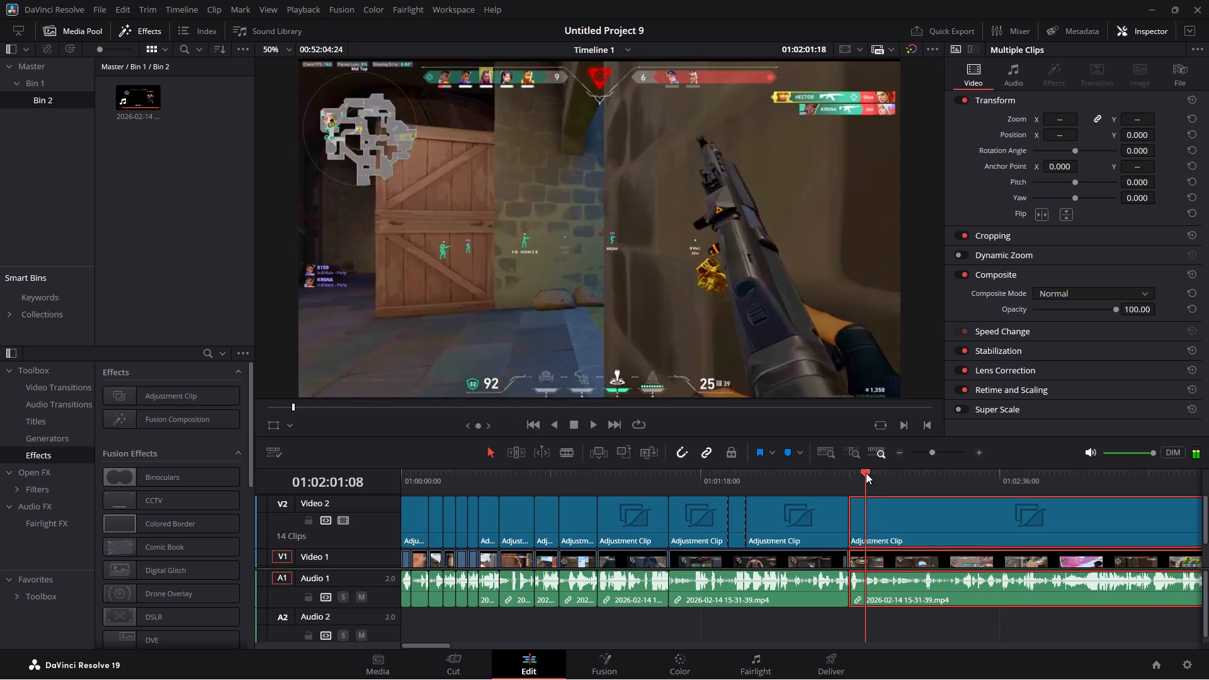
drag(866, 473, 863, 473)
click(463, 652)
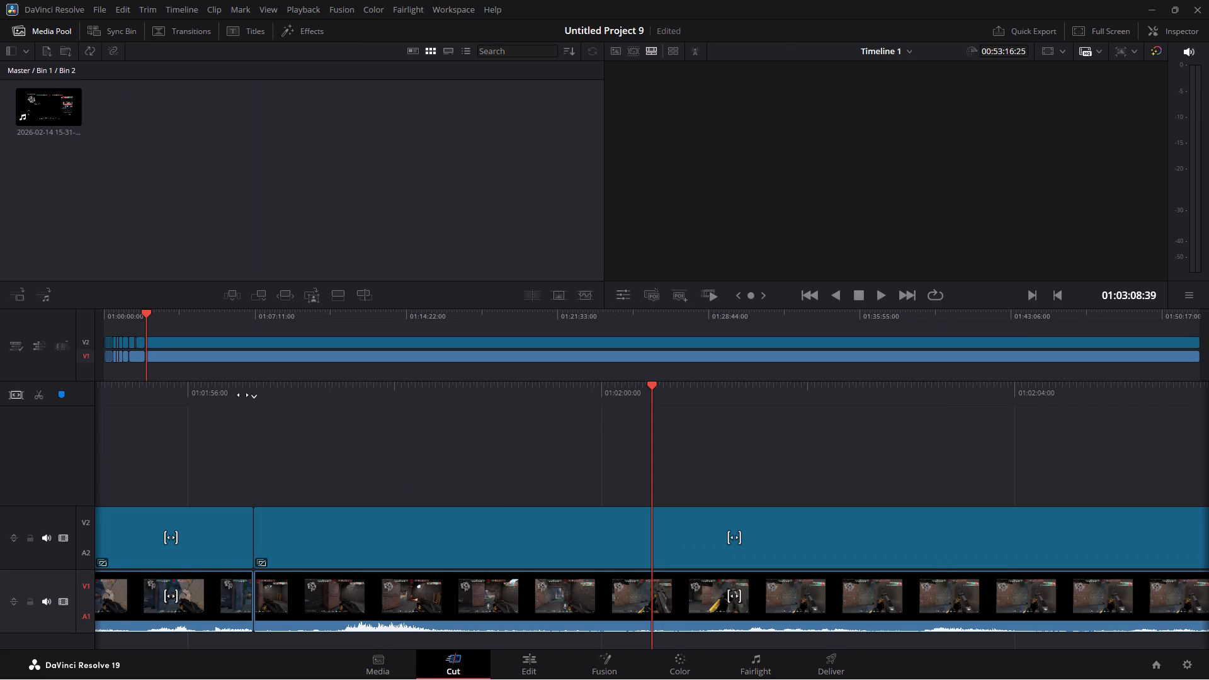
click(36, 392)
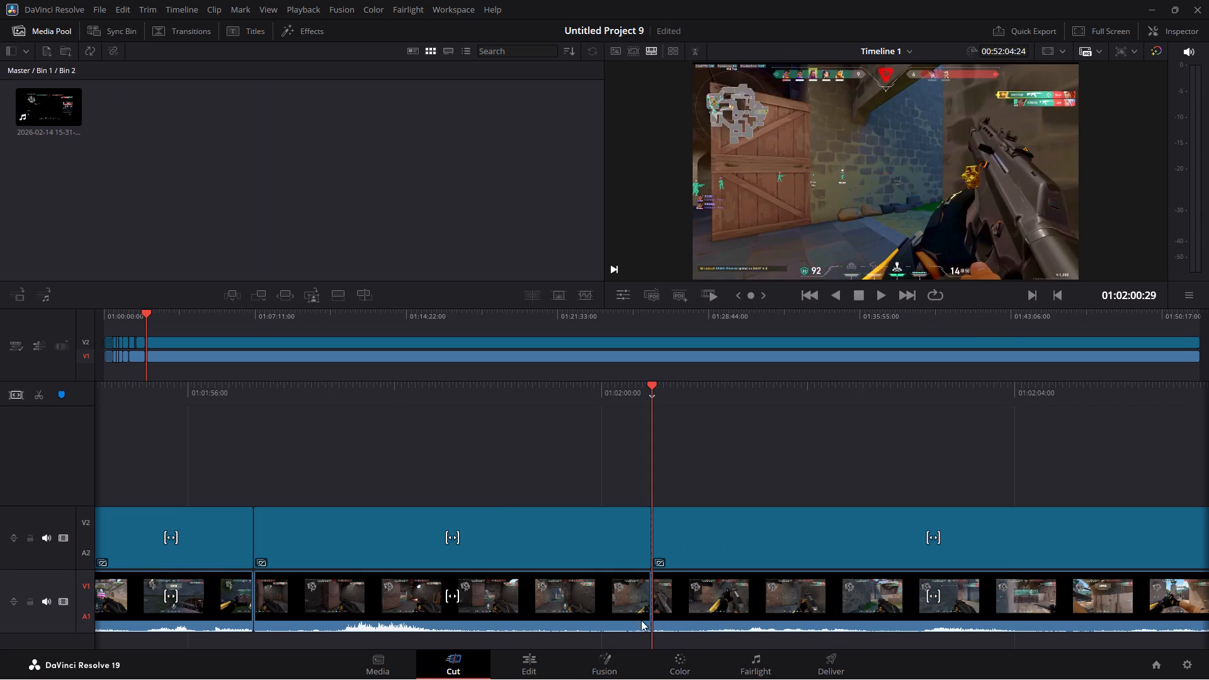
click(523, 673)
Play back briefly after the new cut, and again from 01:01:32:05 to about 01:01:45, to review the edited footage.
key(space)
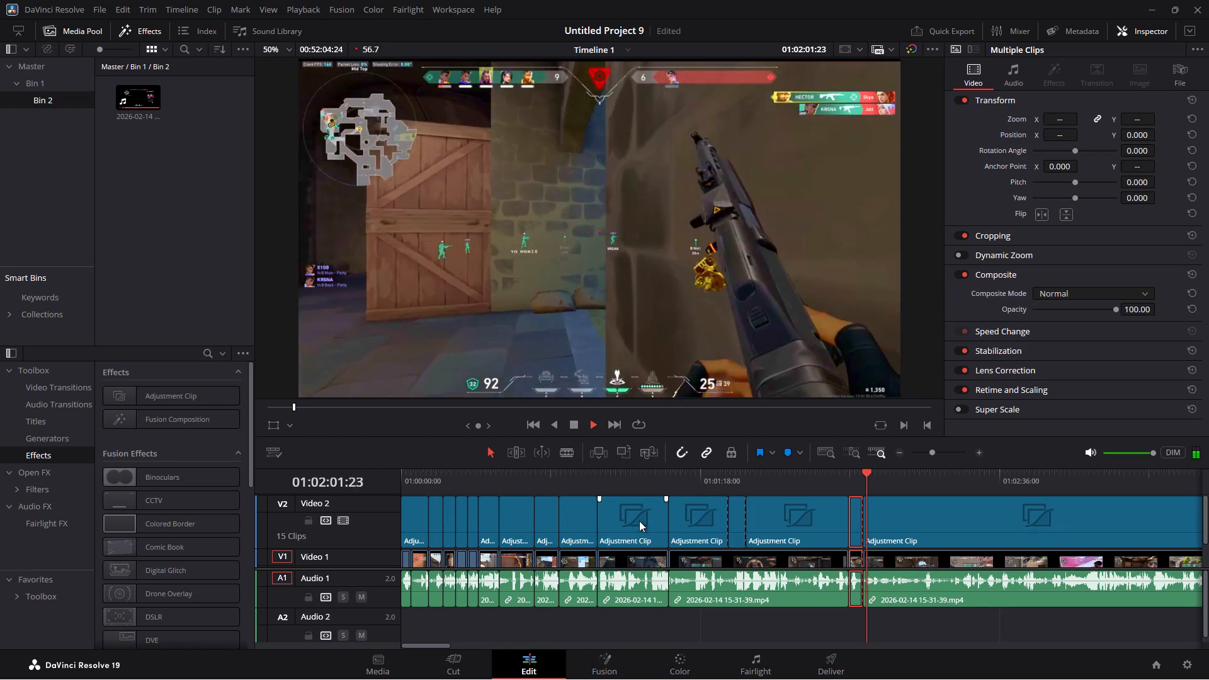
key(space)
click(754, 475)
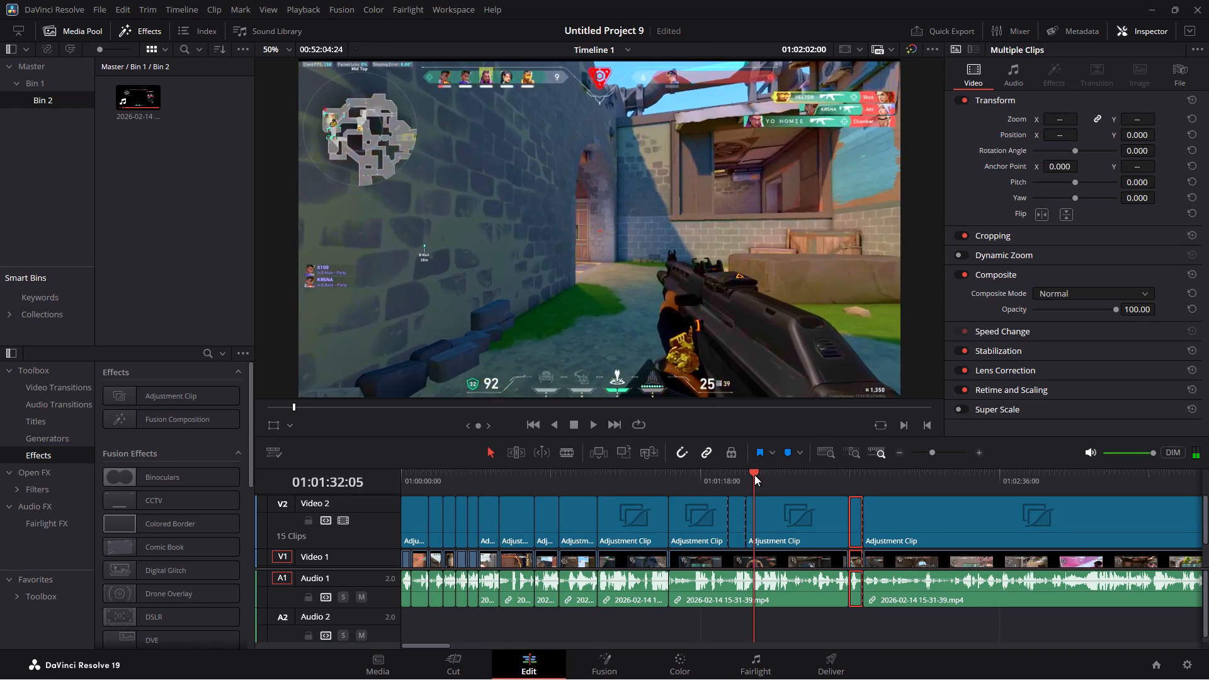
key(space)
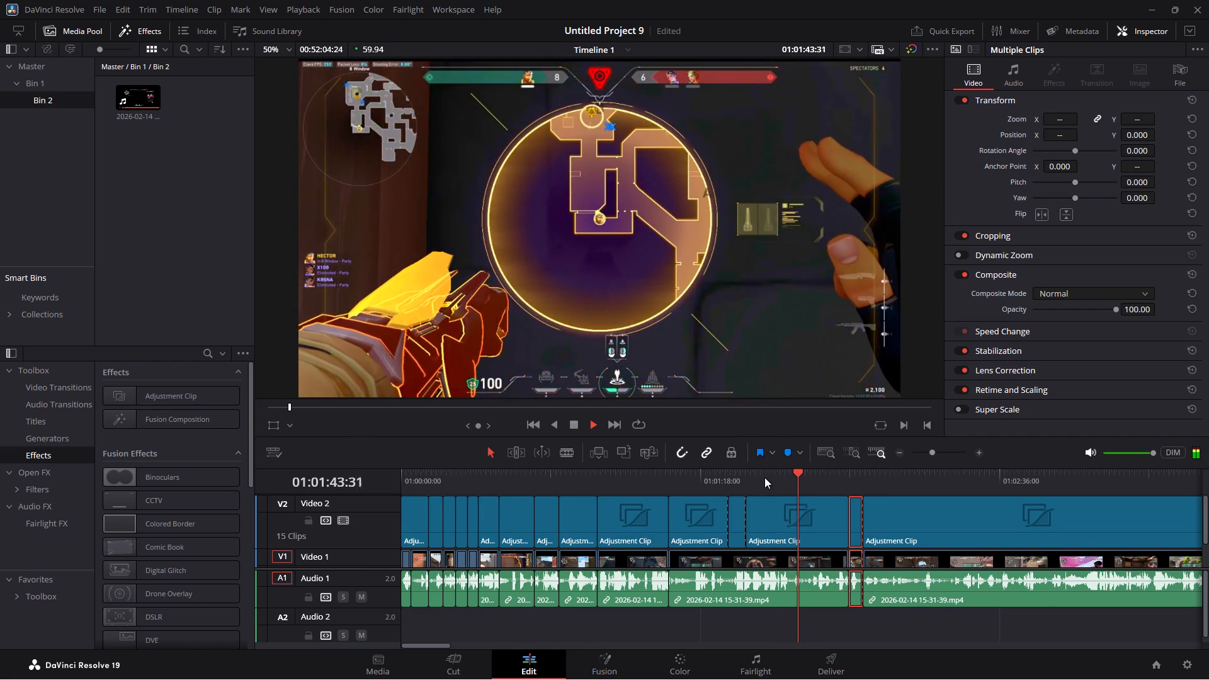
key(space)
key(space)
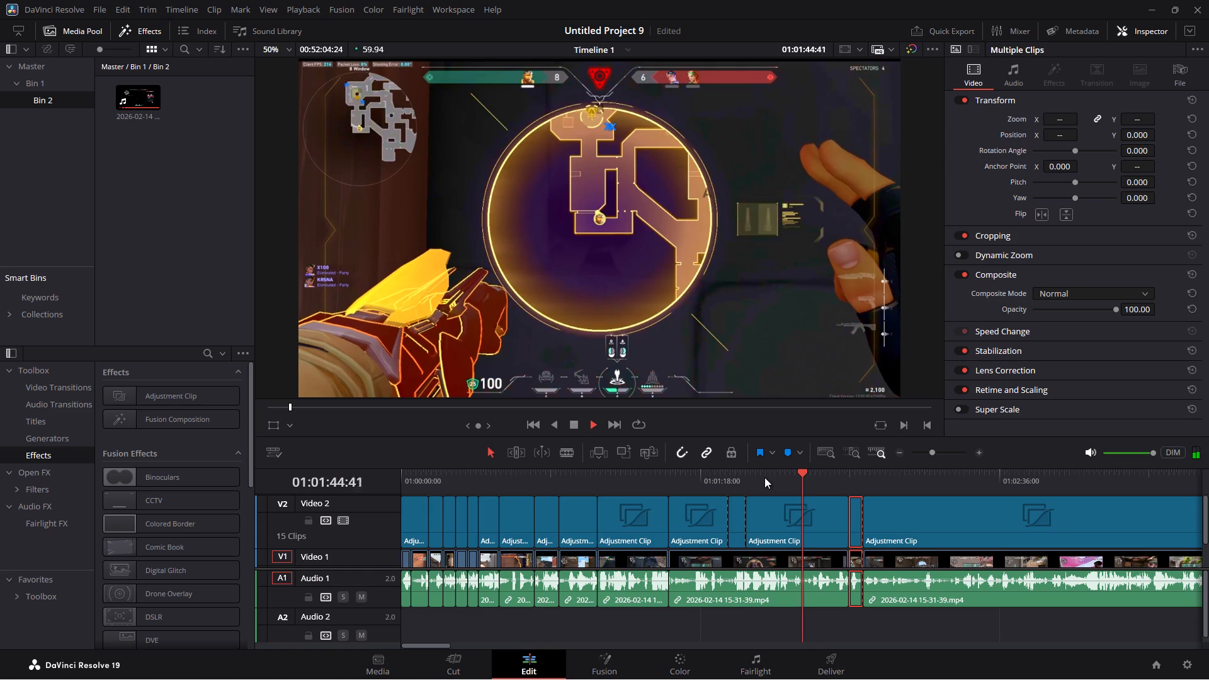
key(space)
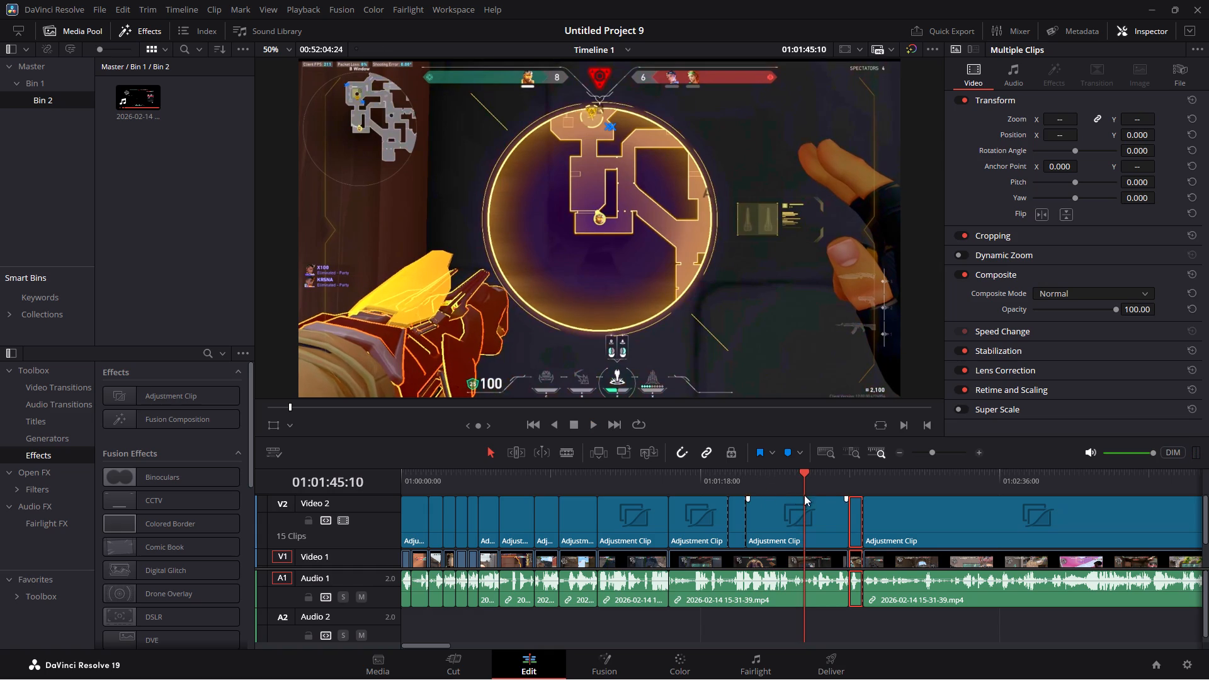
Examine the footage from 01:01:56:38 to about 01:02:39, and replay the section from 01:01:51:37 to about 01:02:01.
click(827, 473)
click(839, 472)
click(846, 475)
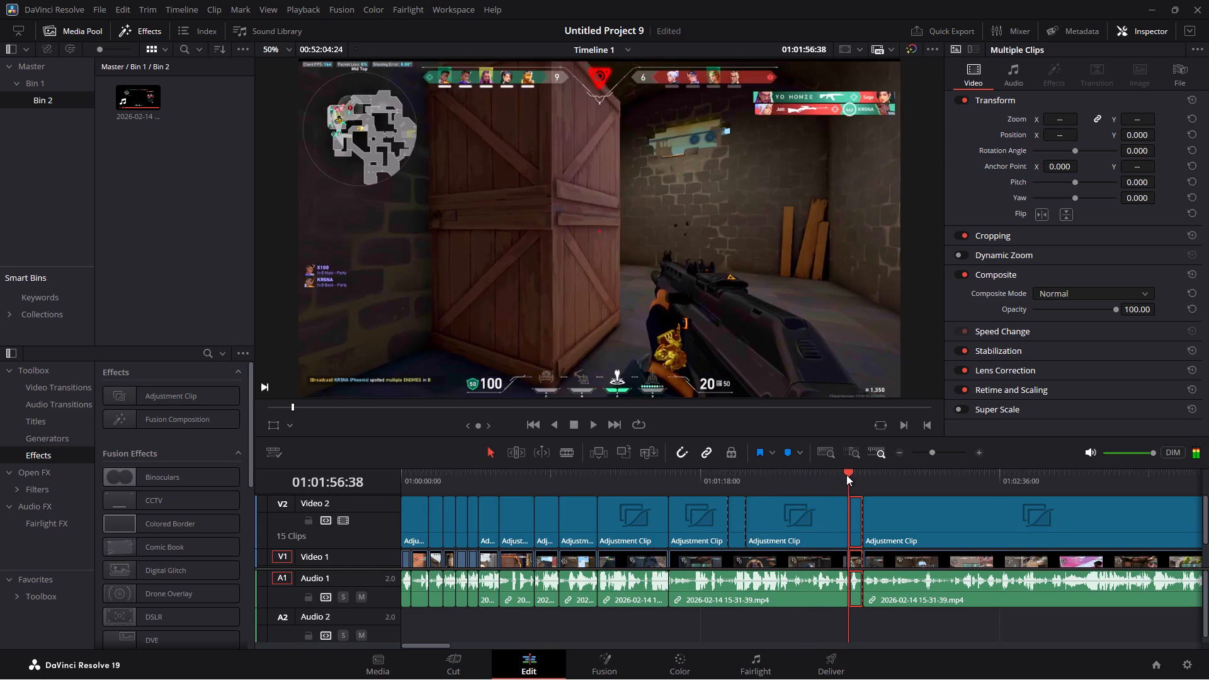
key(space)
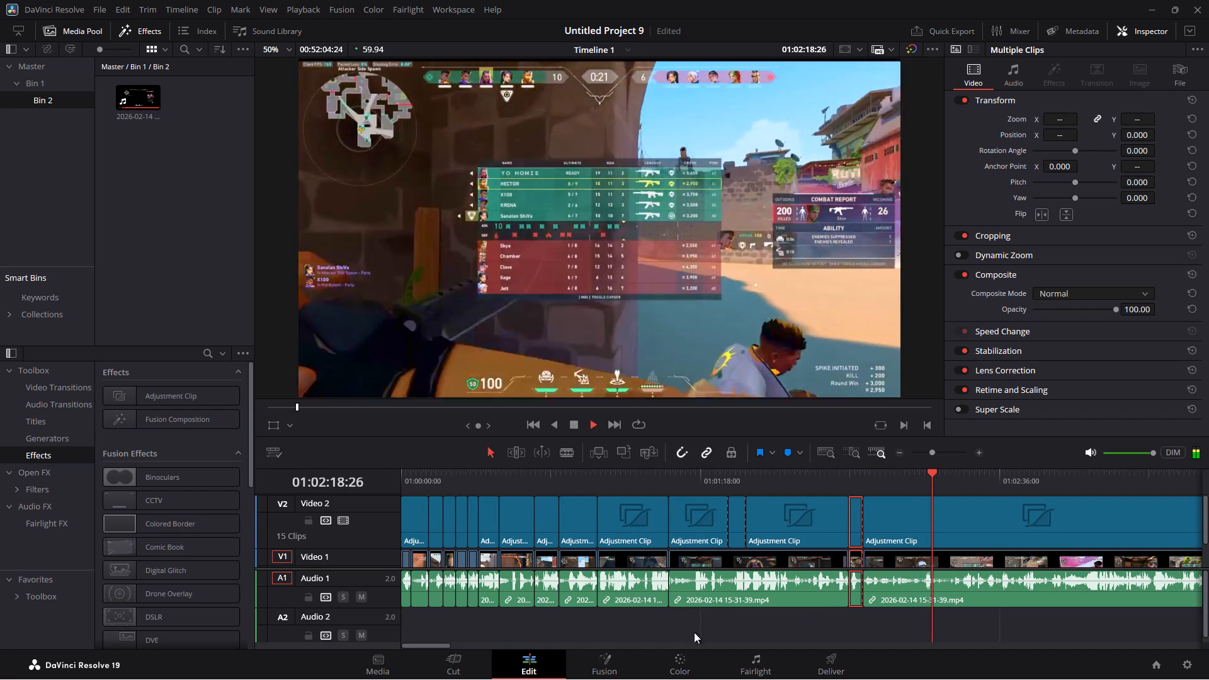
click(898, 455)
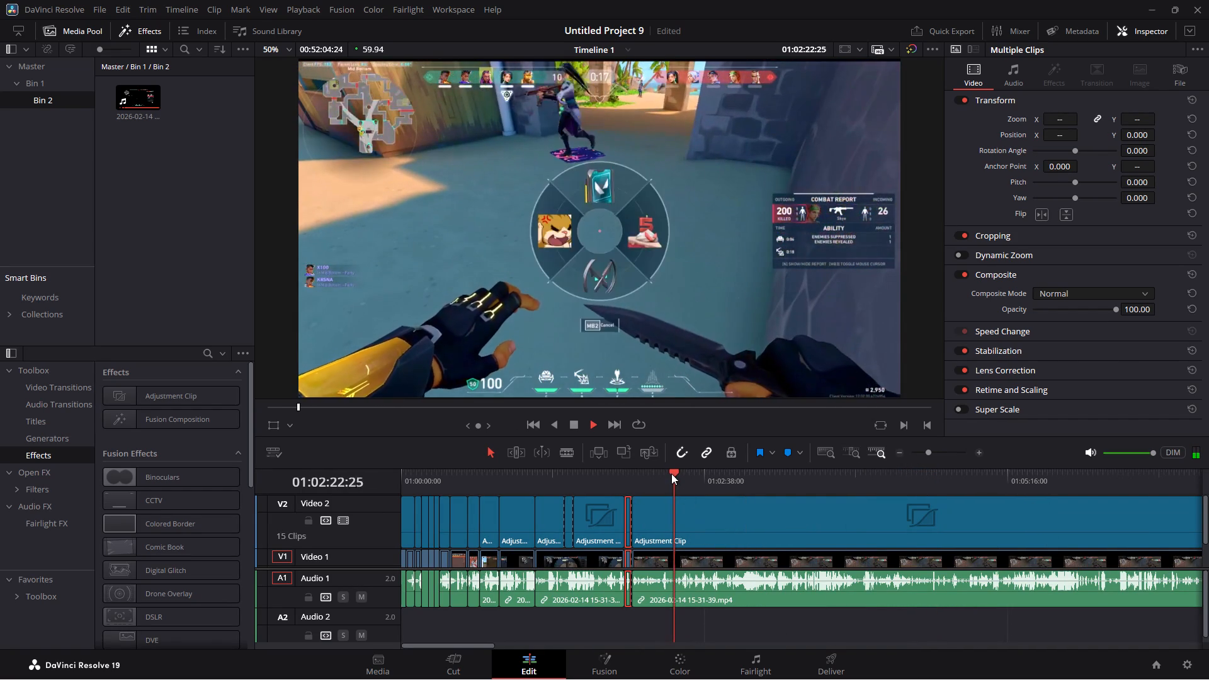
drag(673, 473, 688, 475)
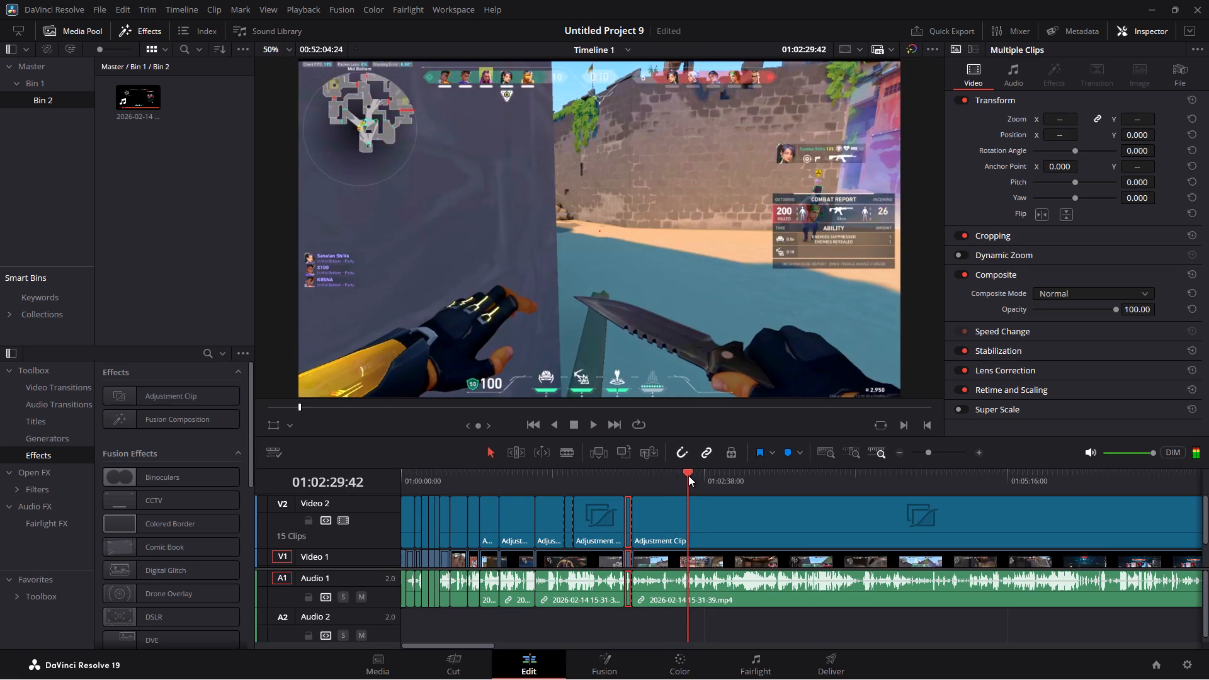
drag(688, 475, 693, 476)
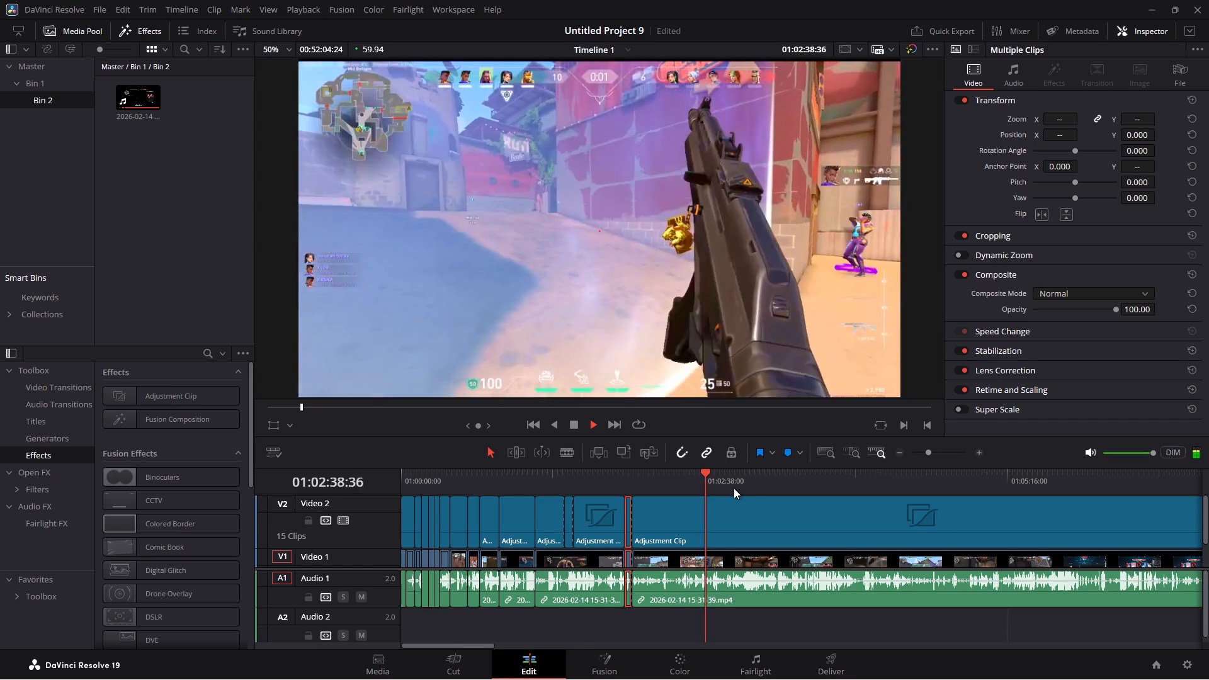
key(space)
click(615, 470)
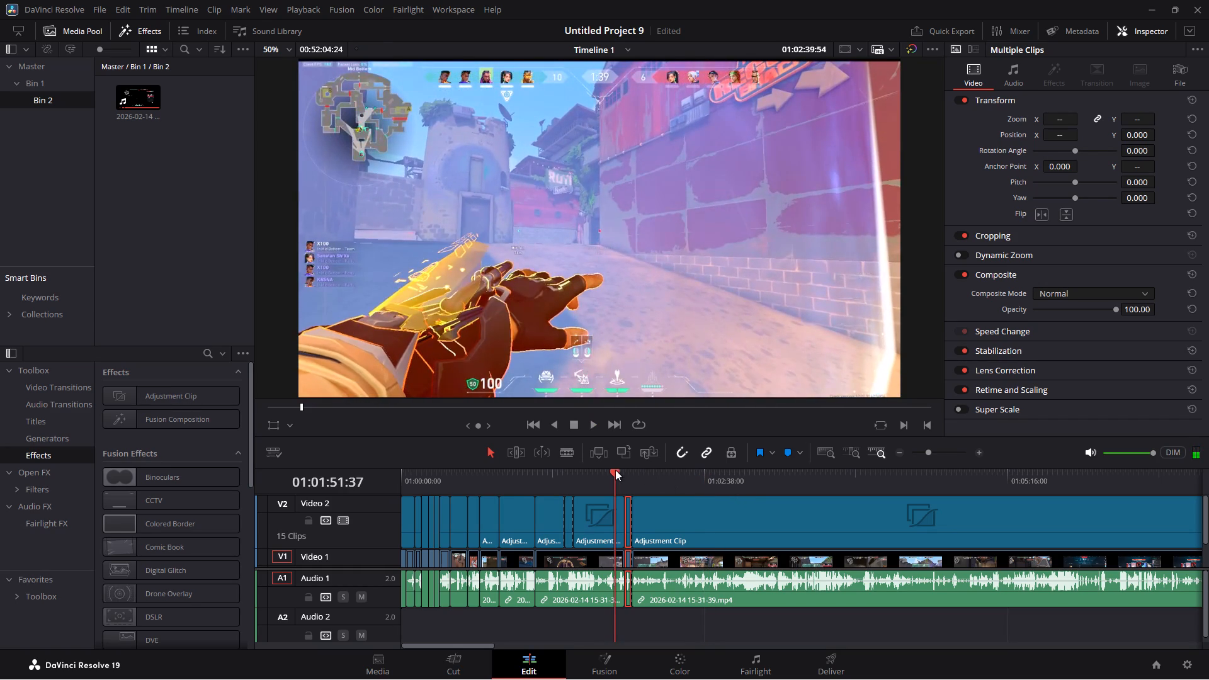
key(space)
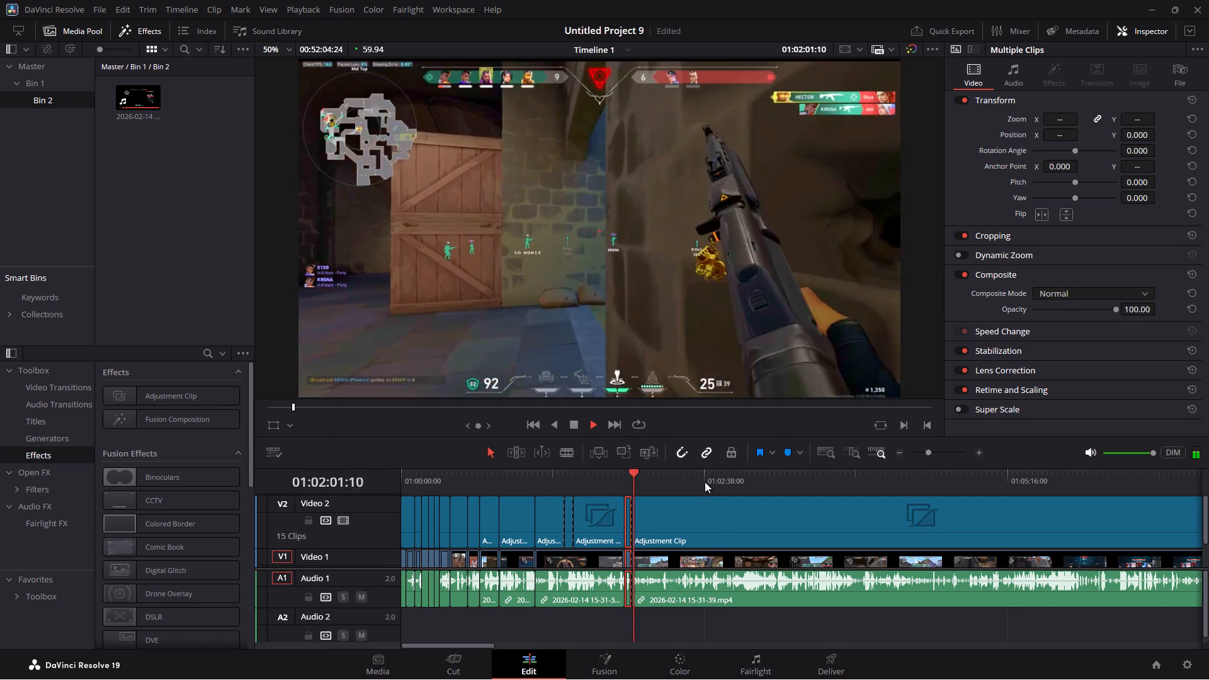
Find 01:02:41:31, split the gameplay and adjustment clips there on the Cut page, and return to the Edit page.
click(715, 475)
click(695, 475)
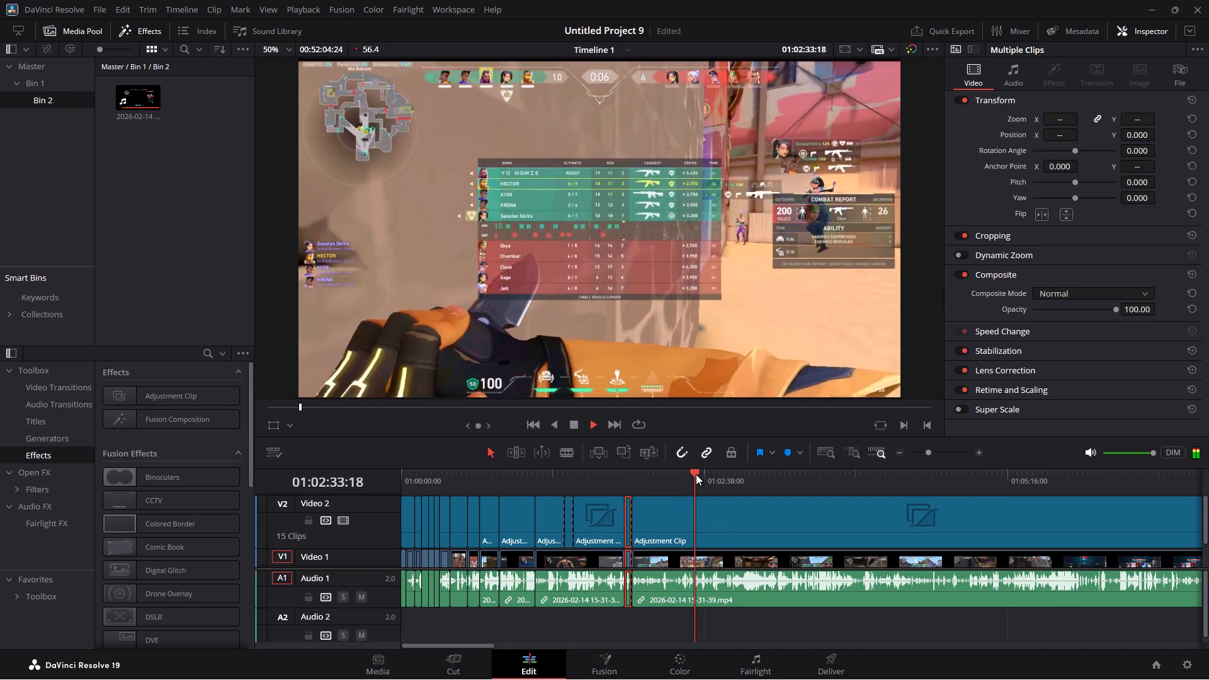
drag(700, 473, 702, 473)
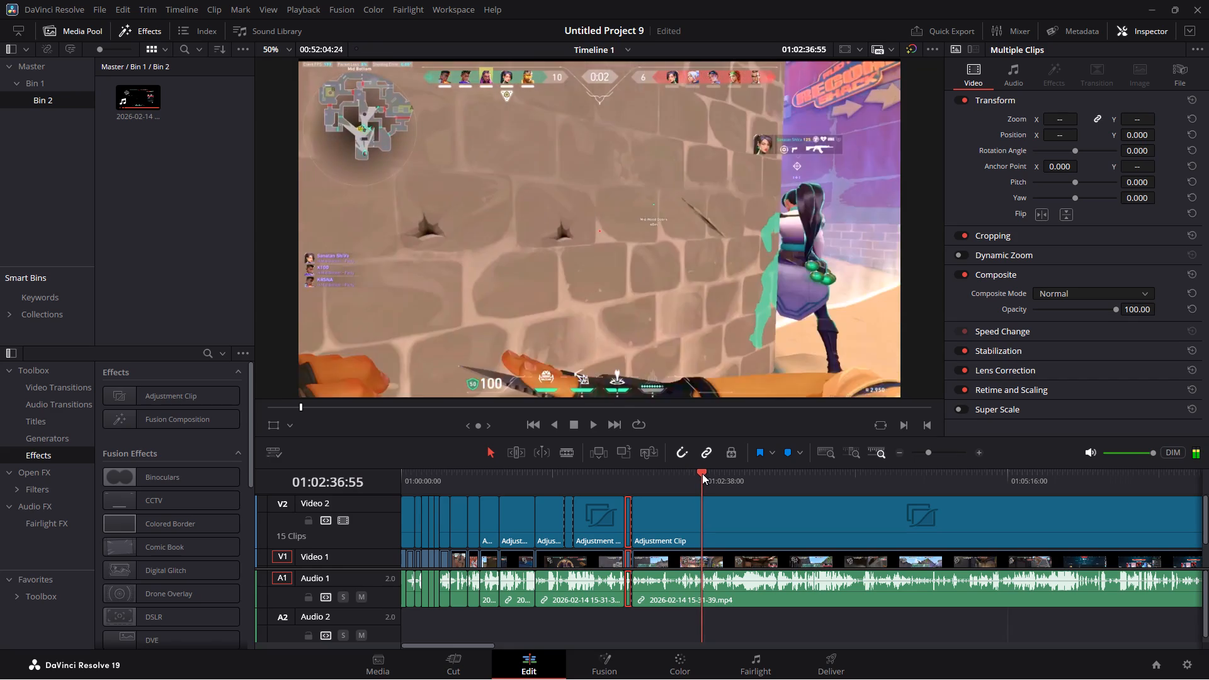
drag(702, 473, 706, 473)
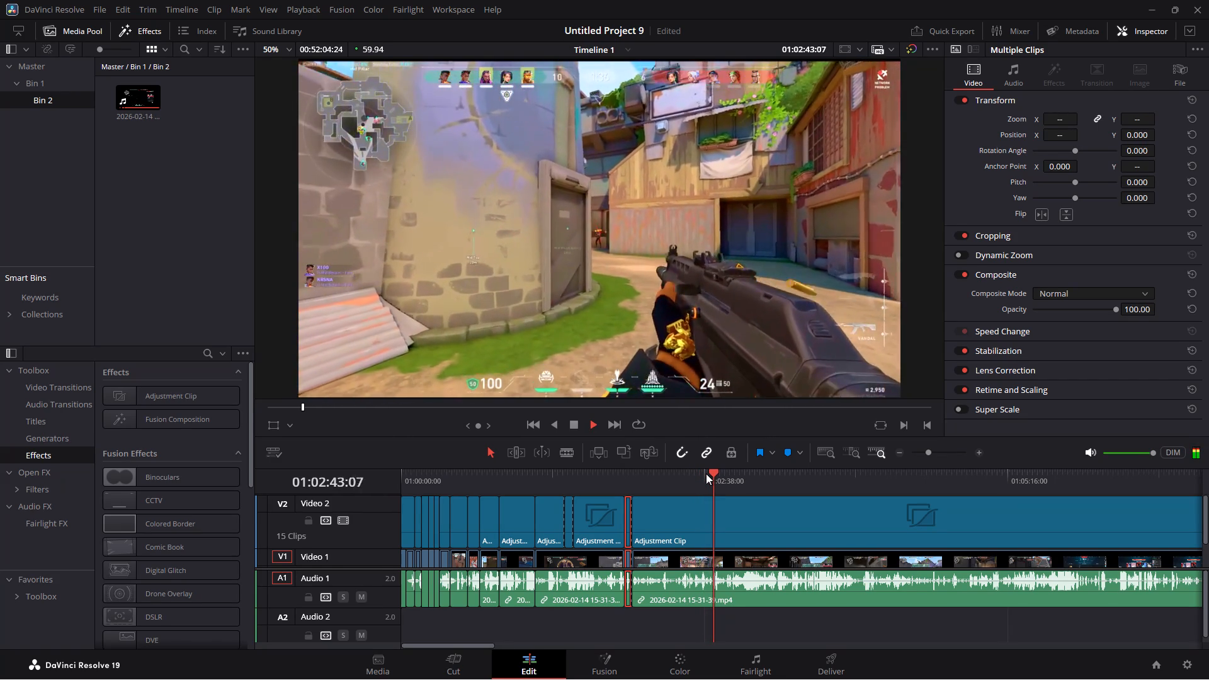
key(space)
click(713, 473)
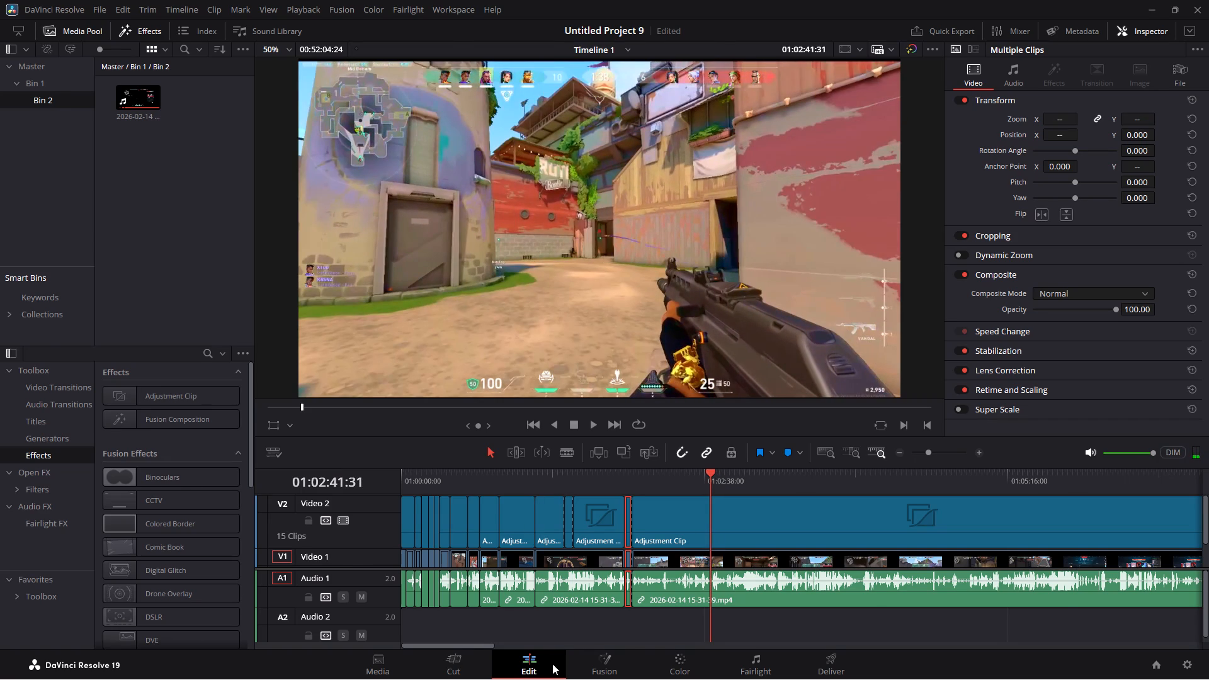
click(475, 660)
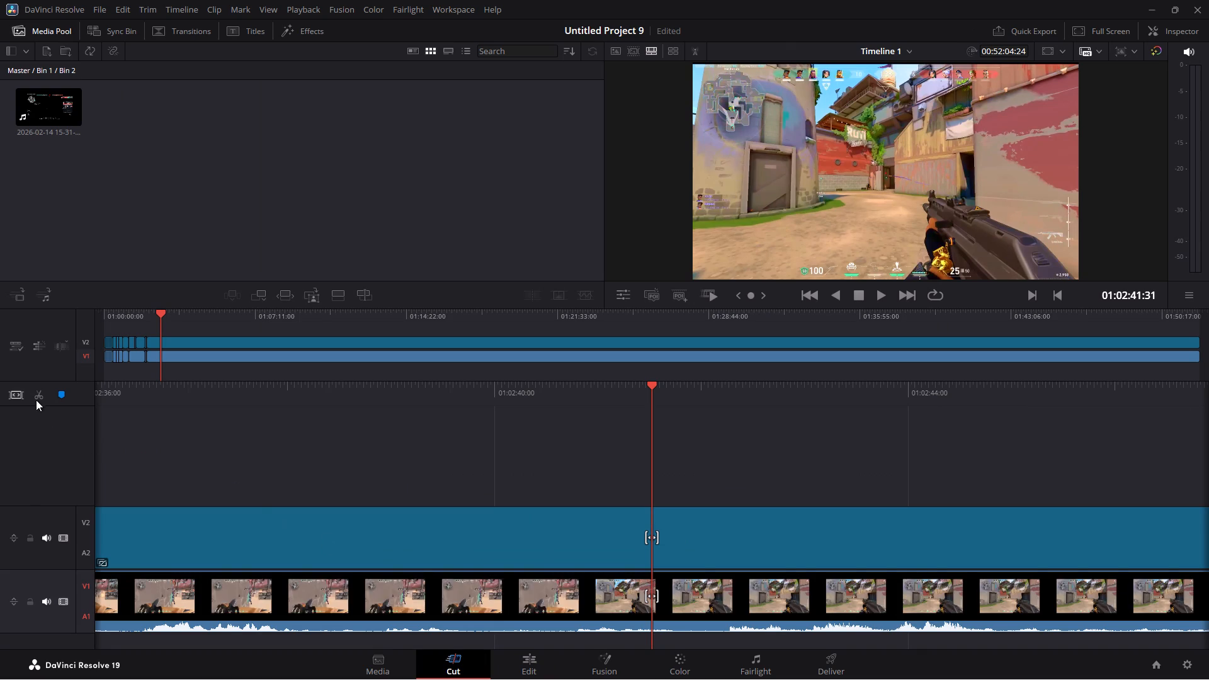
click(37, 397)
click(519, 662)
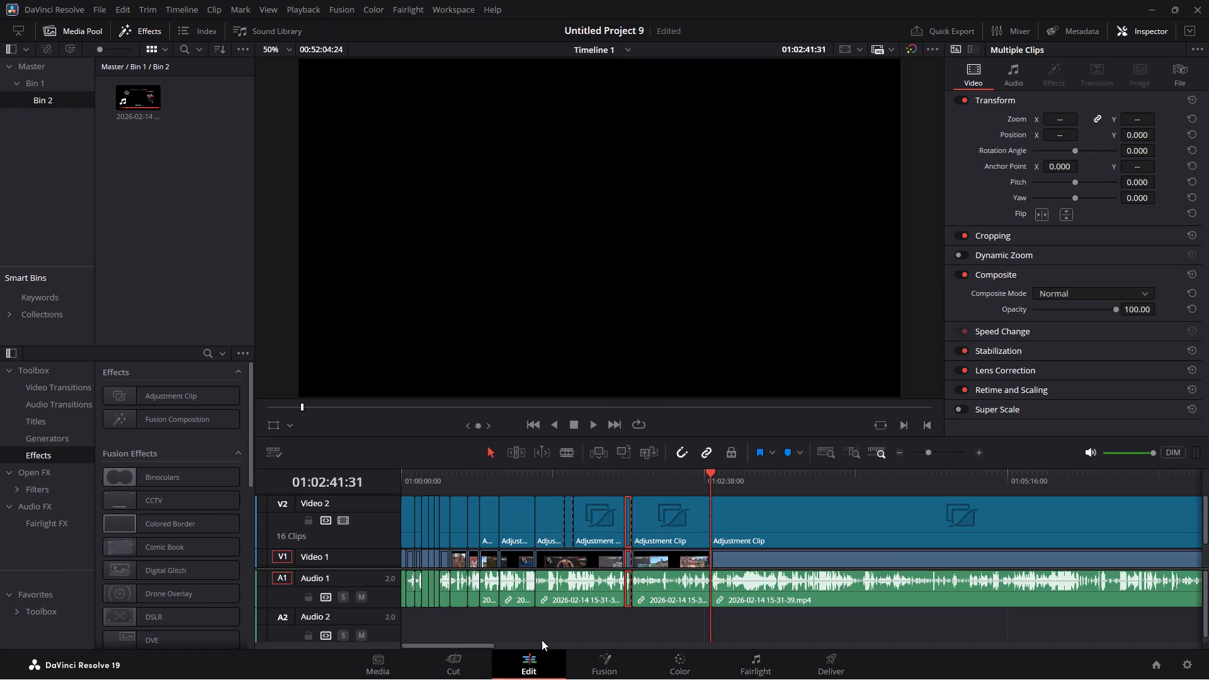
Delete the gameplay and adjustment clips between the cuts at 01:02:00:29 and 01:02:41:31.
click(683, 520)
click(687, 560)
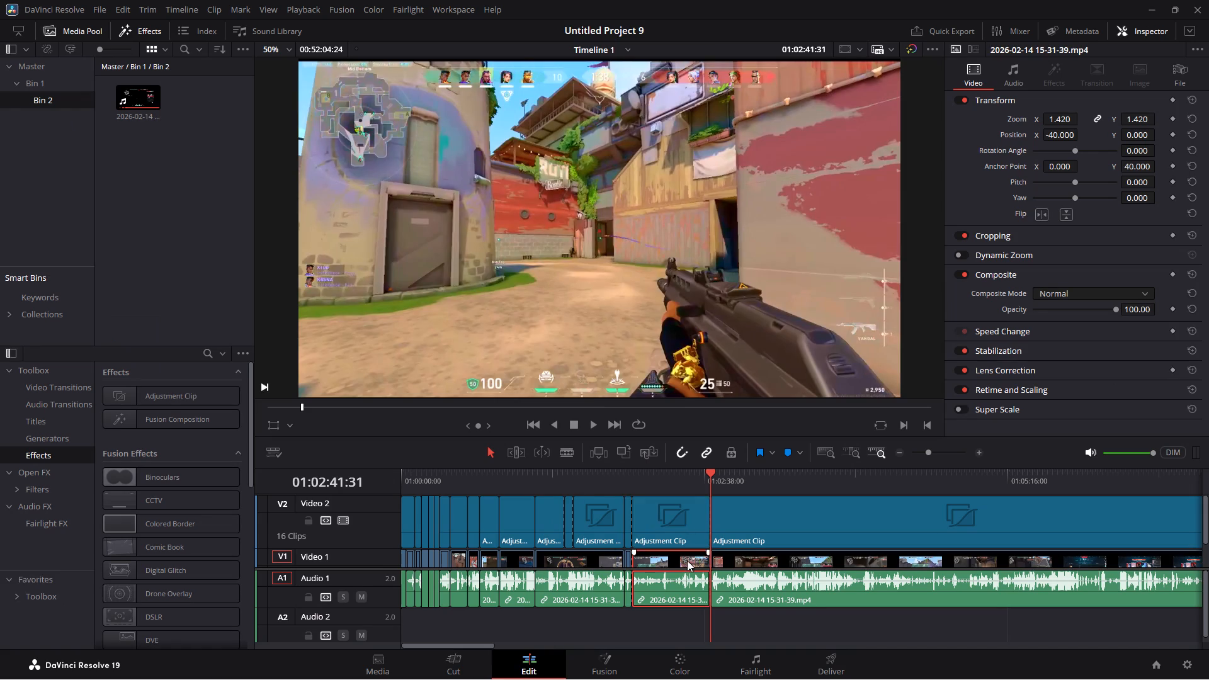
click(686, 531)
drag(687, 628, 687, 626)
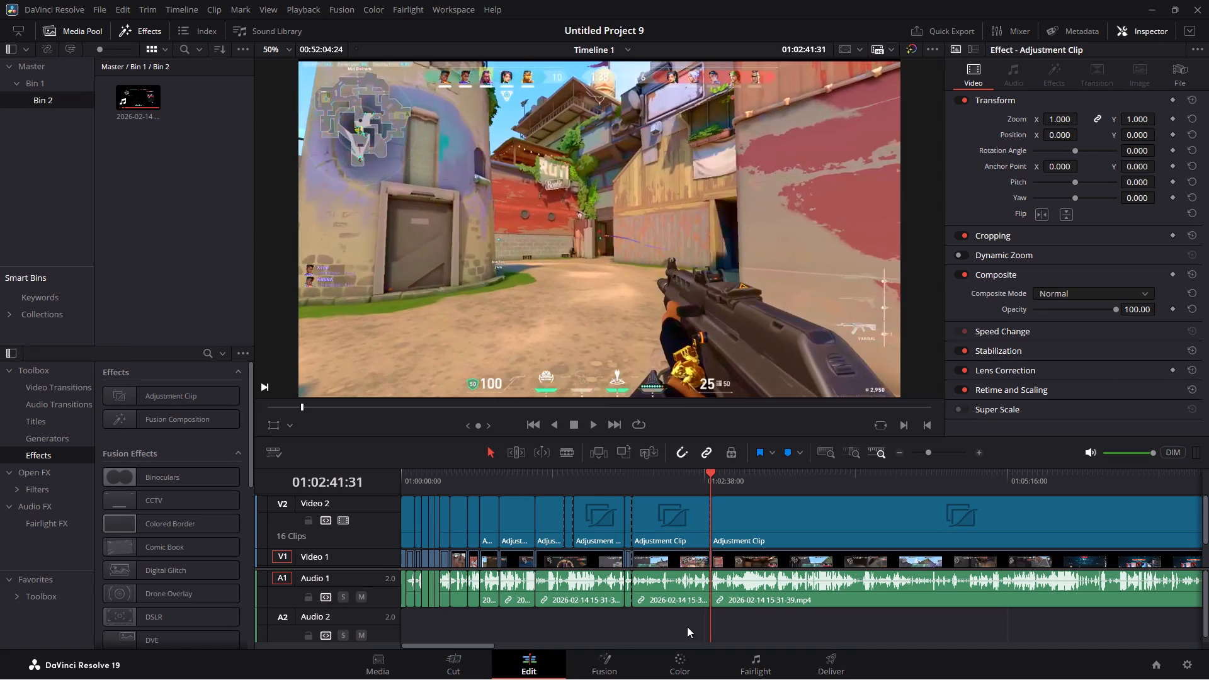
drag(687, 626, 691, 513)
key(BackSpace)
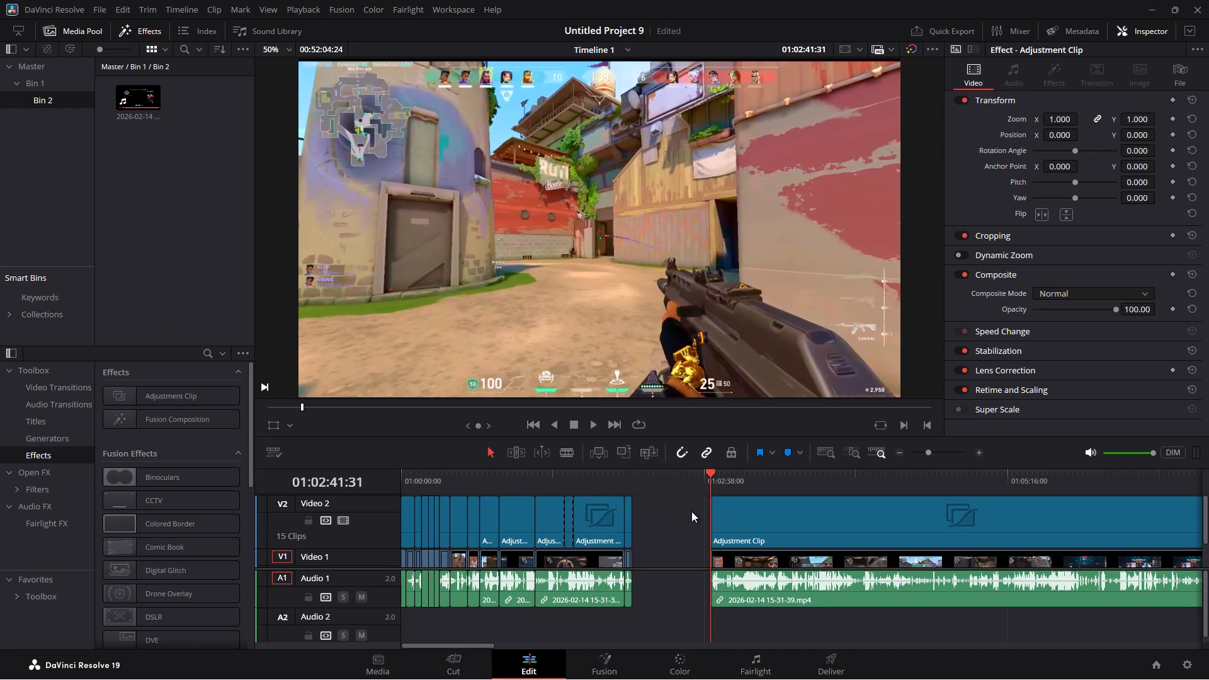
Move the remaining gameplay and adjustment clips together back to 01:02:00:29 to close the gap.
drag(758, 618, 749, 507)
drag(745, 519, 724, 521)
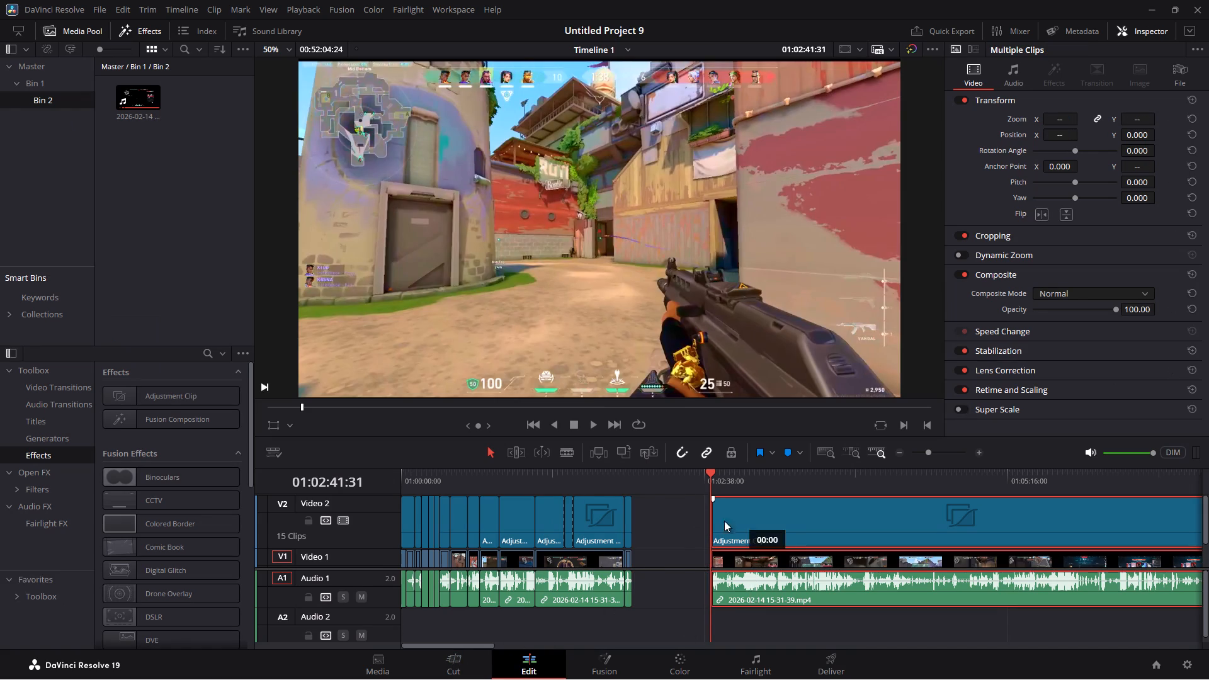
drag(724, 521, 669, 521)
Play back from 01:01:52:16 to about 01:02:15 to review the new join and the footage after it.
click(616, 483)
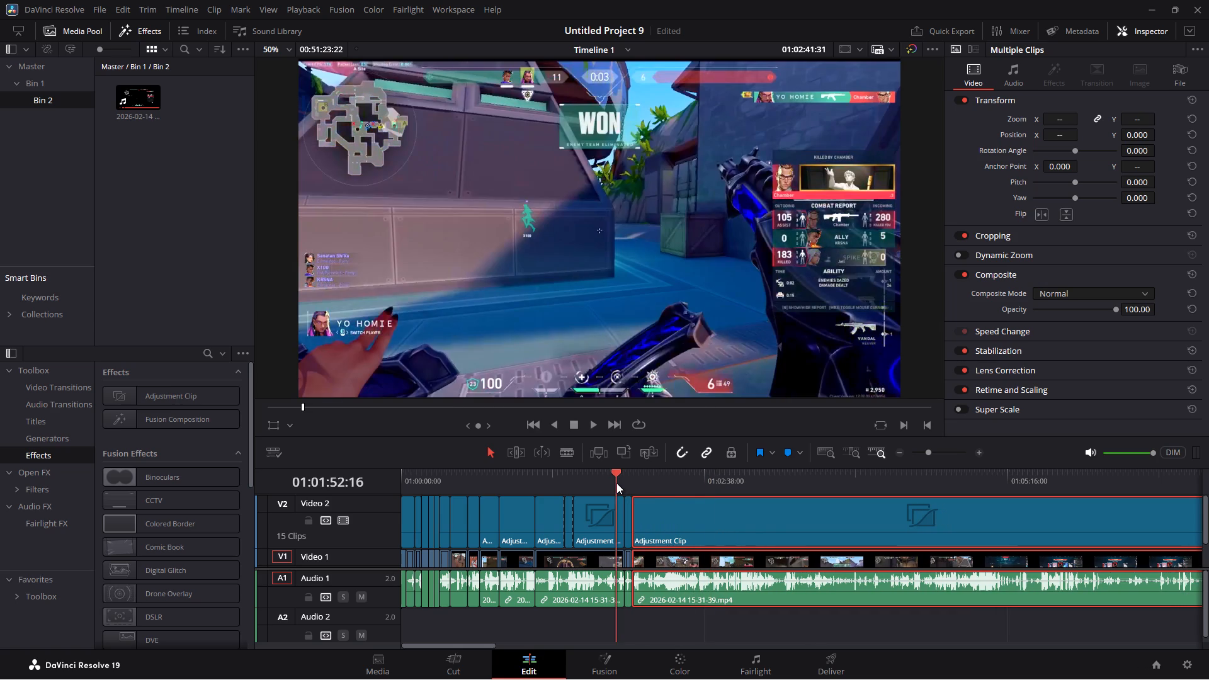
key(space)
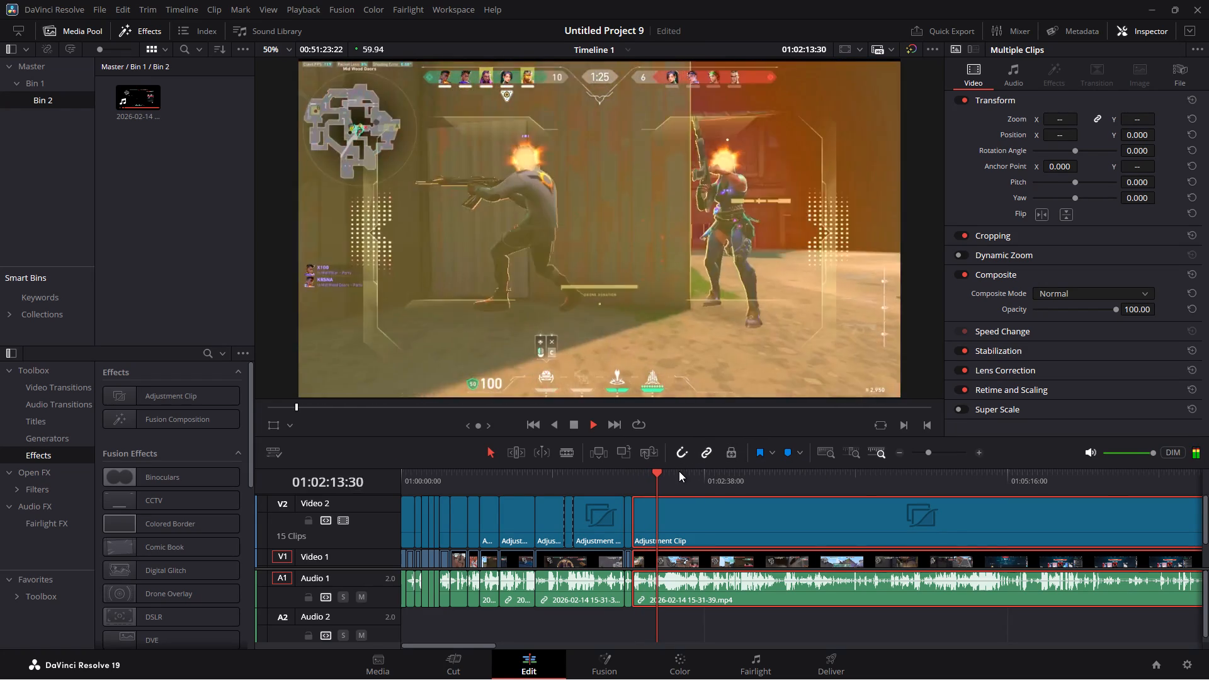
key(space)
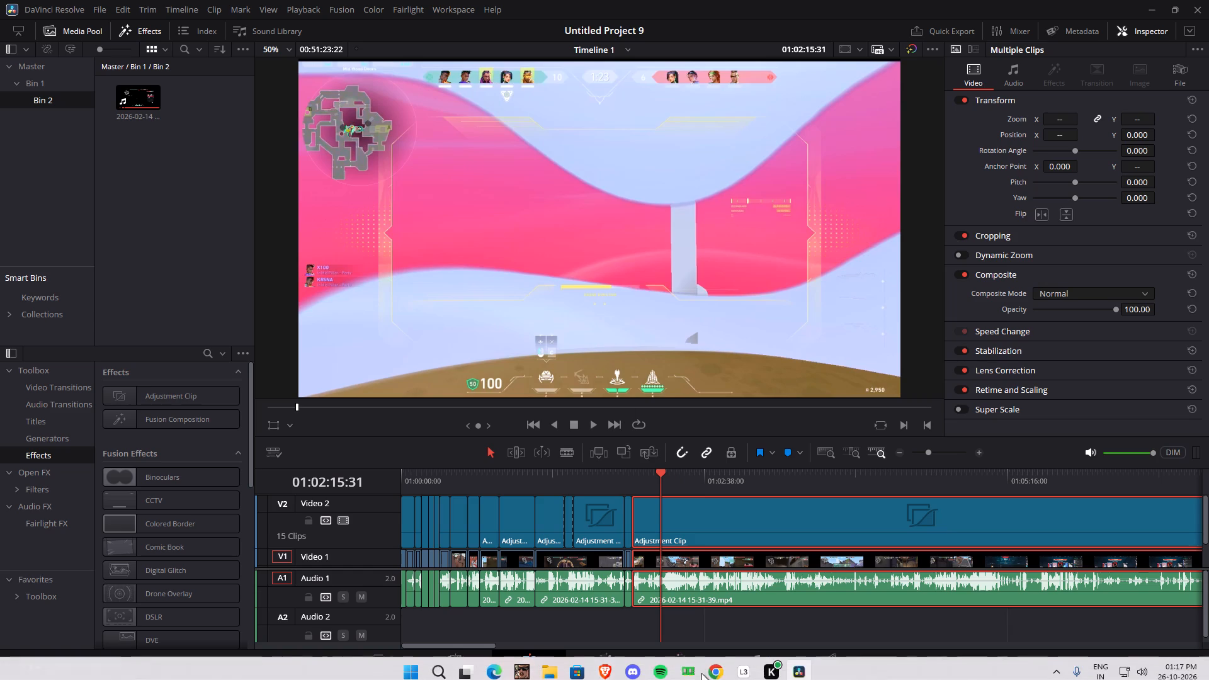
Switch to Spotify, skip the current song, start Daily Mix 1, skip to its next song, and return to DaVinci Resolve.
click(659, 667)
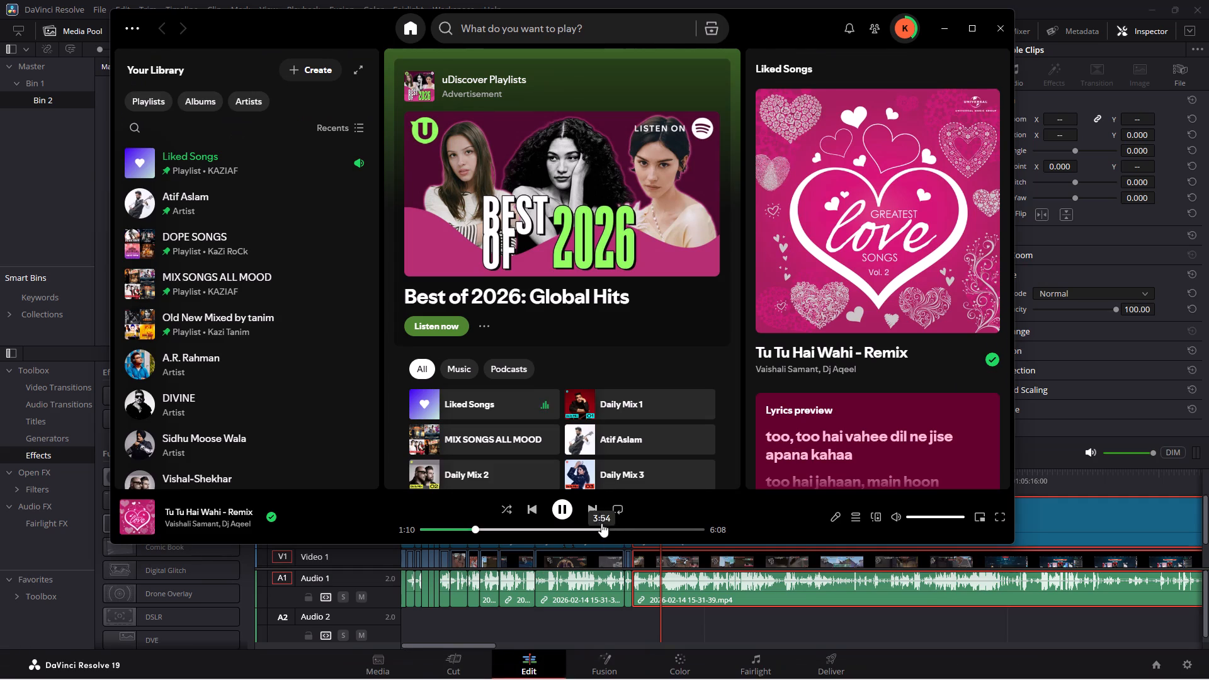
click(599, 513)
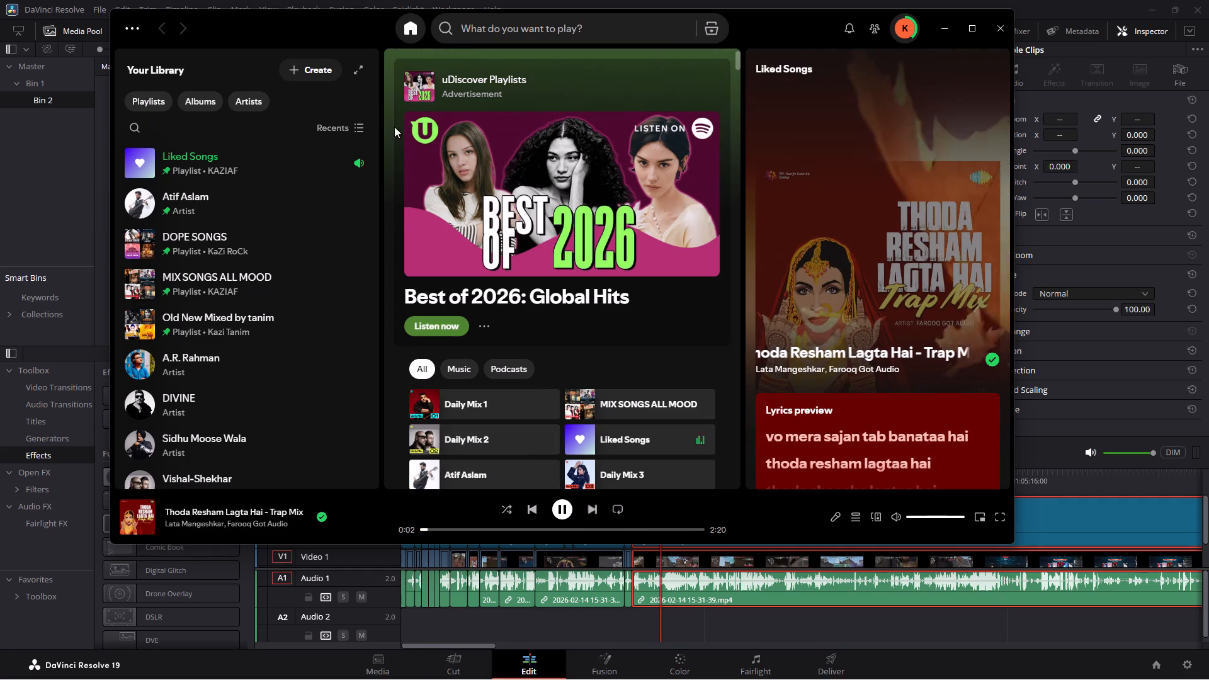
click(406, 30)
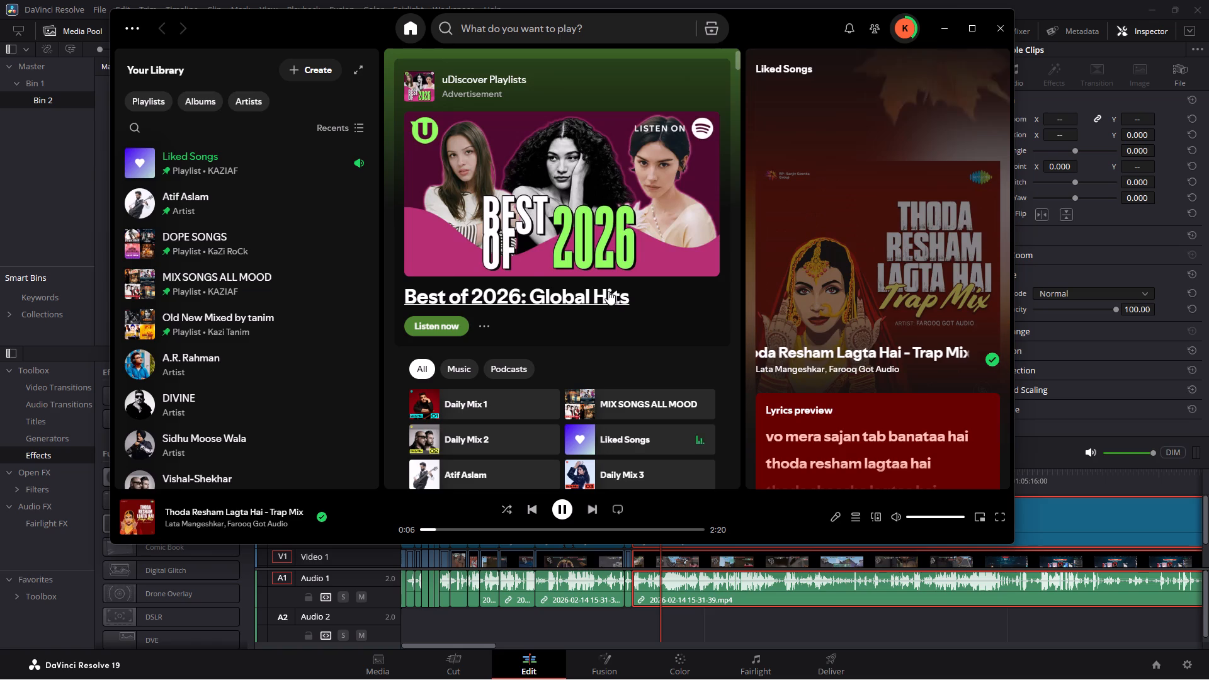
scroll(608, 291, down, 3)
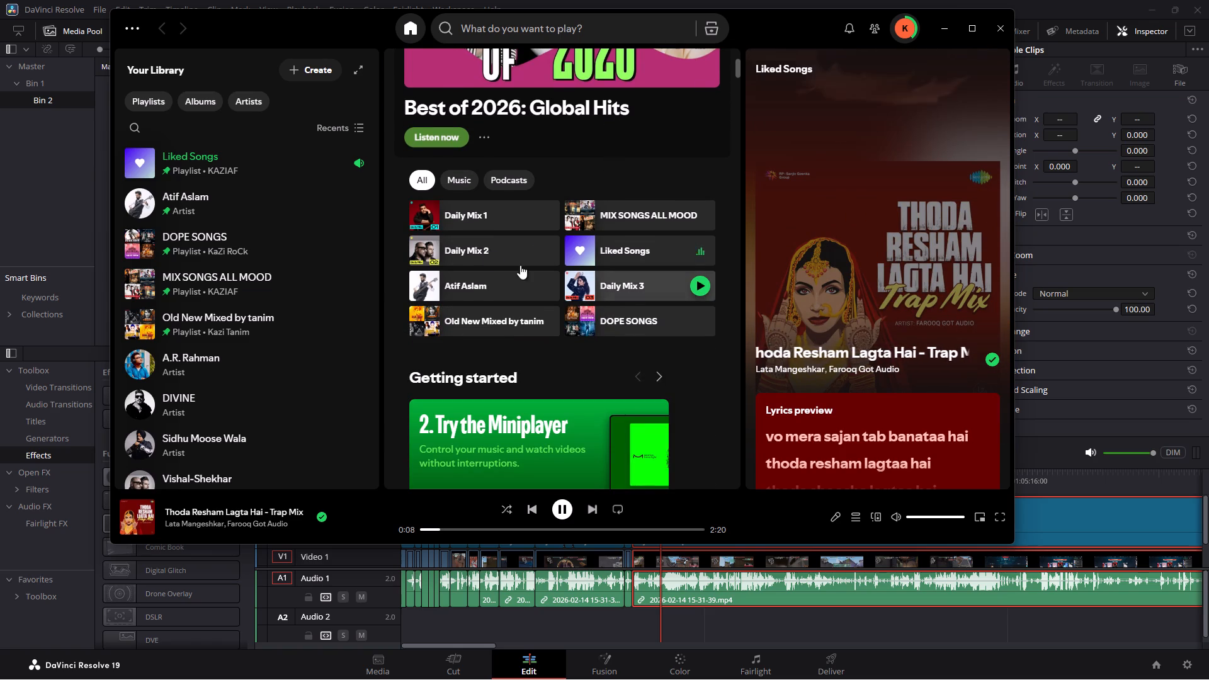
click(552, 222)
click(548, 217)
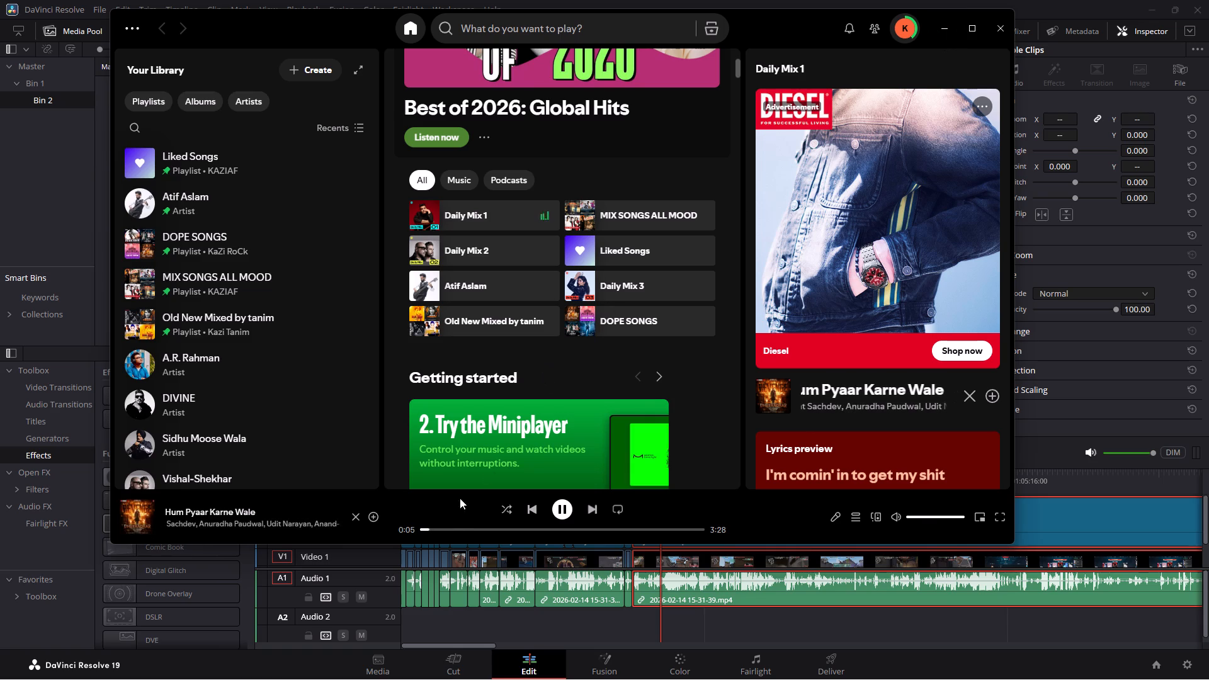
click(458, 524)
click(459, 530)
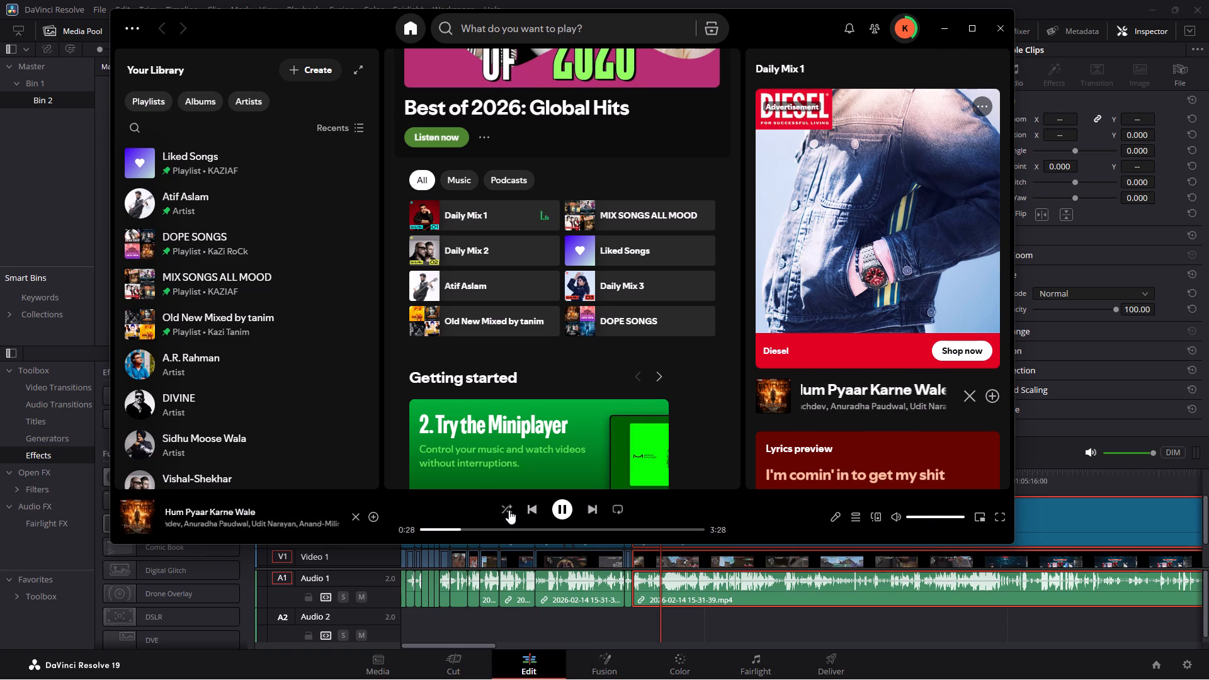
click(596, 510)
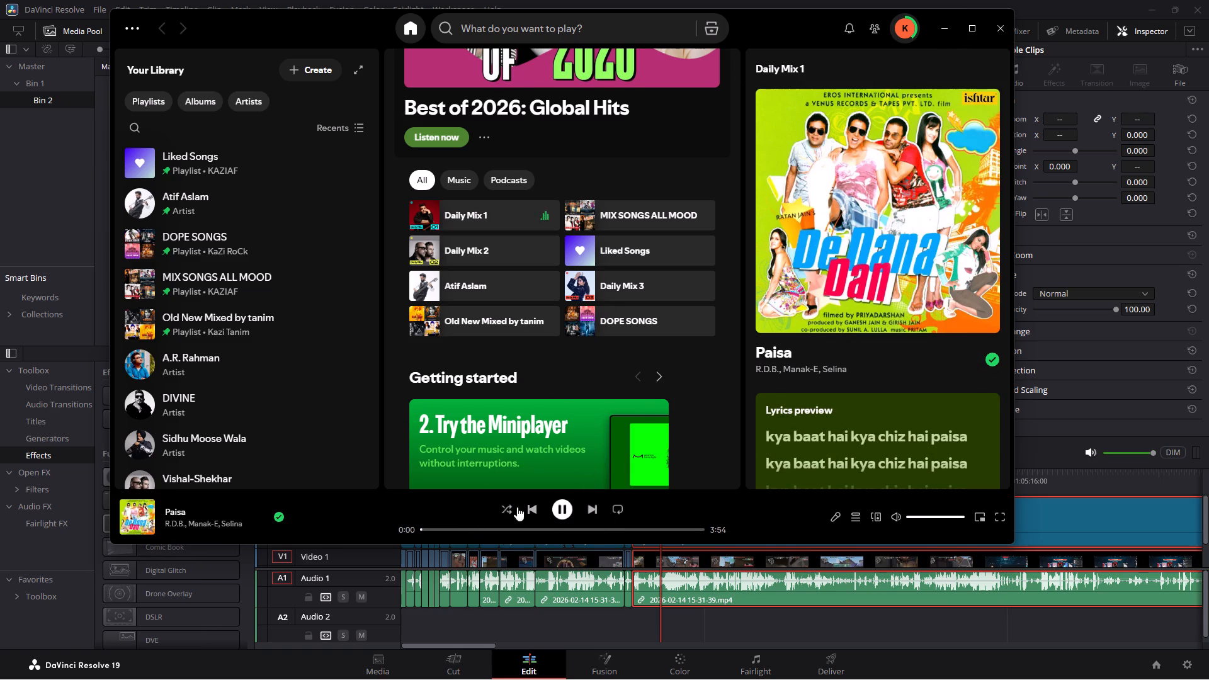
click(937, 37)
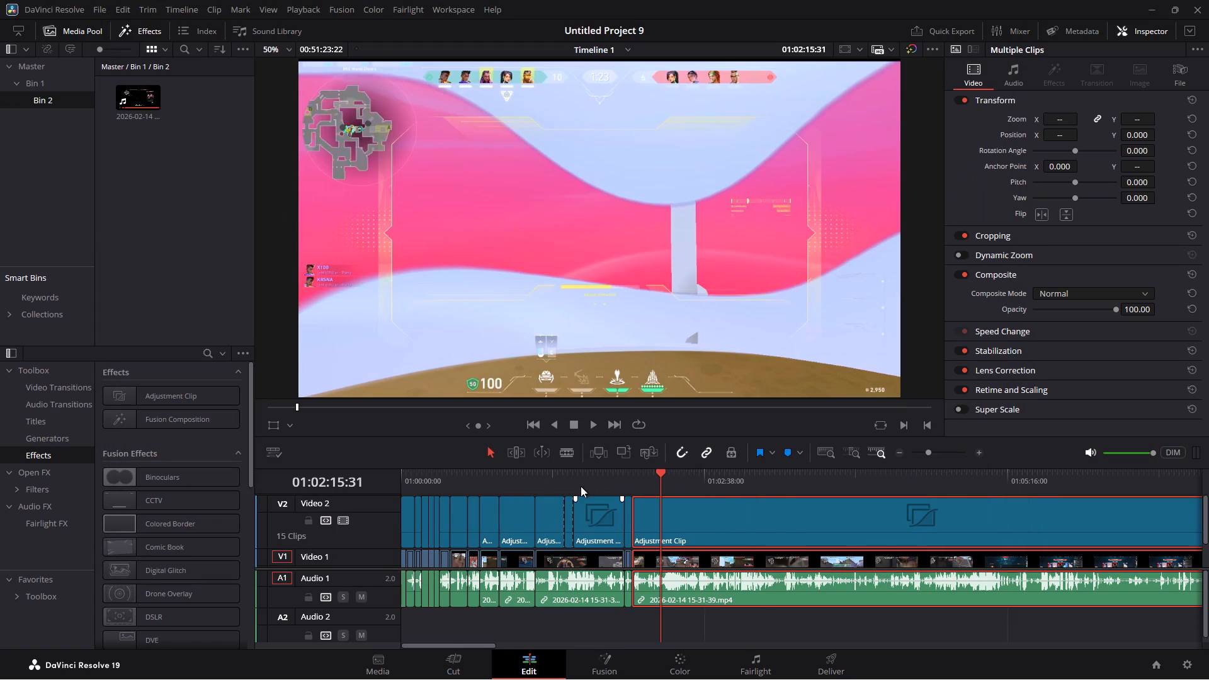
Find 01:02:03:19, split the gameplay and adjustment clips there on the Cut page, and return to the Edit page.
key(space)
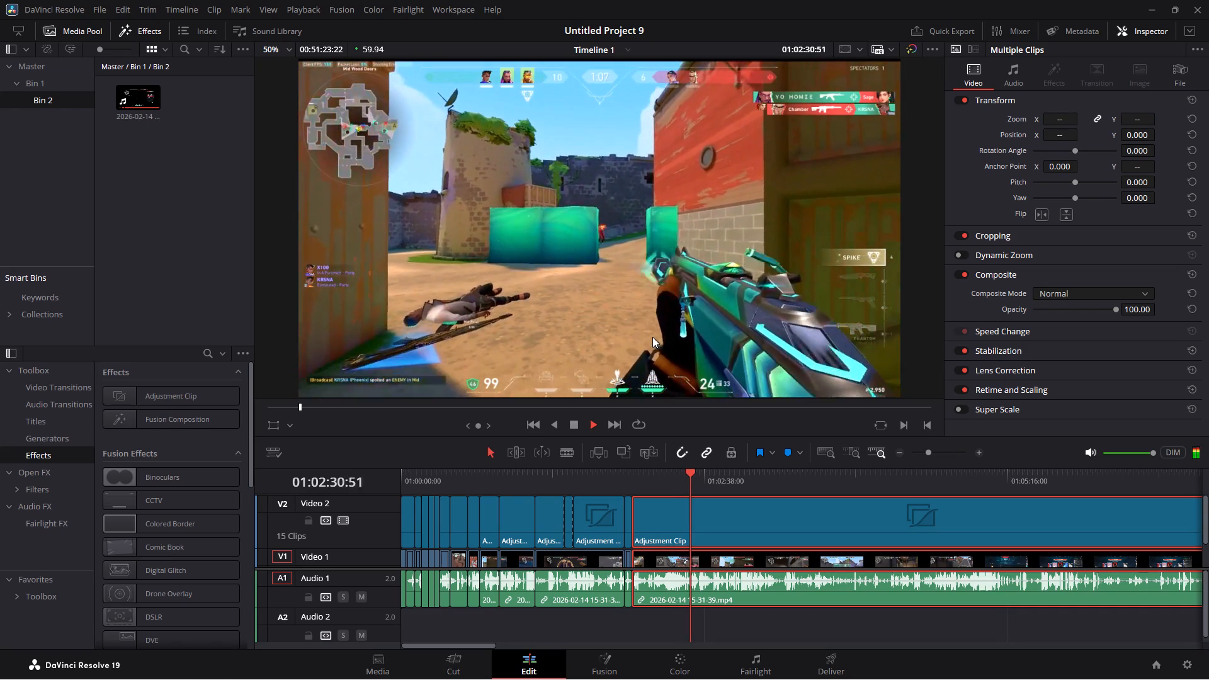
key(space)
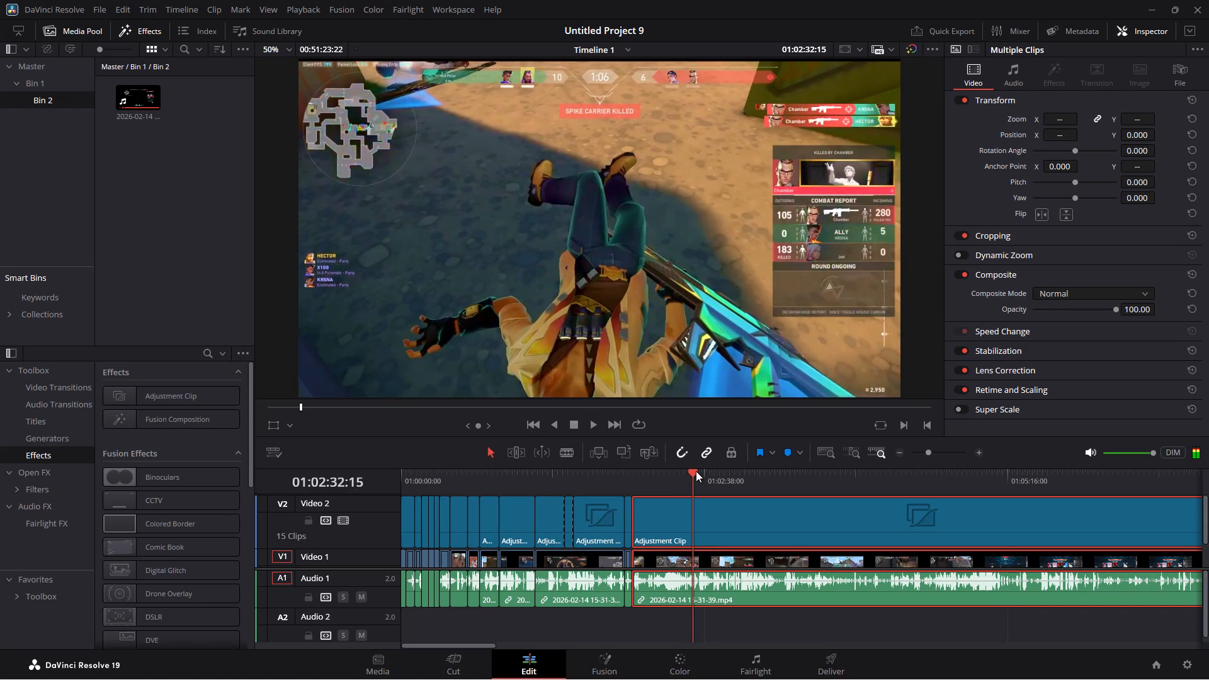
drag(696, 471, 654, 462)
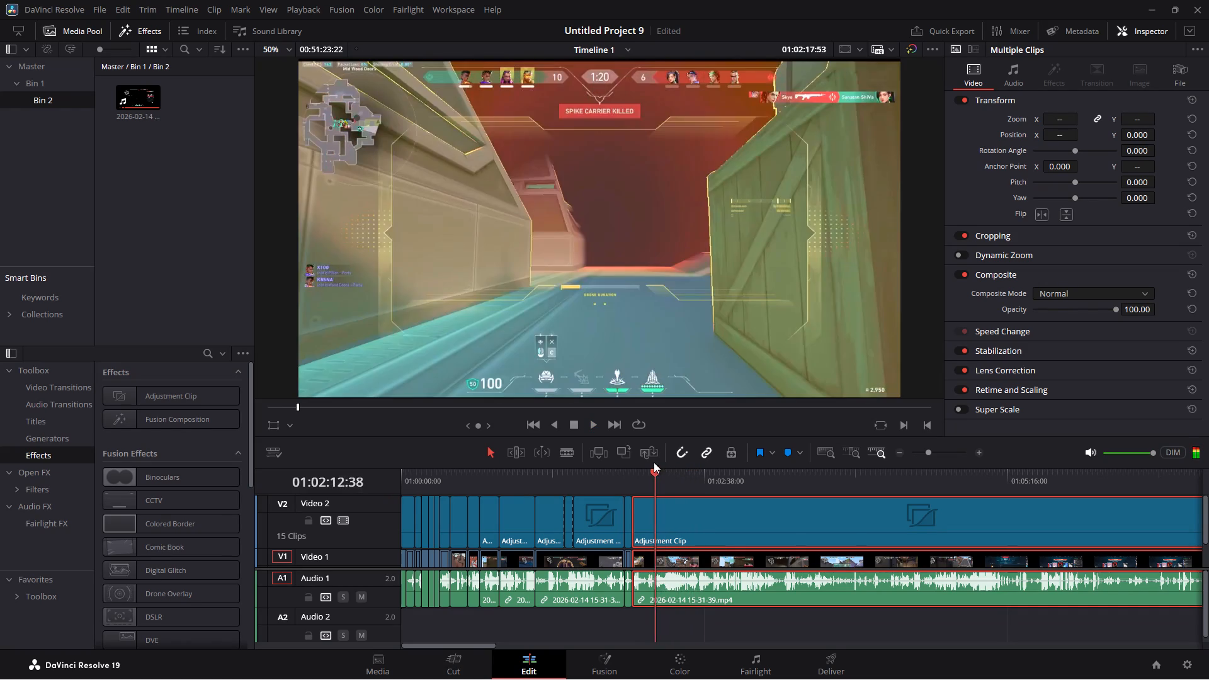
drag(654, 462, 642, 459)
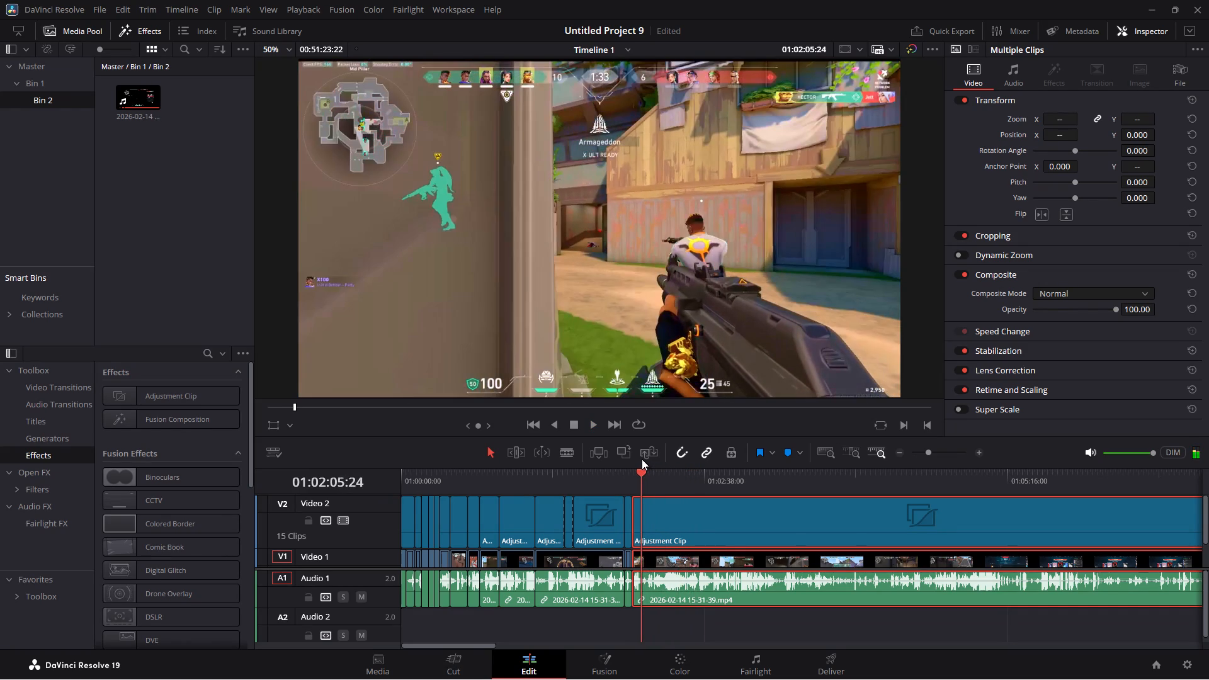
drag(642, 459, 640, 459)
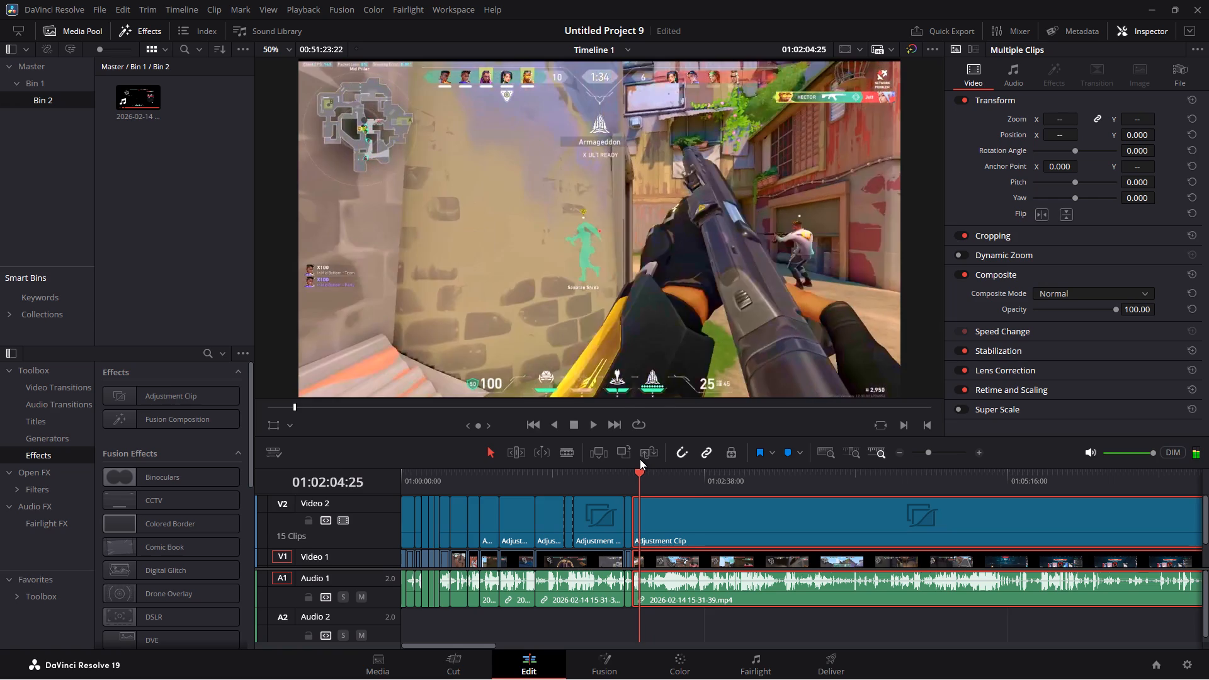
drag(640, 459, 639, 459)
key(space)
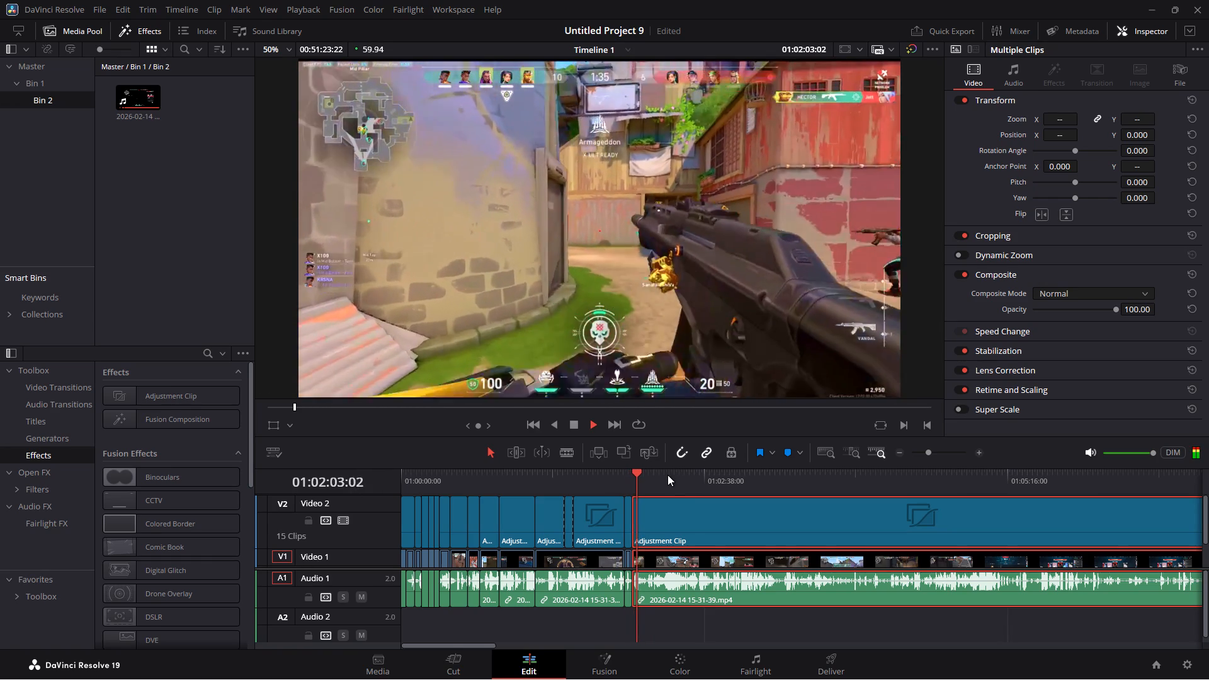
key(space)
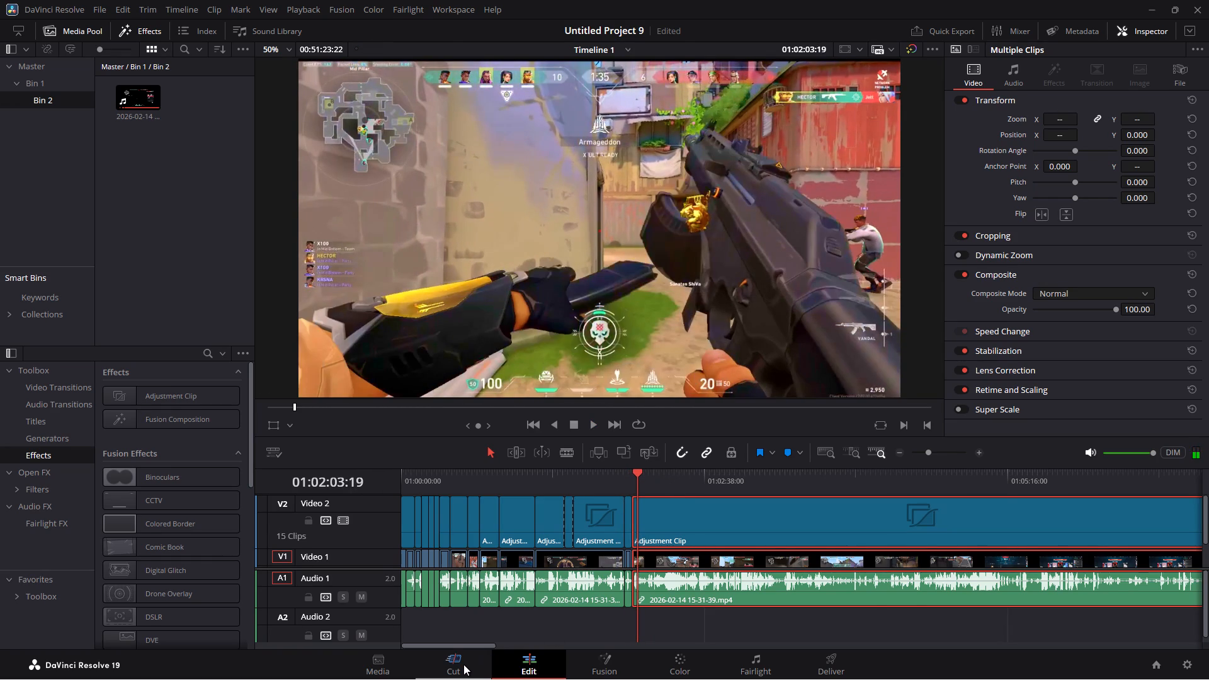
click(463, 664)
click(31, 399)
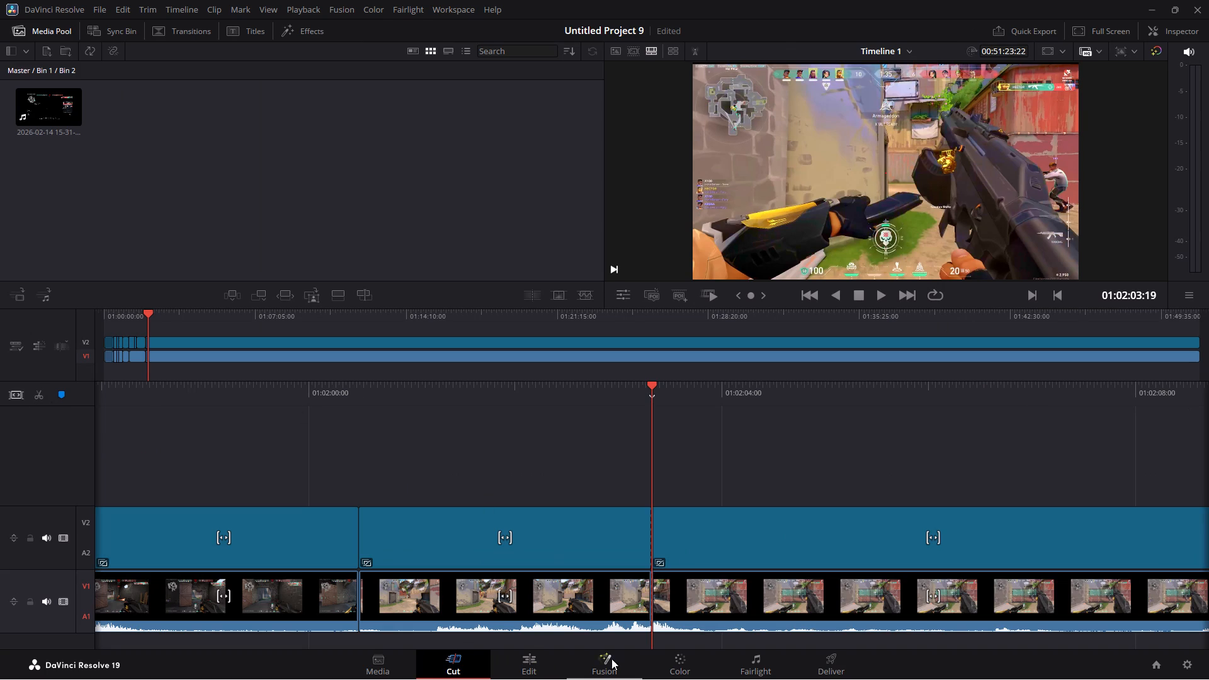
click(550, 662)
Skim and play the footage from 01:02:11:58 to about 01:03:40 to look for the next action worth keeping.
click(654, 475)
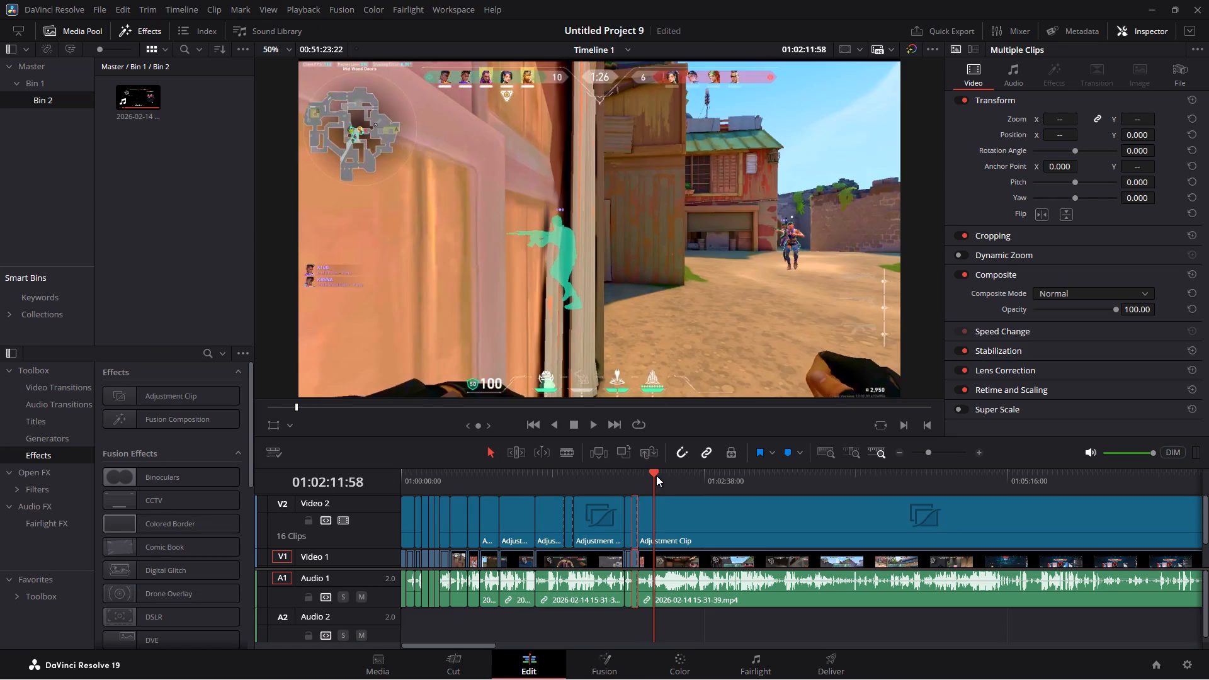
key(space)
click(676, 479)
click(693, 477)
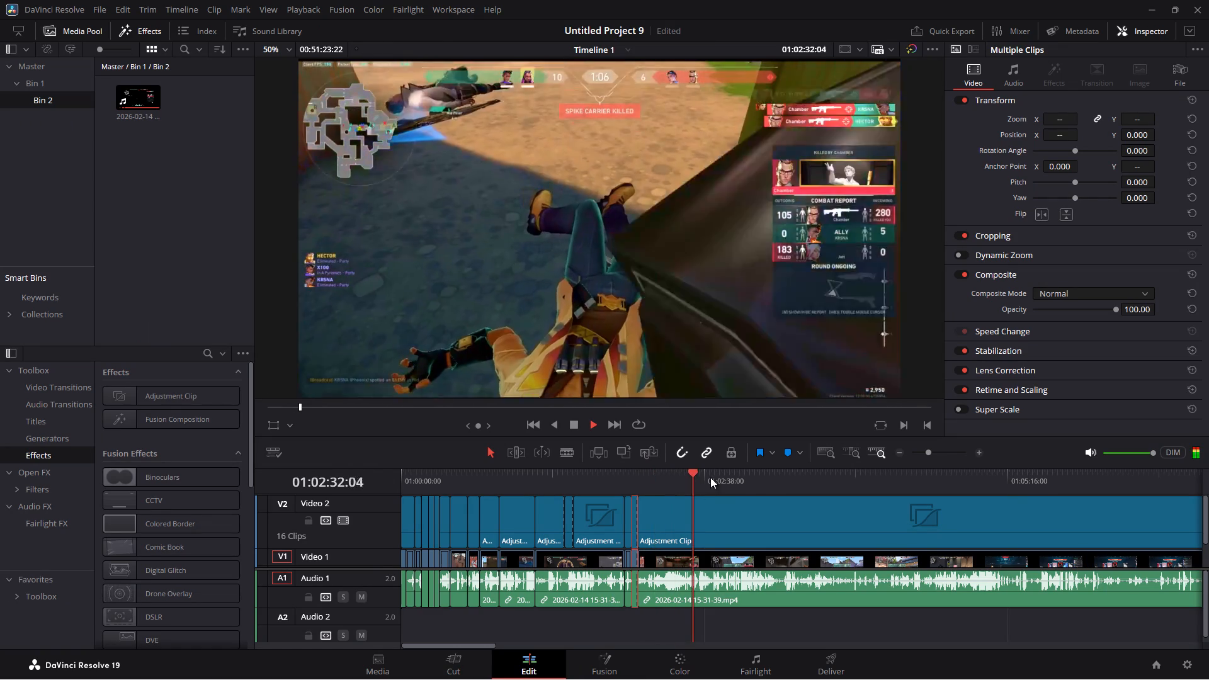
click(724, 476)
click(735, 477)
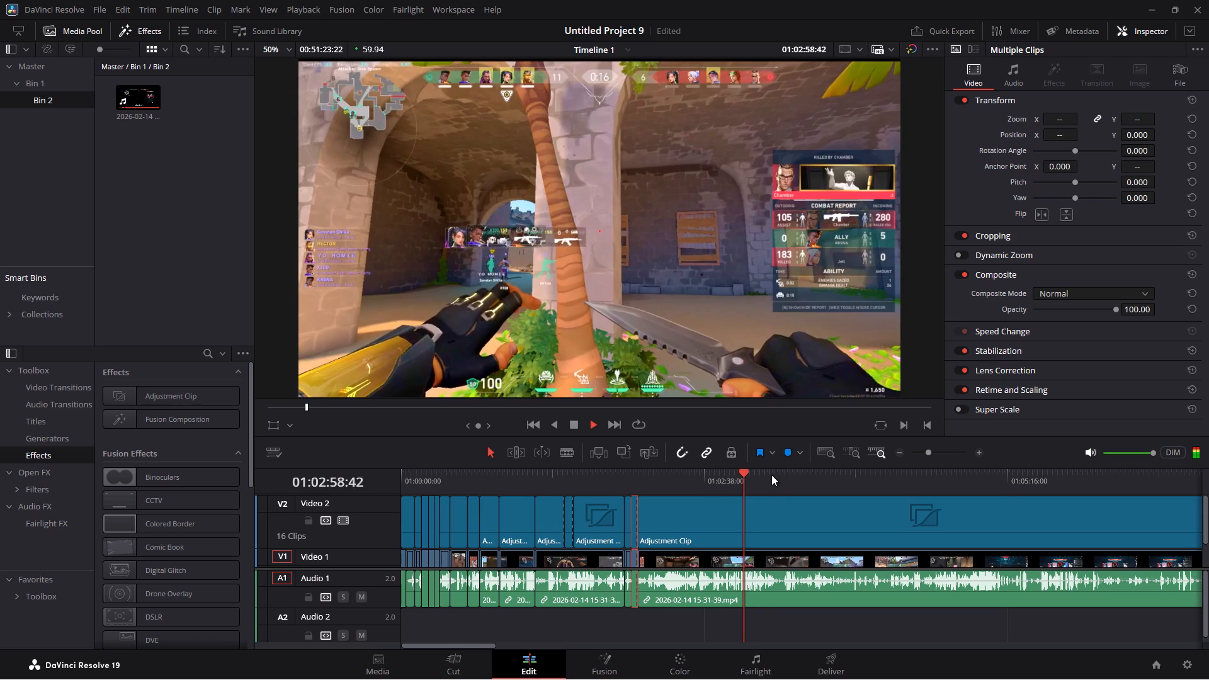
click(768, 475)
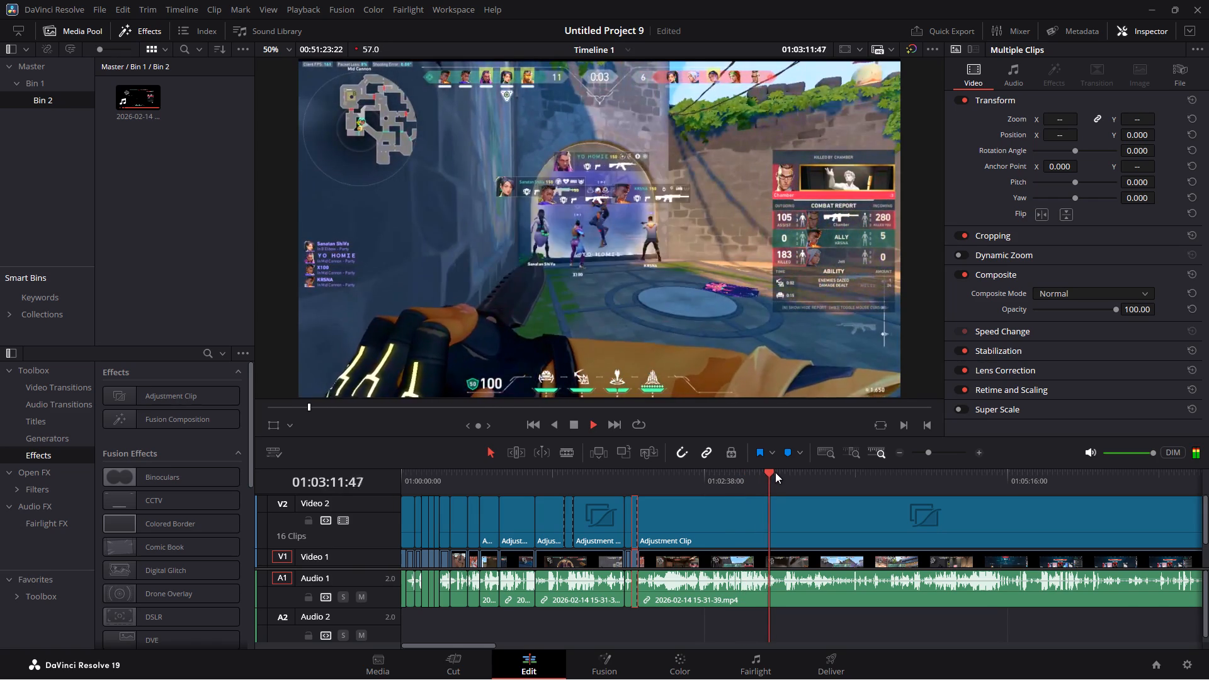
drag(756, 474, 779, 475)
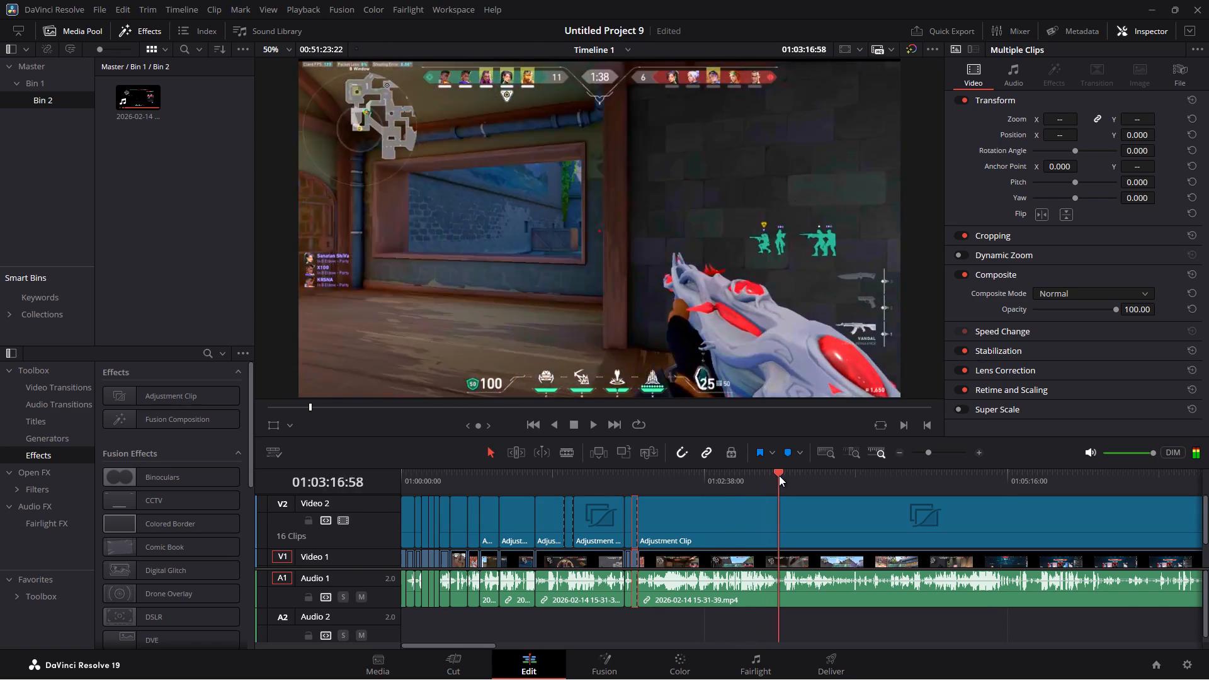
drag(779, 475, 781, 475)
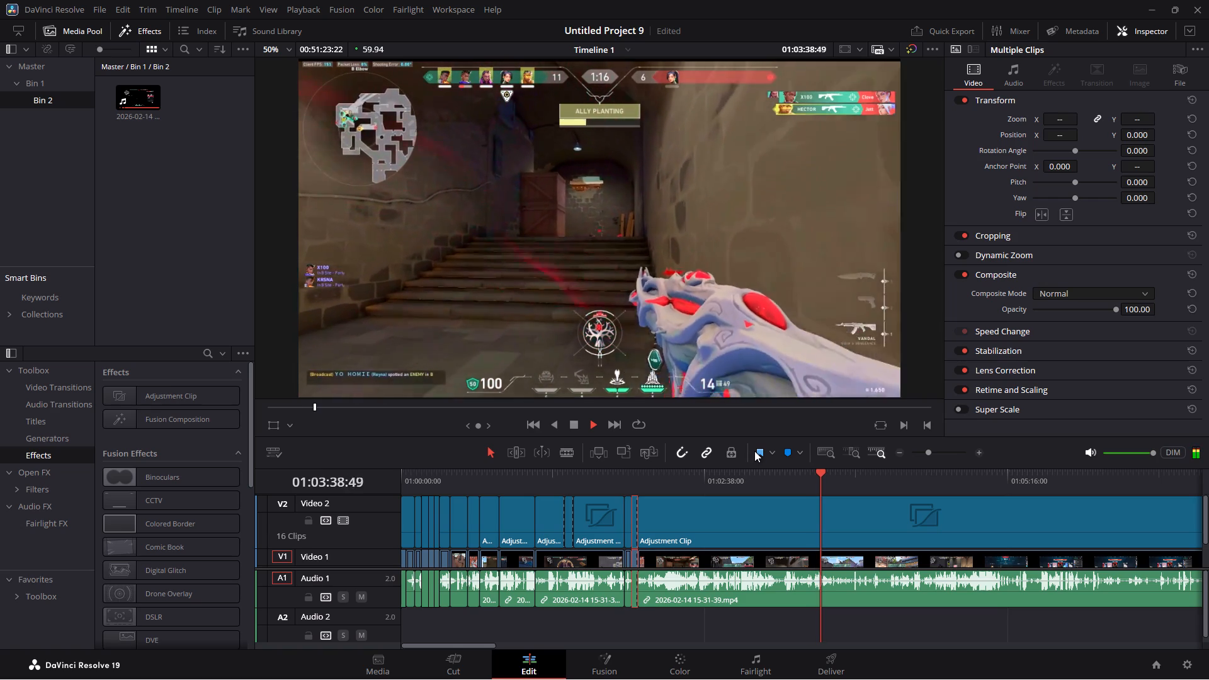
key(space)
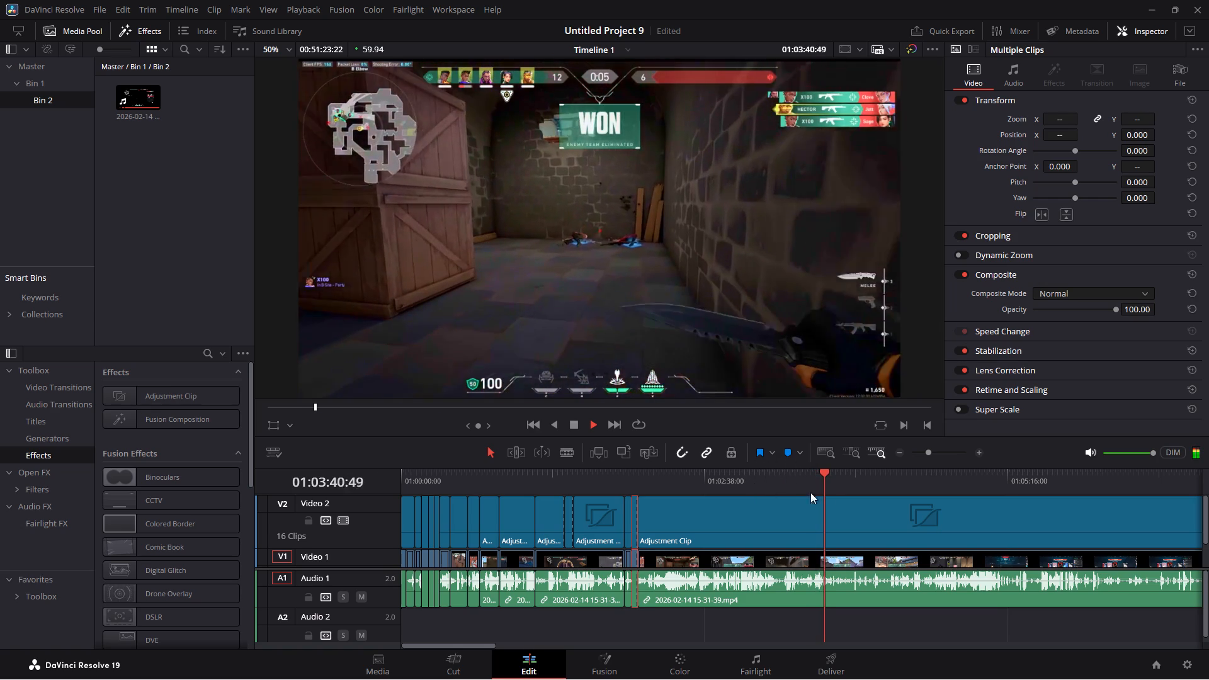
Go back to 01:03:35:02, split the gameplay and adjustment clips there on the Cut page, and return to the Edit page.
drag(821, 474, 820, 474)
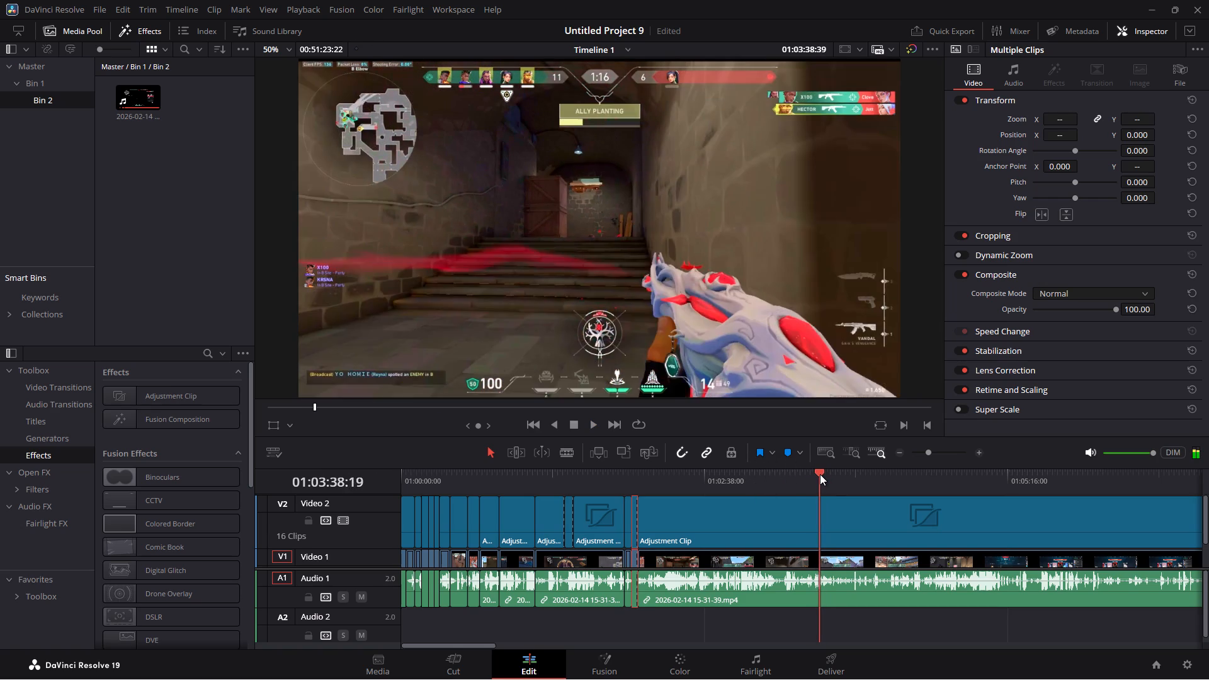
drag(820, 474, 817, 474)
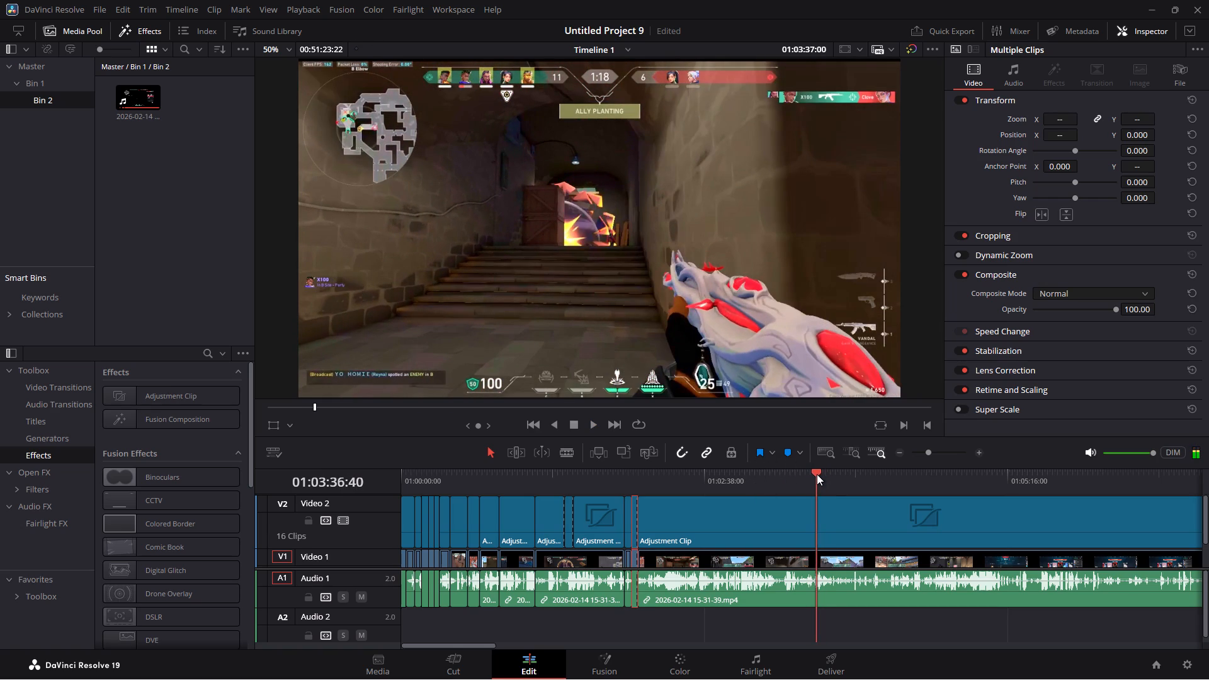
drag(817, 474, 815, 475)
click(815, 475)
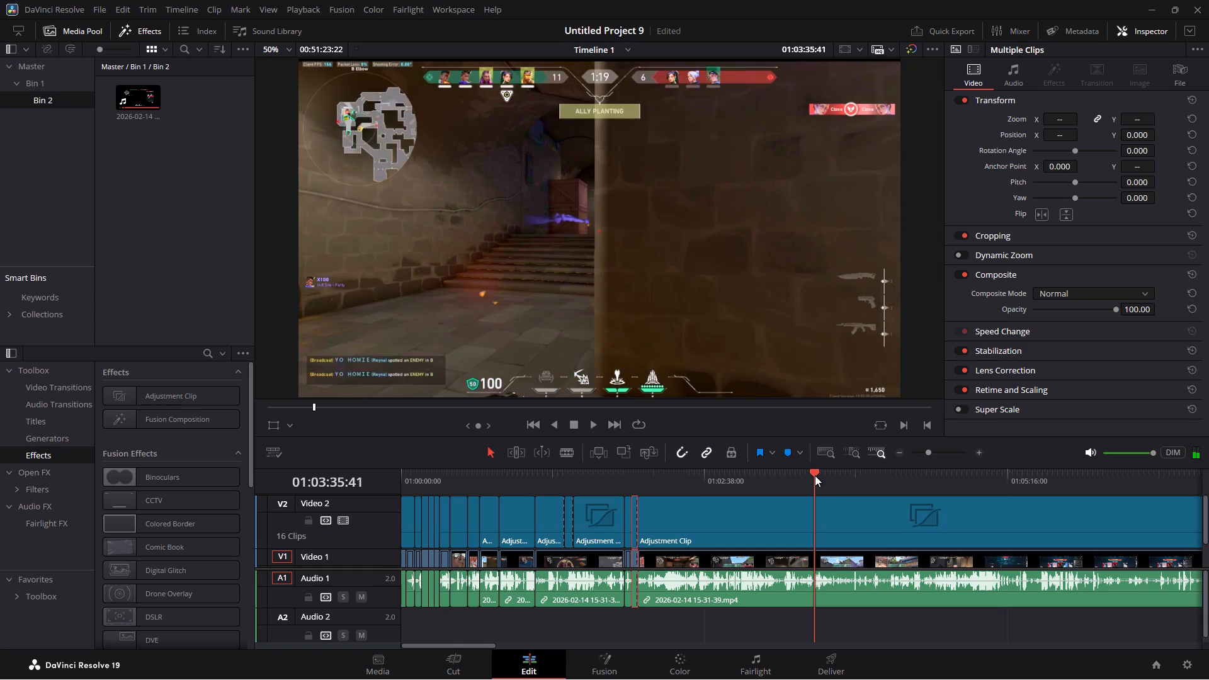
click(470, 664)
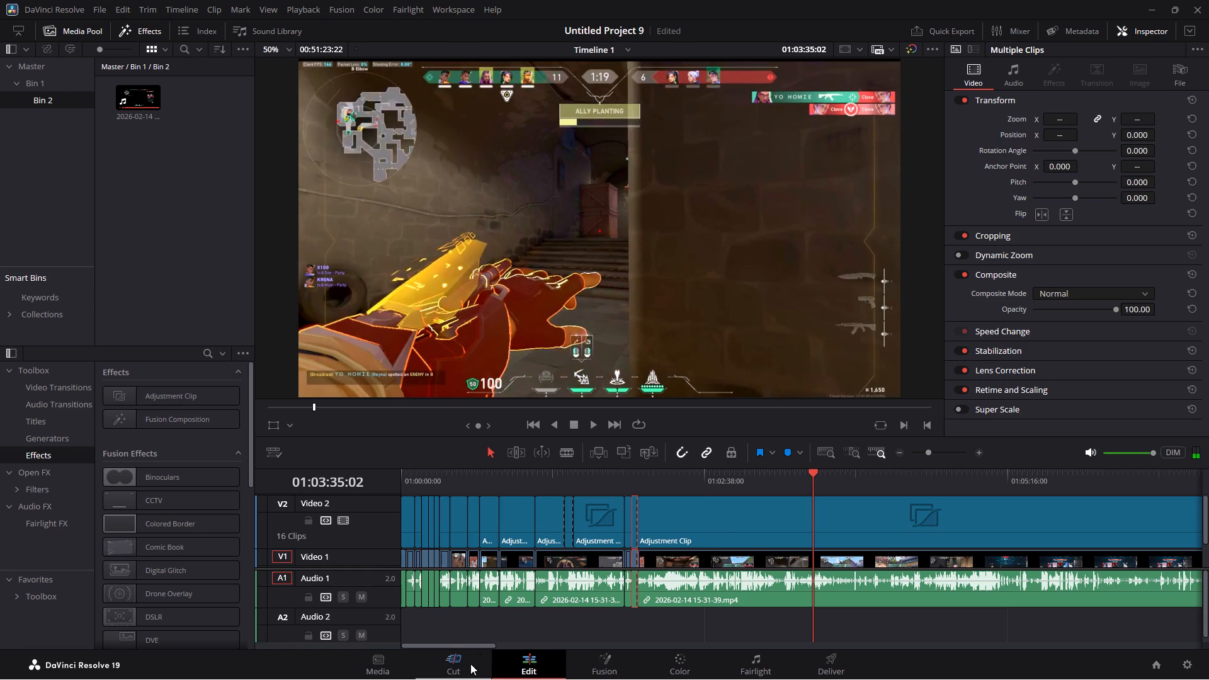
click(41, 399)
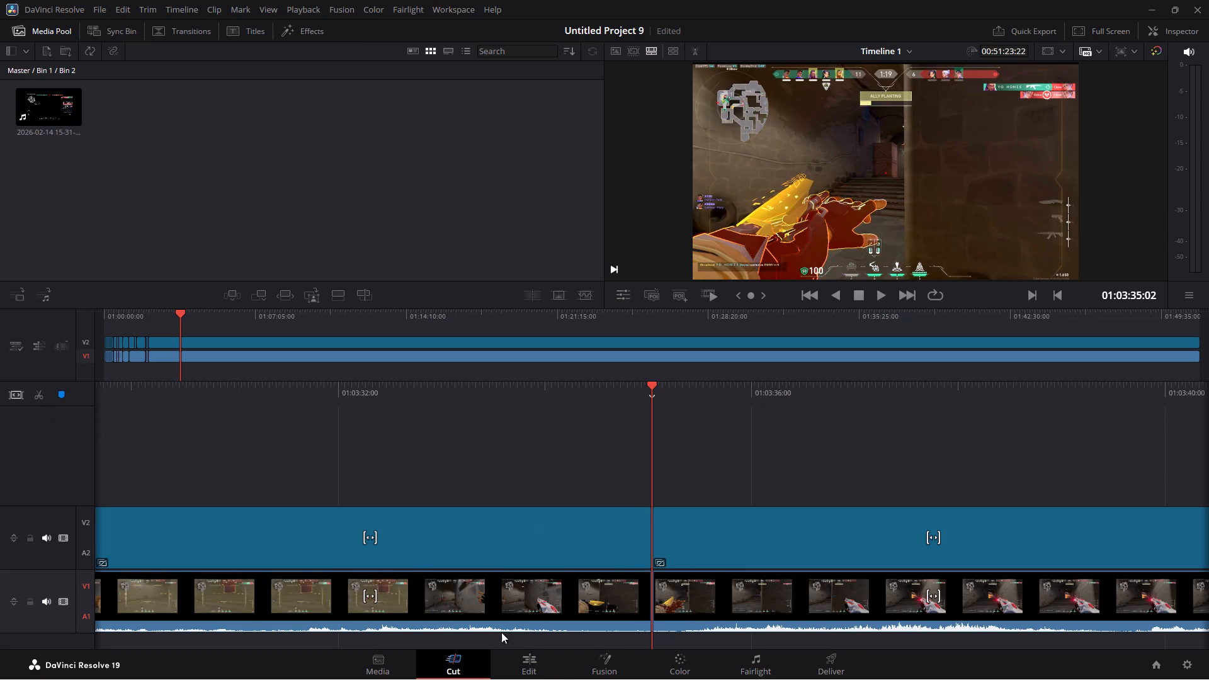
click(528, 657)
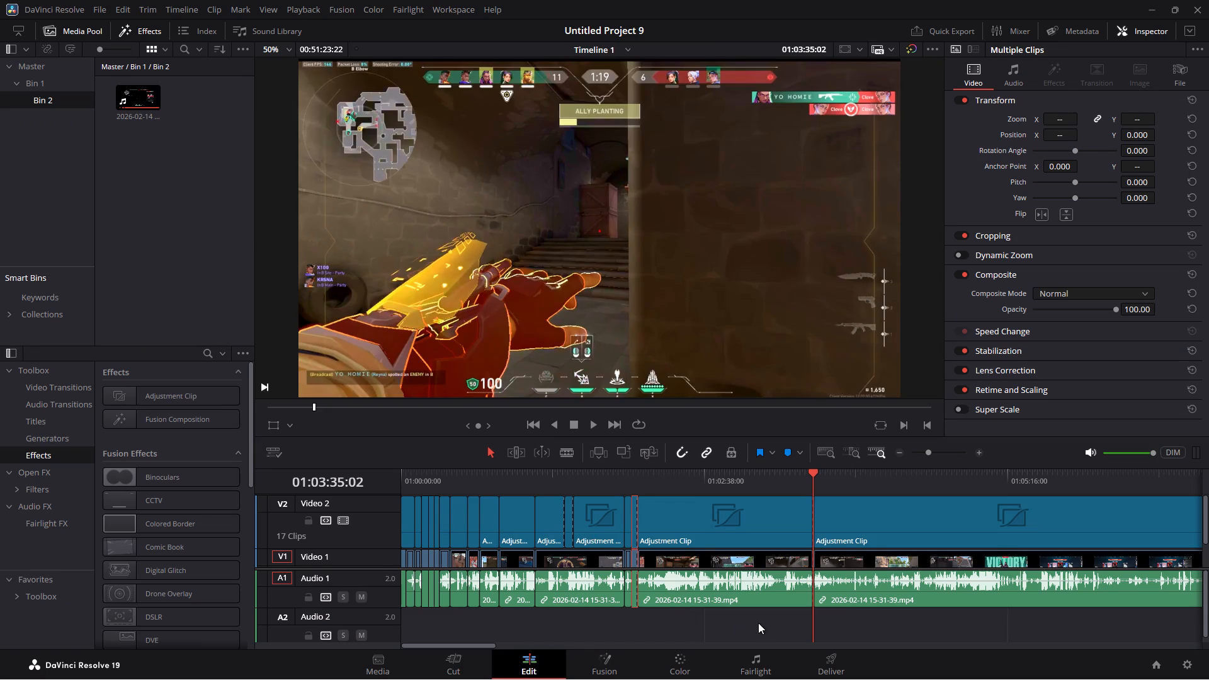
Delete the gameplay and adjustment clips between the cuts at 01:02:03:19 and 01:03:35:02.
drag(760, 621, 754, 495)
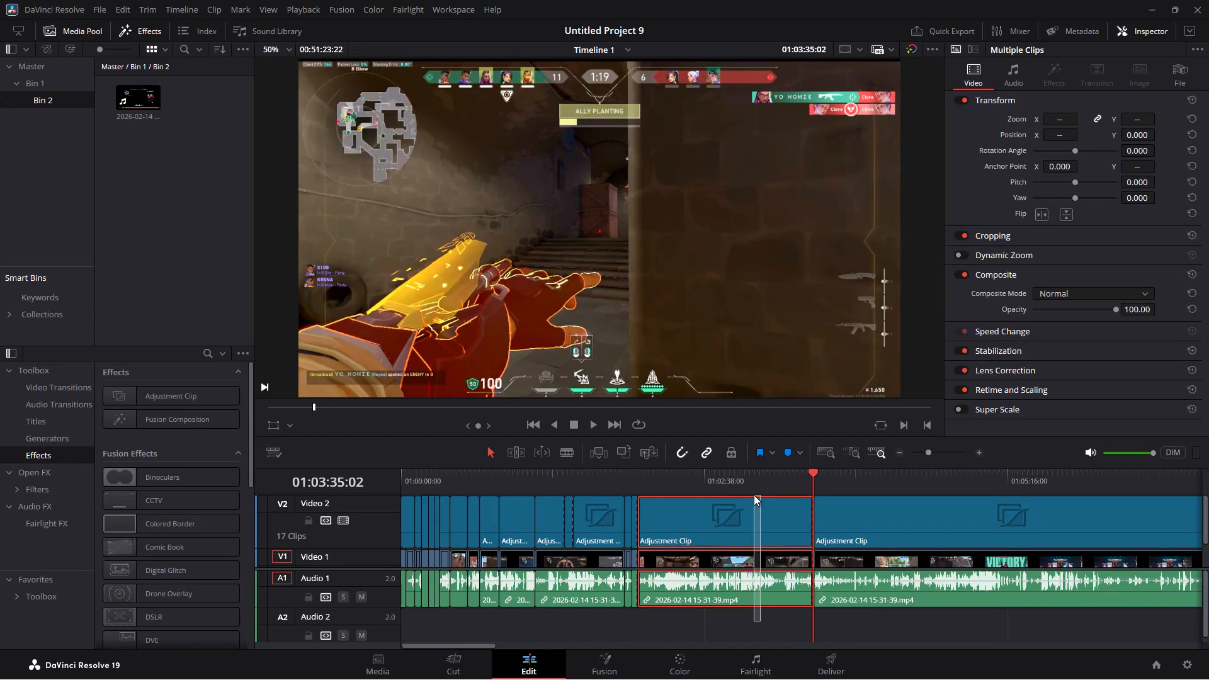
drag(754, 495, 753, 490)
key(BackSpace)
Move the remaining gameplay and adjustment clips together back to 01:02:03:19 to close the gap.
drag(870, 625, 856, 498)
drag(851, 513, 688, 515)
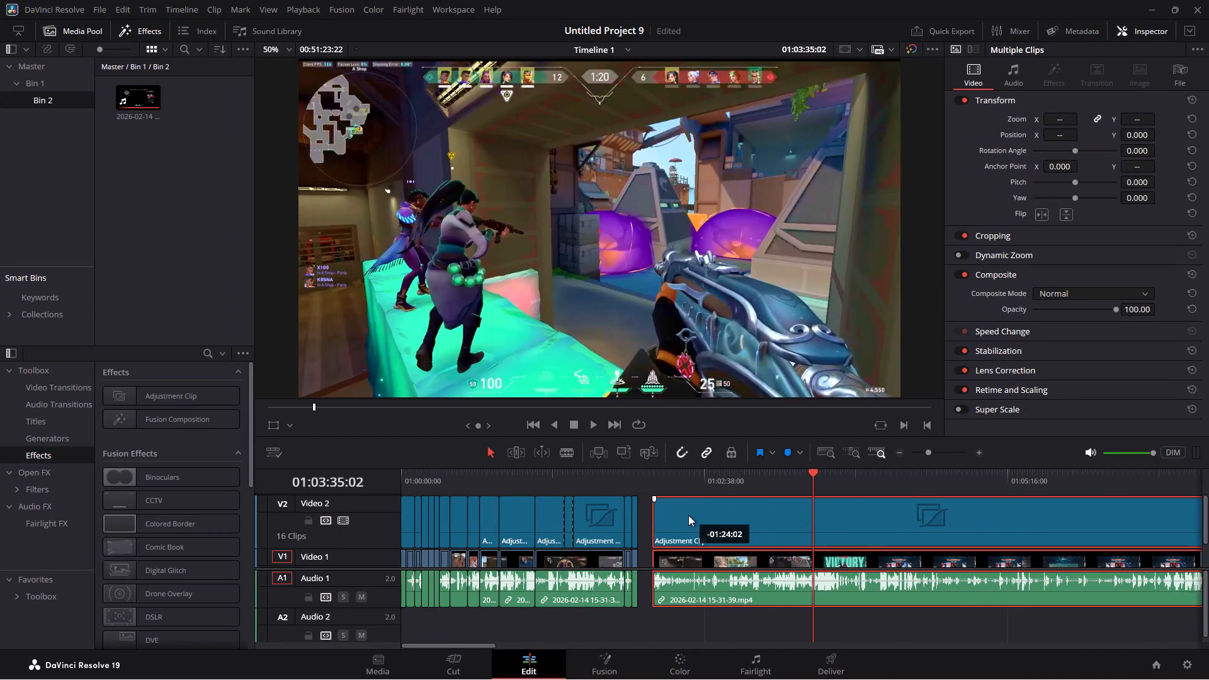
drag(688, 515, 678, 517)
Play through the new join to 01:02:08:02, split the gameplay and adjustment clips there on the Cut page, and return to the Edit page.
click(619, 479)
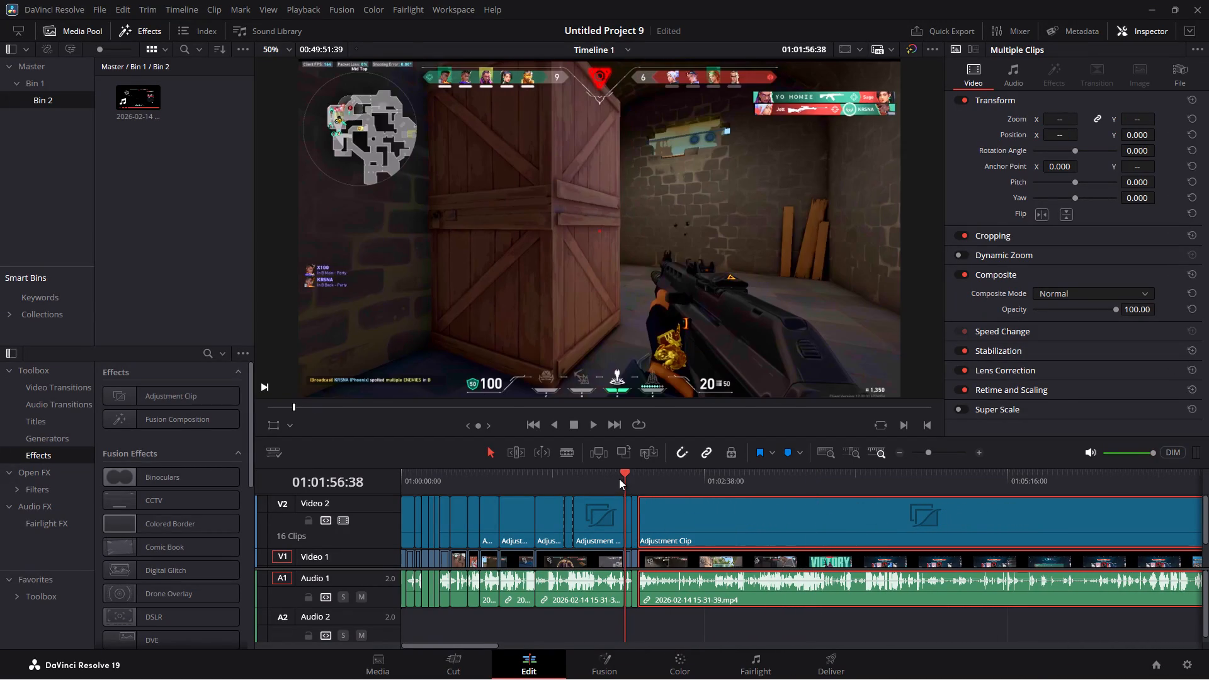
click(618, 477)
key(space)
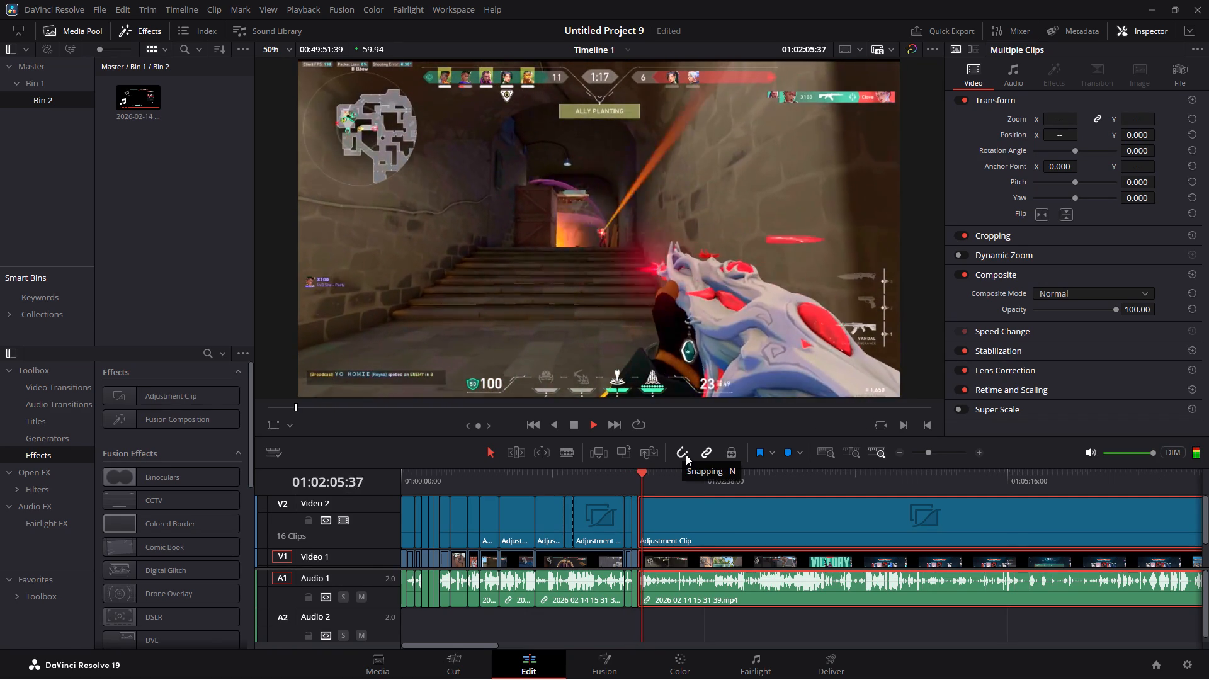
key(space)
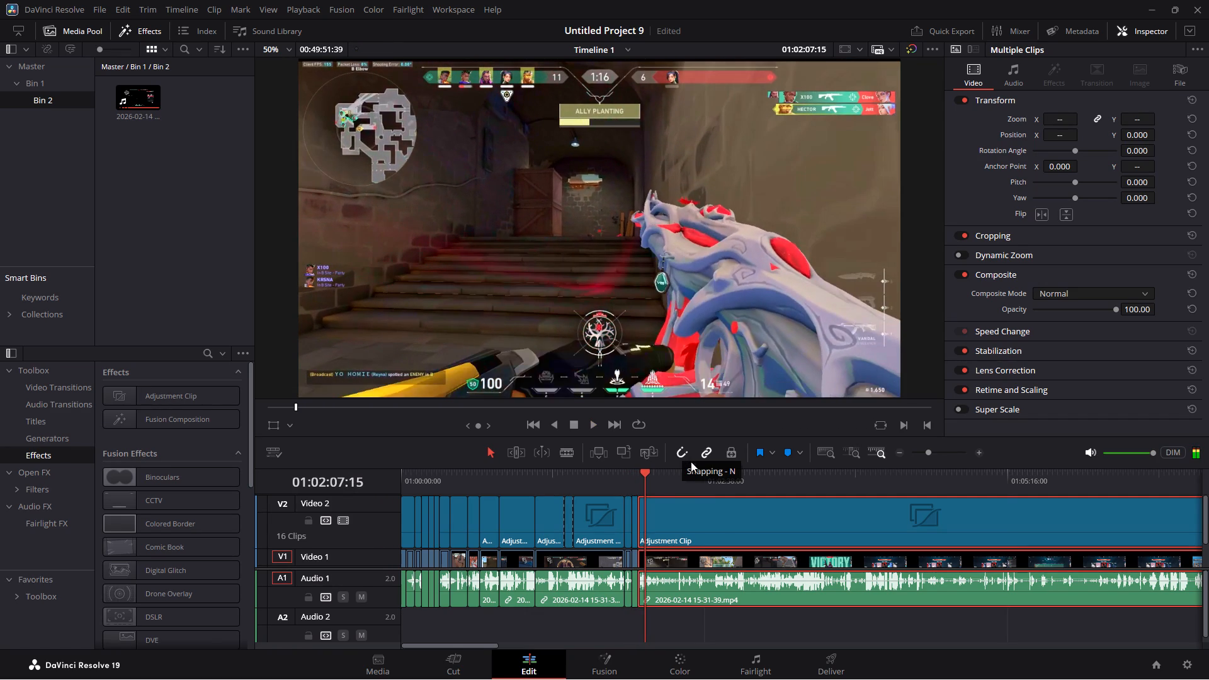
key(space)
key(space)
click(647, 473)
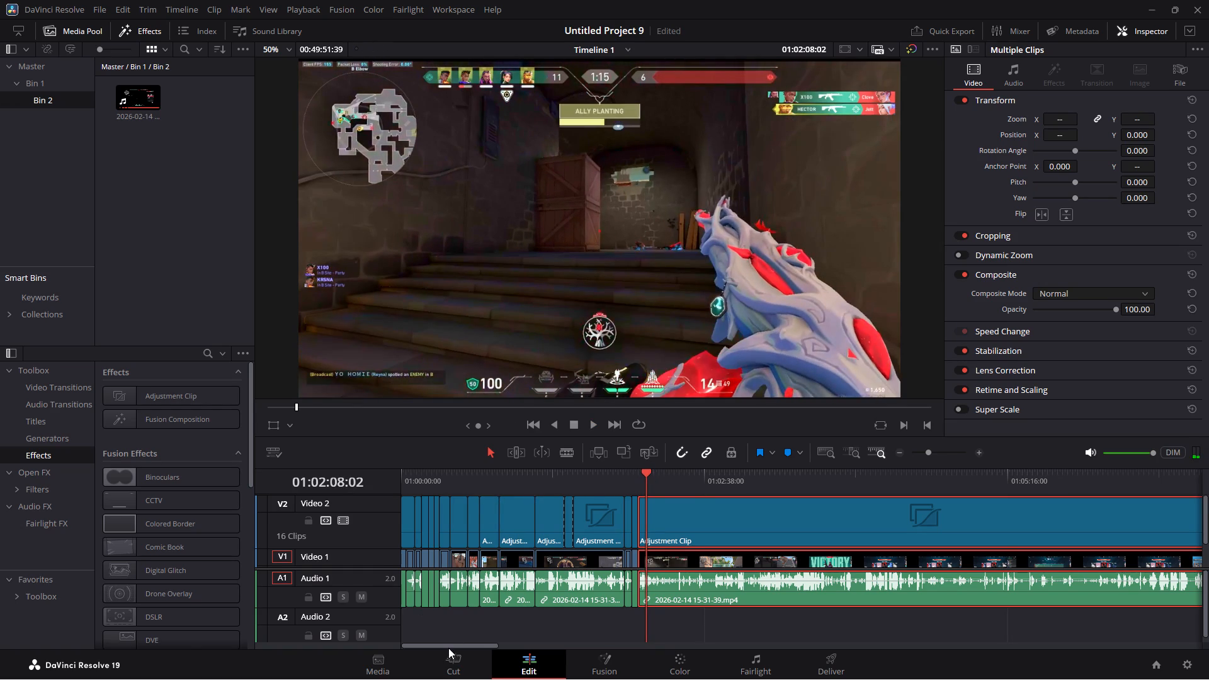
click(445, 666)
click(38, 395)
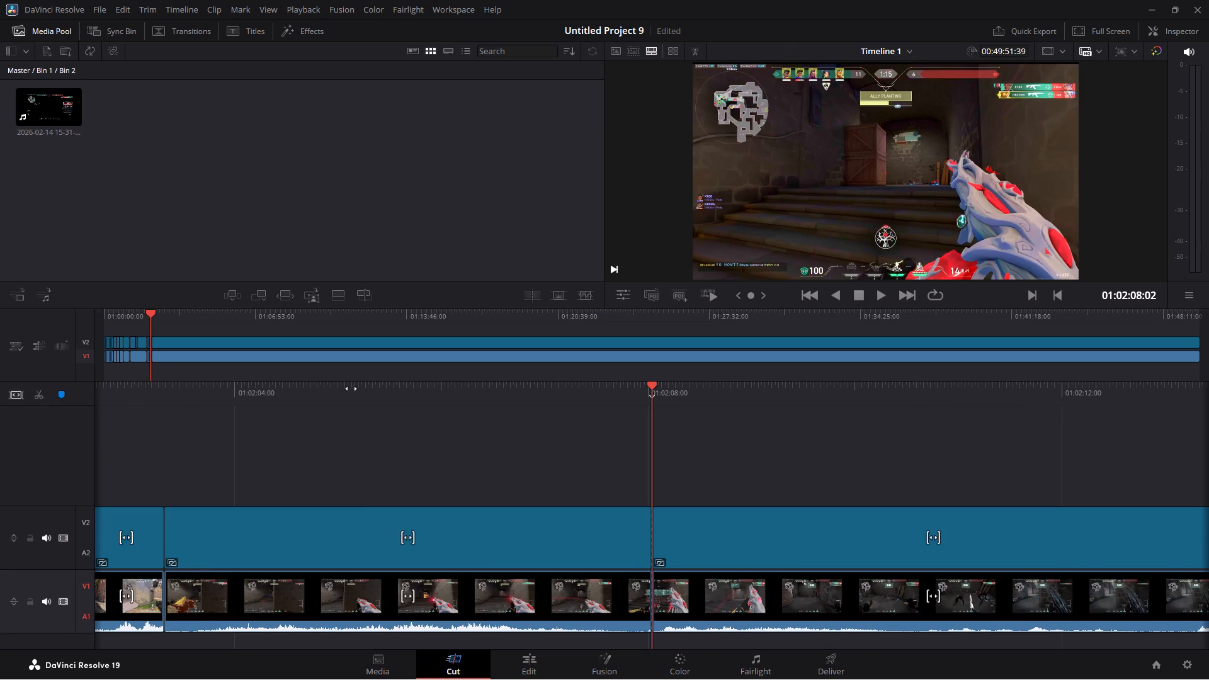
click(531, 651)
Play on from 01:02:08:02 and skip ahead to about 01:02:27 to look for the next section worth keeping.
key(space)
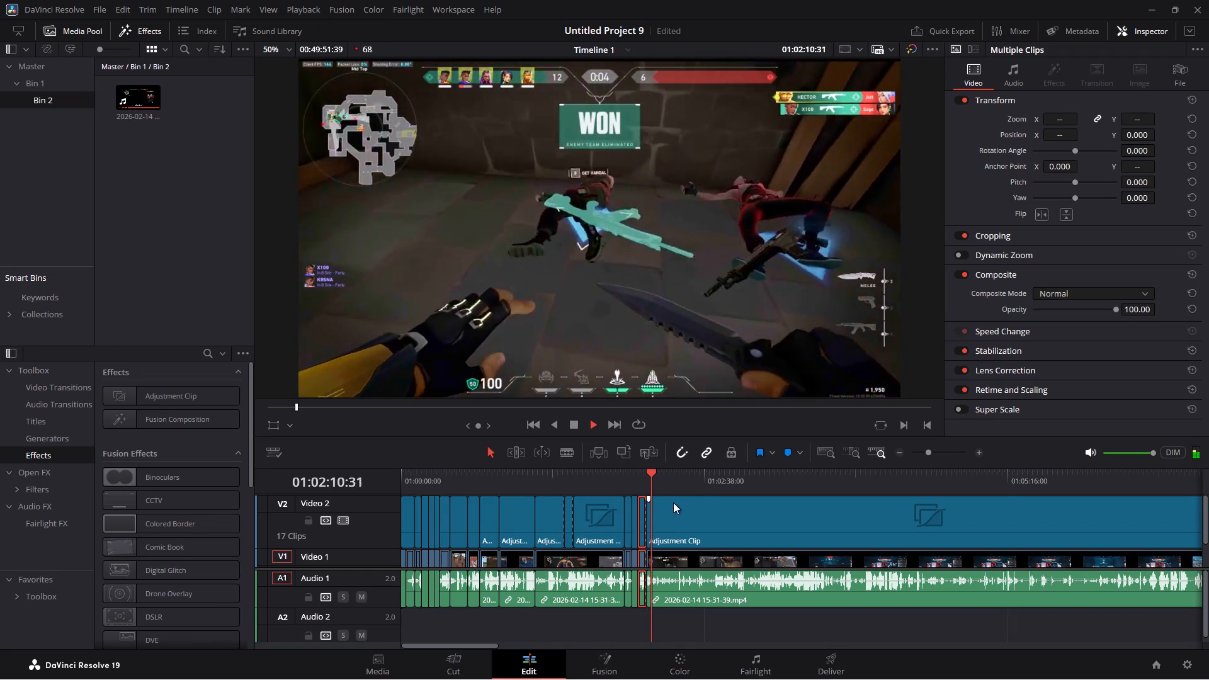
click(668, 471)
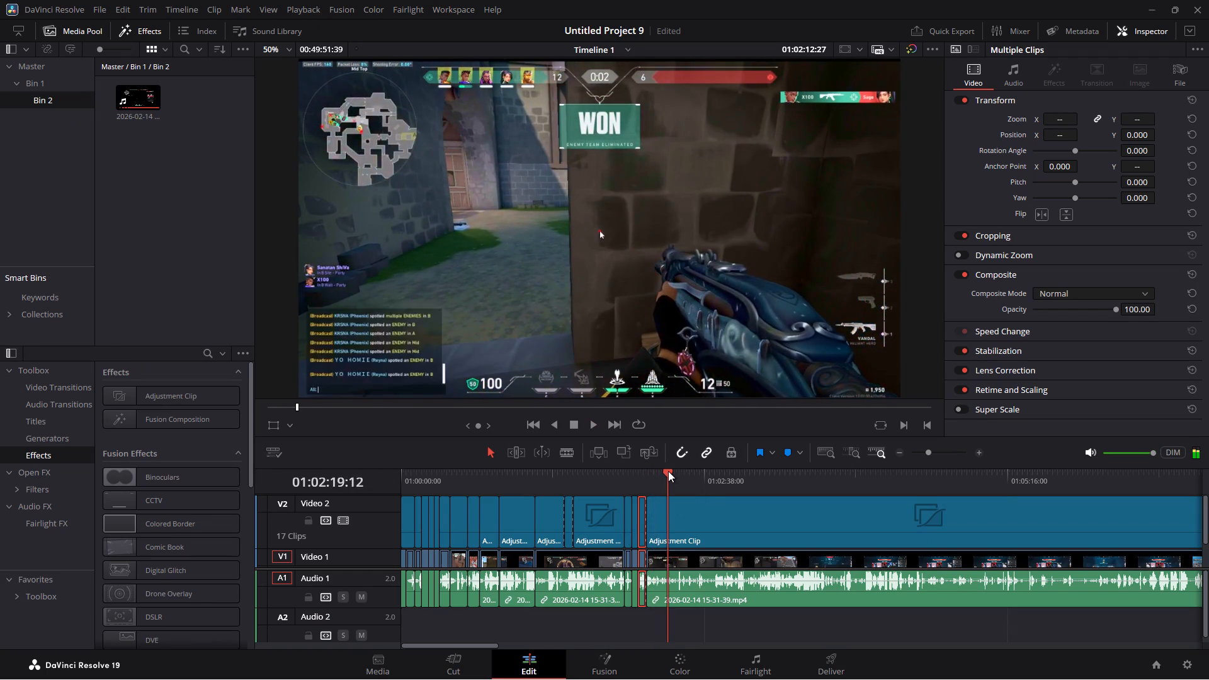
click(683, 473)
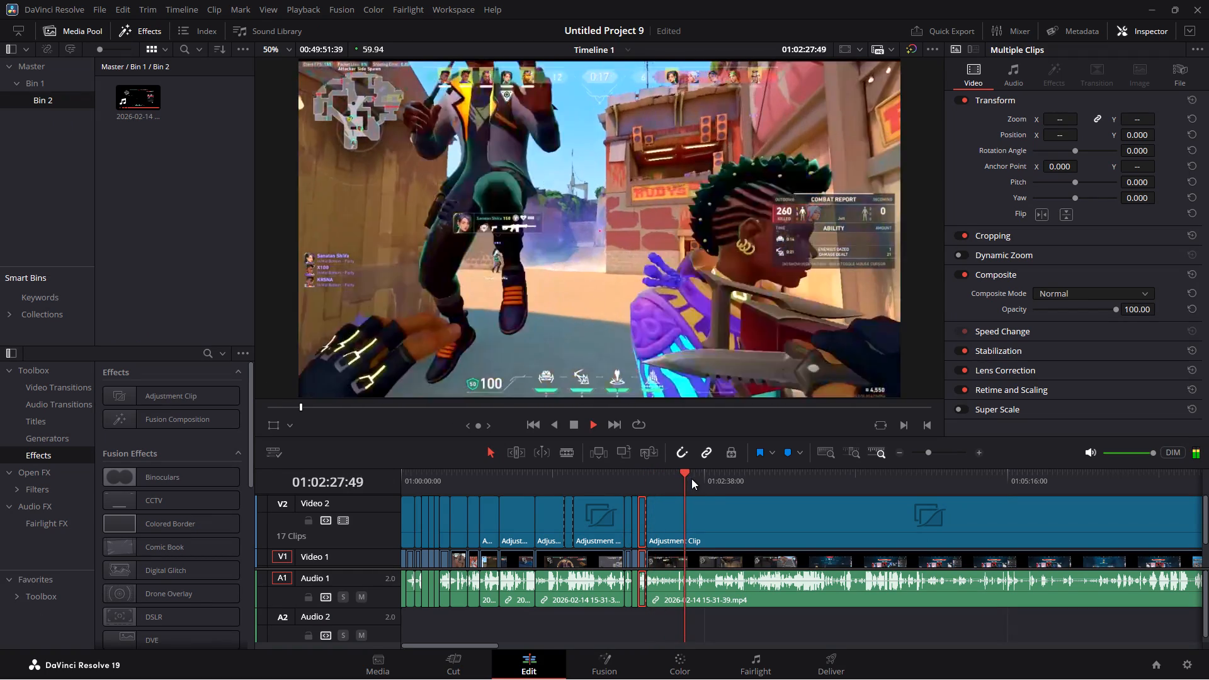
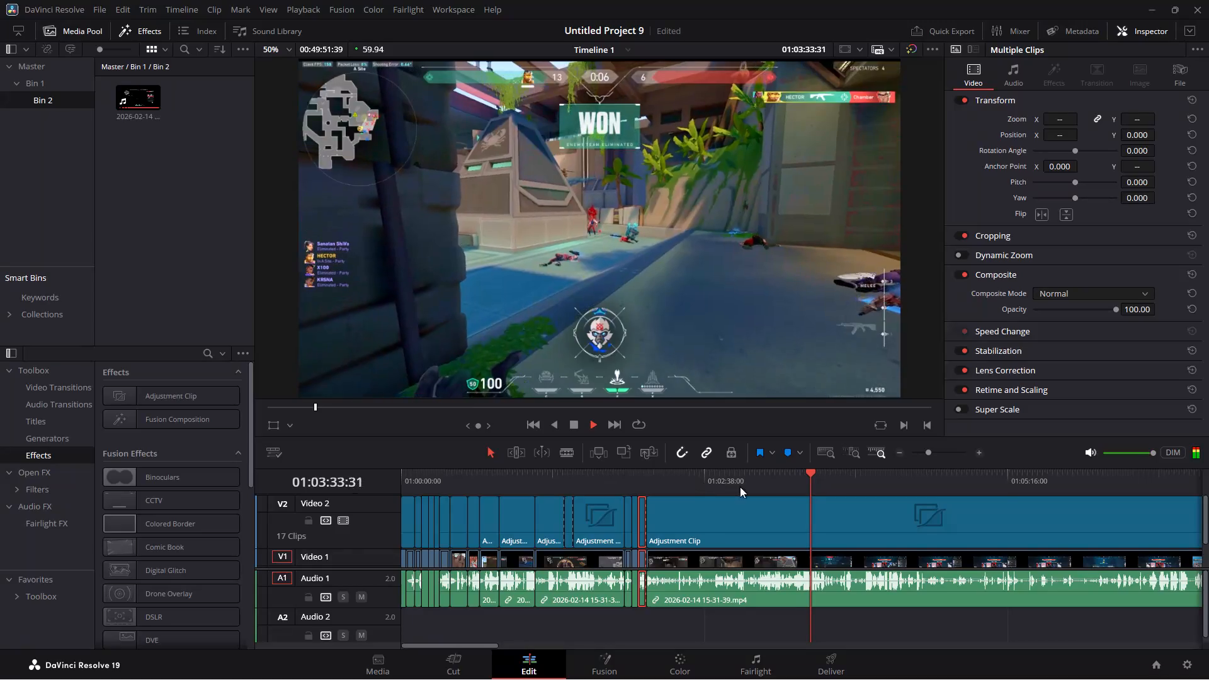
Stop playback, go back to 01:03:30:26, split the gameplay and adjustment clips there on the Cut page, and return to the Edit page.
key(space)
drag(812, 473, 809, 473)
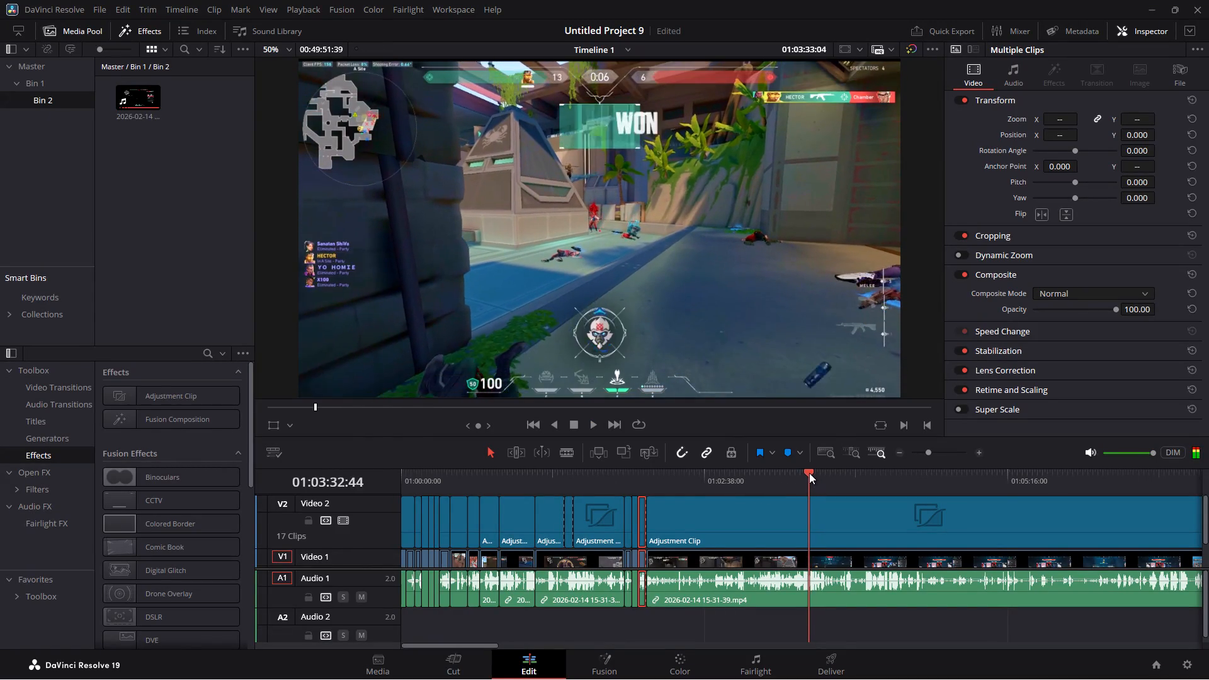
drag(809, 473, 805, 473)
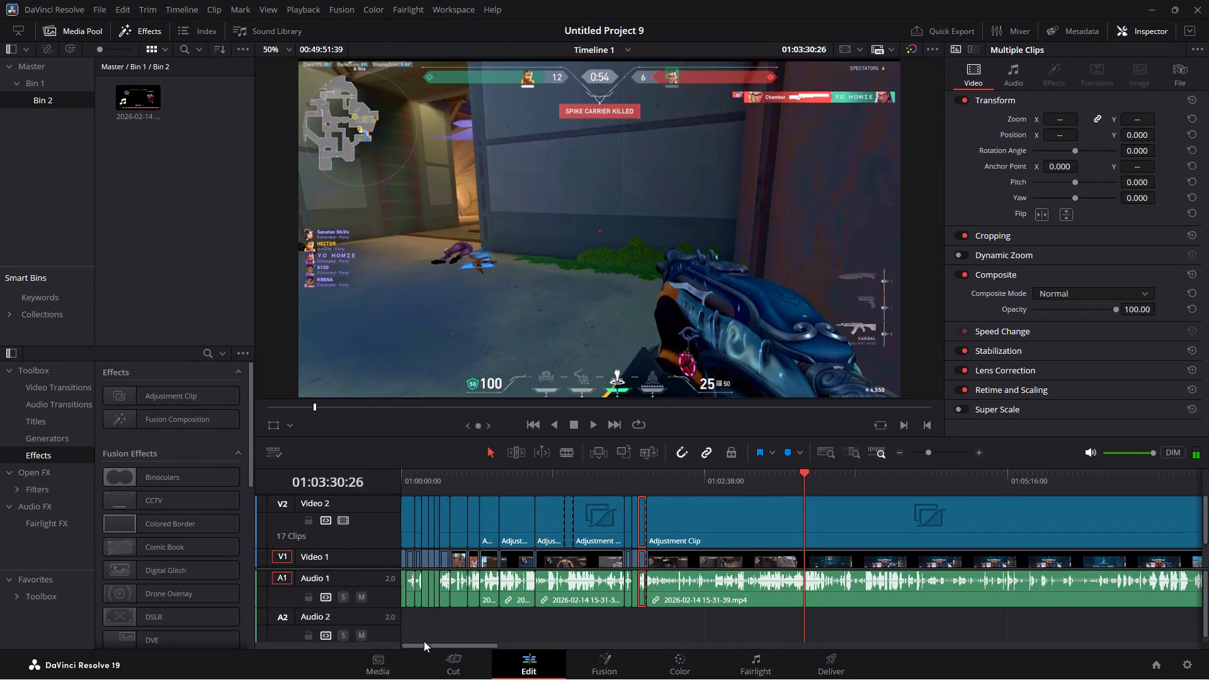
click(465, 655)
drag(38, 392, 45, 394)
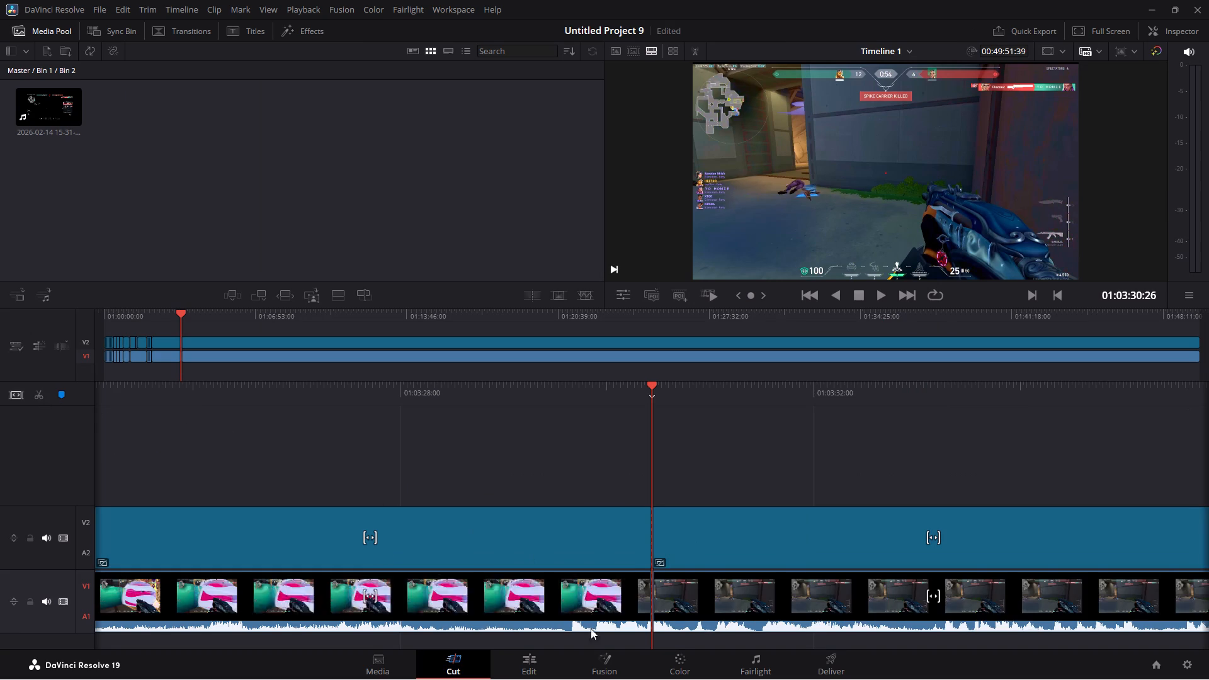
click(536, 660)
Delete the gameplay and adjustment clips between the cuts at 01:02:08:02 and 01:03:30:26.
drag(729, 631, 734, 519)
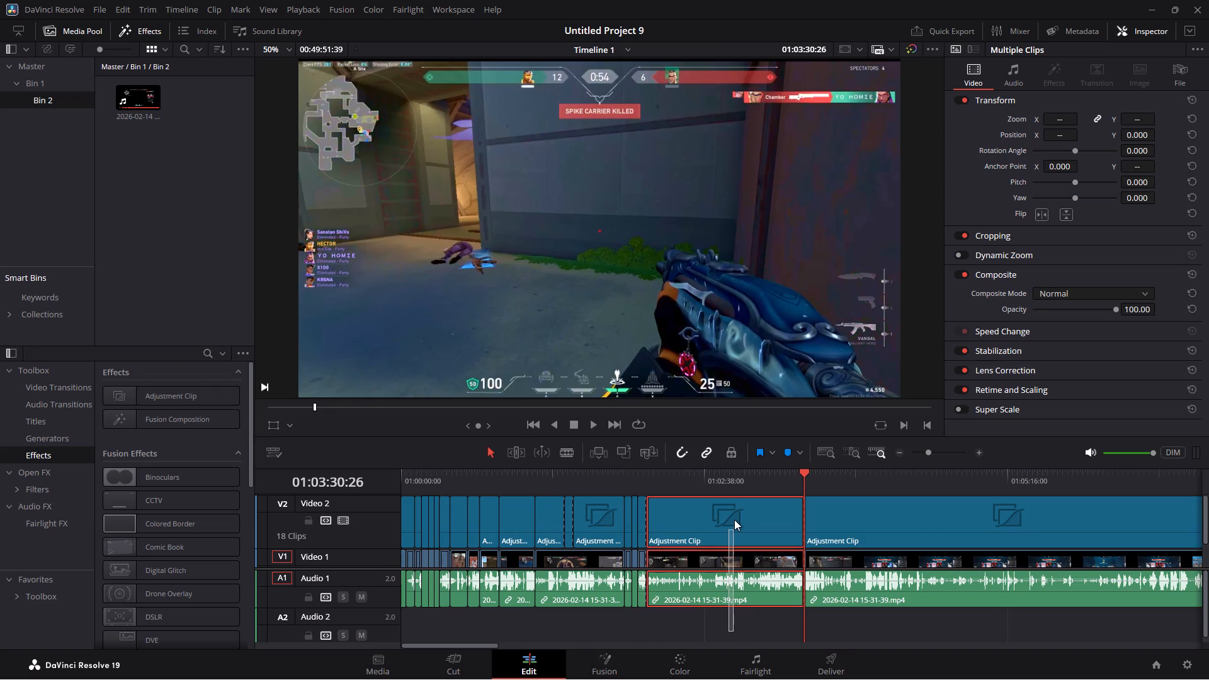
drag(734, 519, 734, 516)
key(BackSpace)
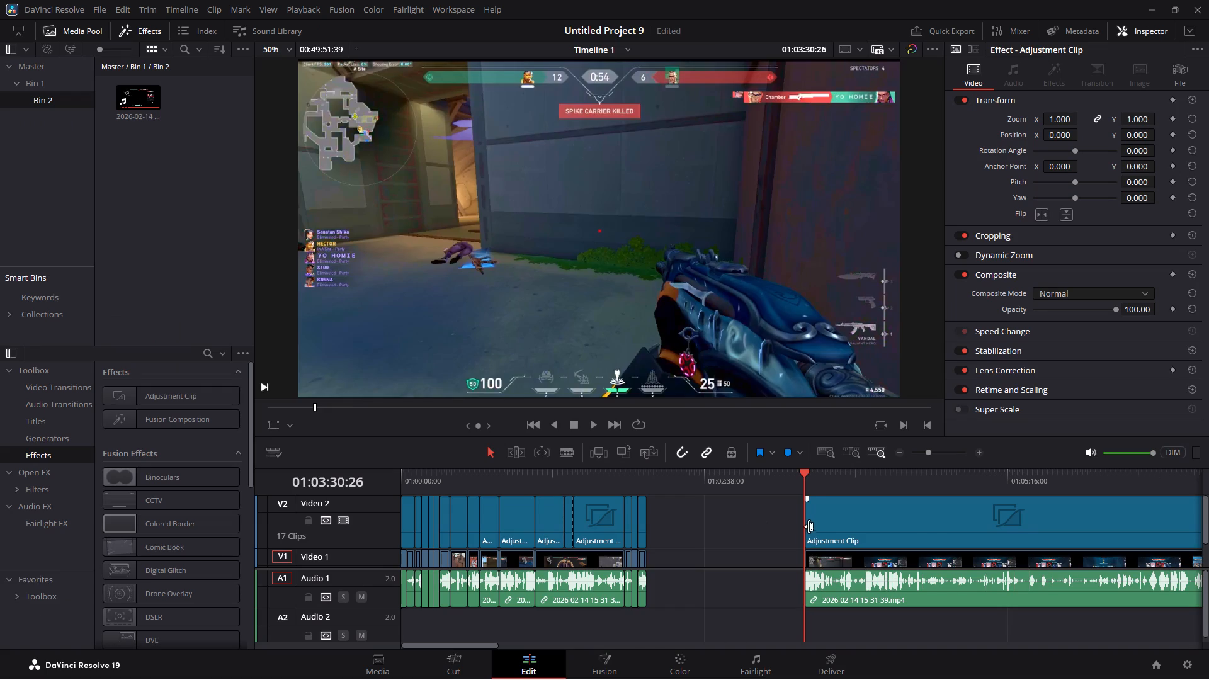
Move the remaining gameplay and adjustment clips together back to 01:02:08:02 to close the gap.
drag(841, 630, 838, 513)
drag(837, 518, 708, 515)
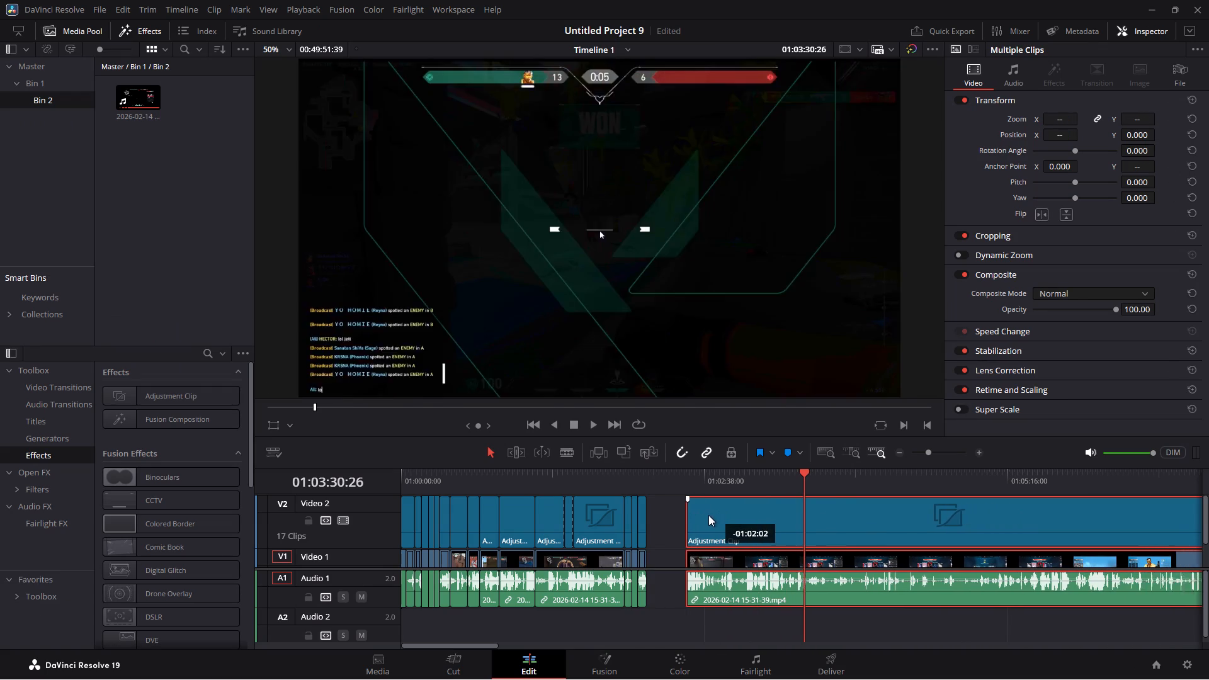
drag(708, 515, 684, 518)
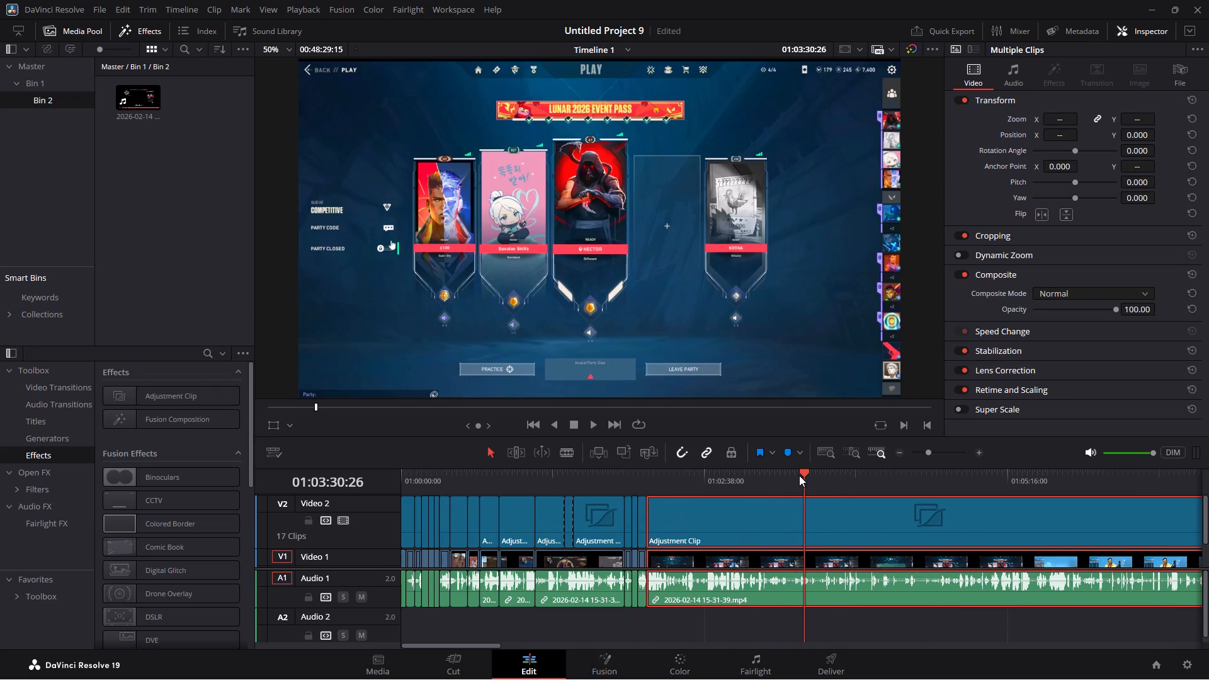
Play through the new join to 01:02:12:52, split the gameplay and adjustment clips there on the Cut page, and return to the Edit page.
drag(802, 472, 645, 467)
key(space)
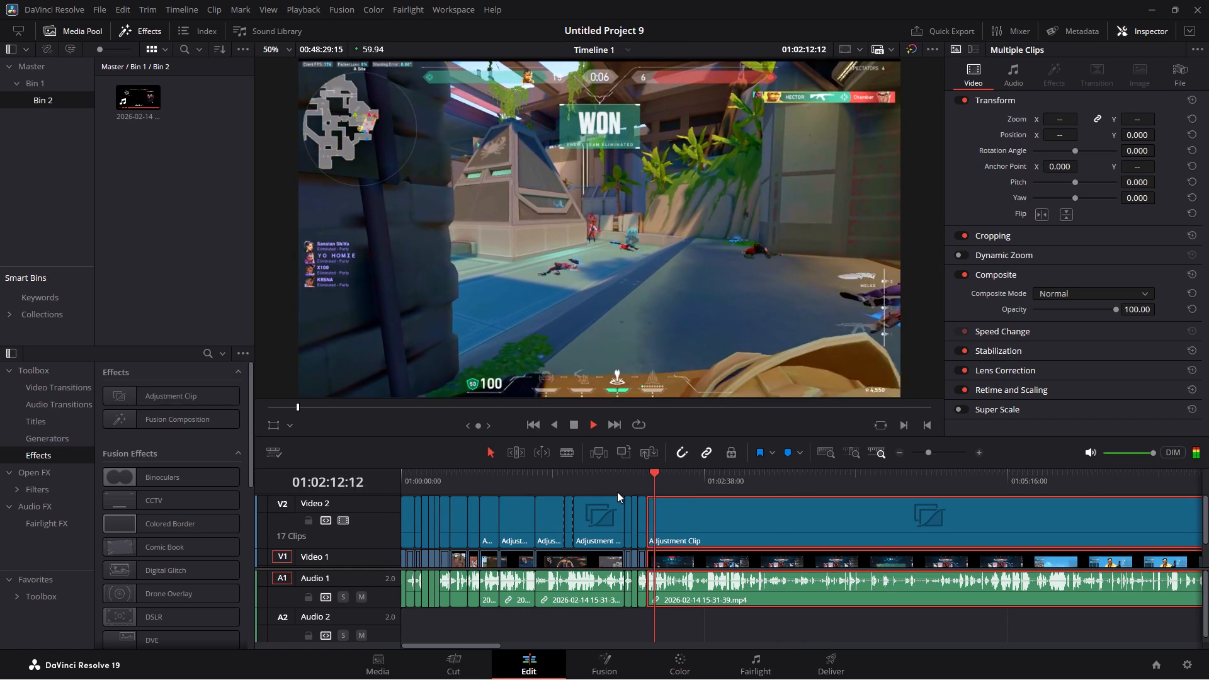
key(space)
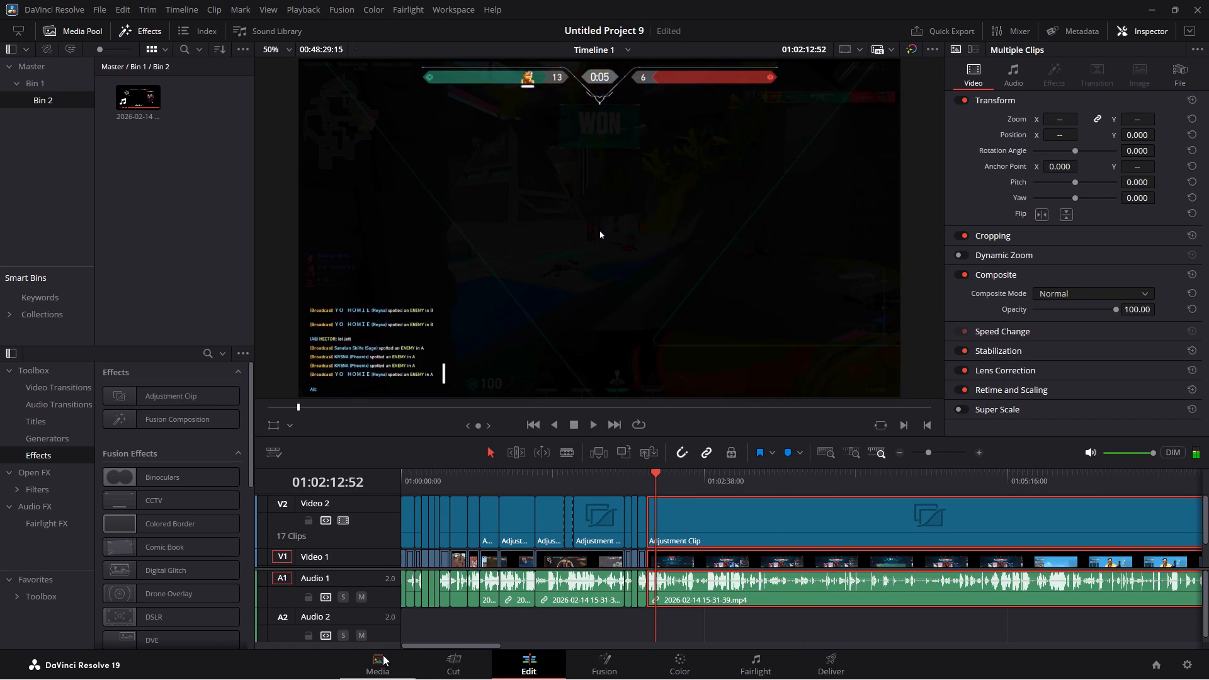
click(455, 668)
click(41, 395)
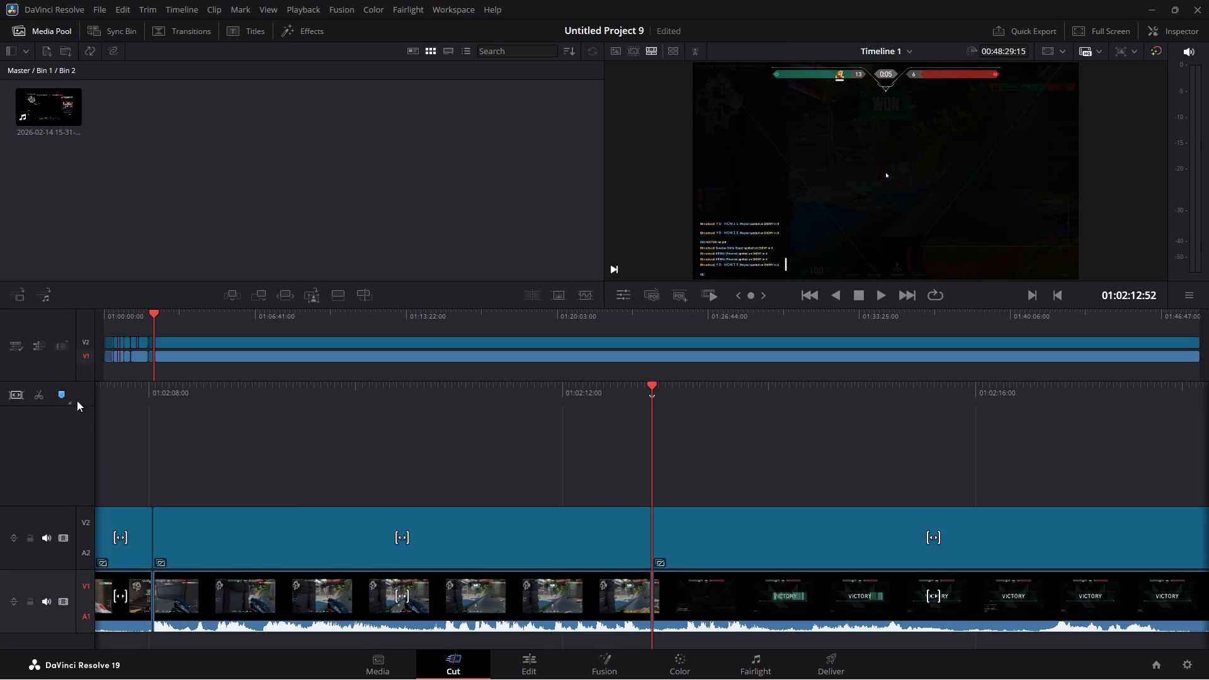
click(522, 654)
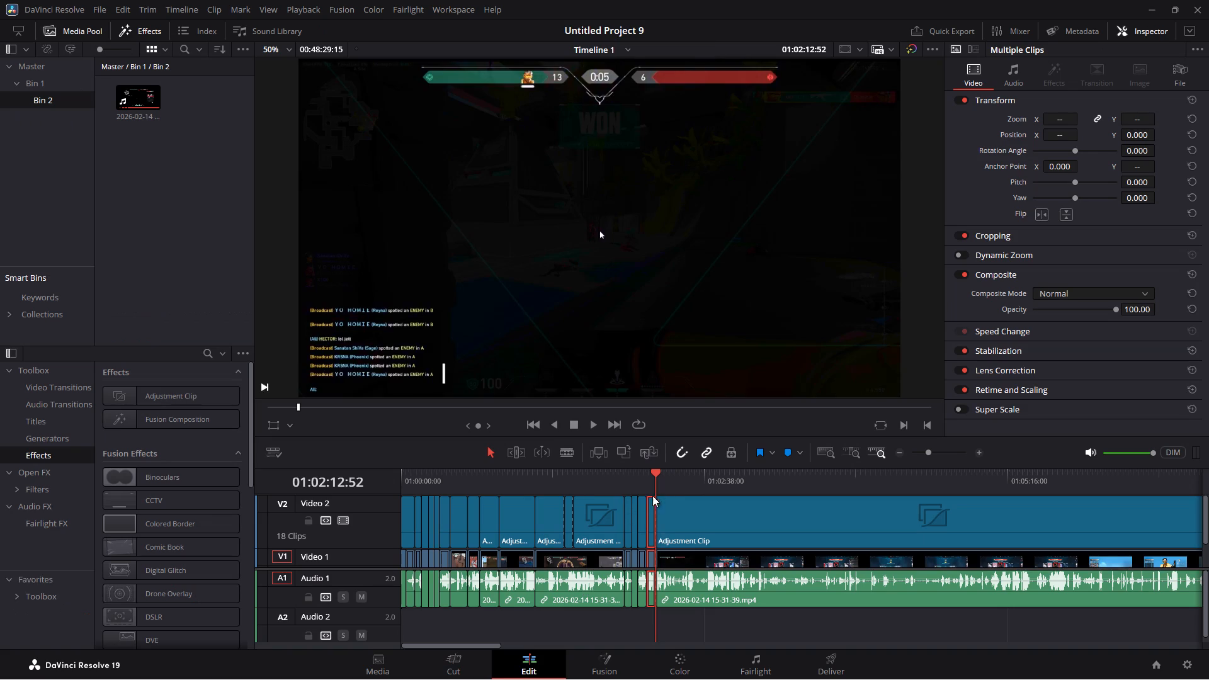
Skim the footage after the 01:02:12:52 cut up to 01:05:45:02 to look for where the next match gameplay starts.
click(673, 475)
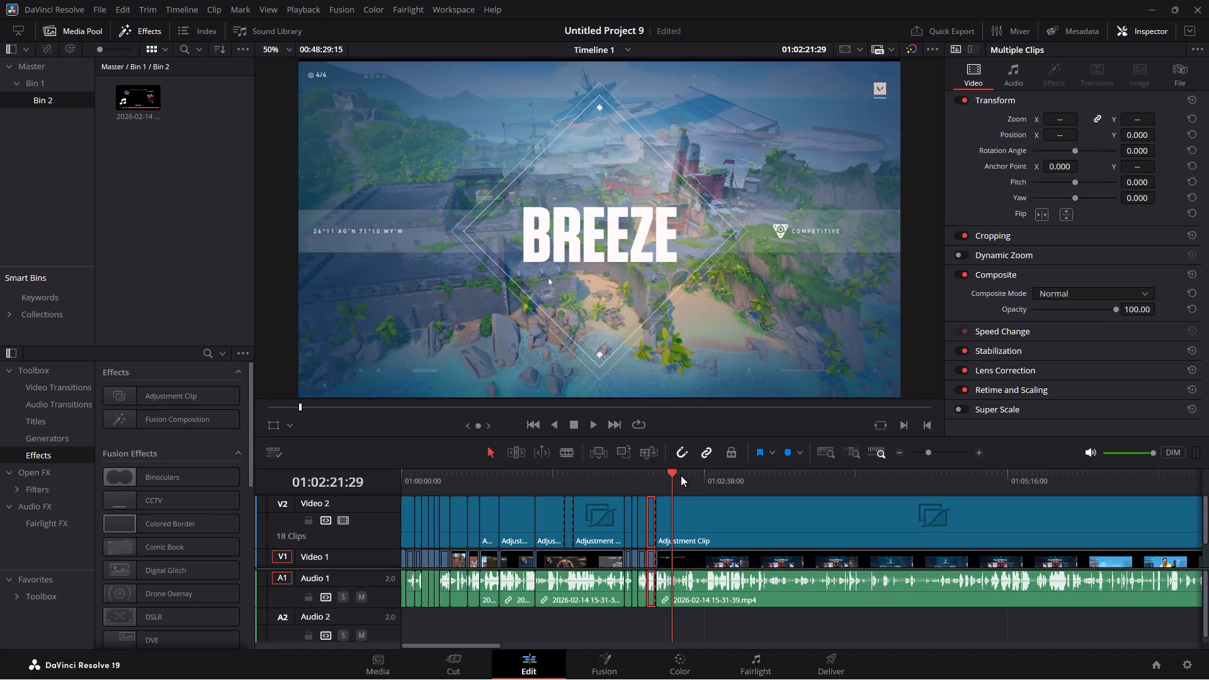
click(686, 473)
click(708, 474)
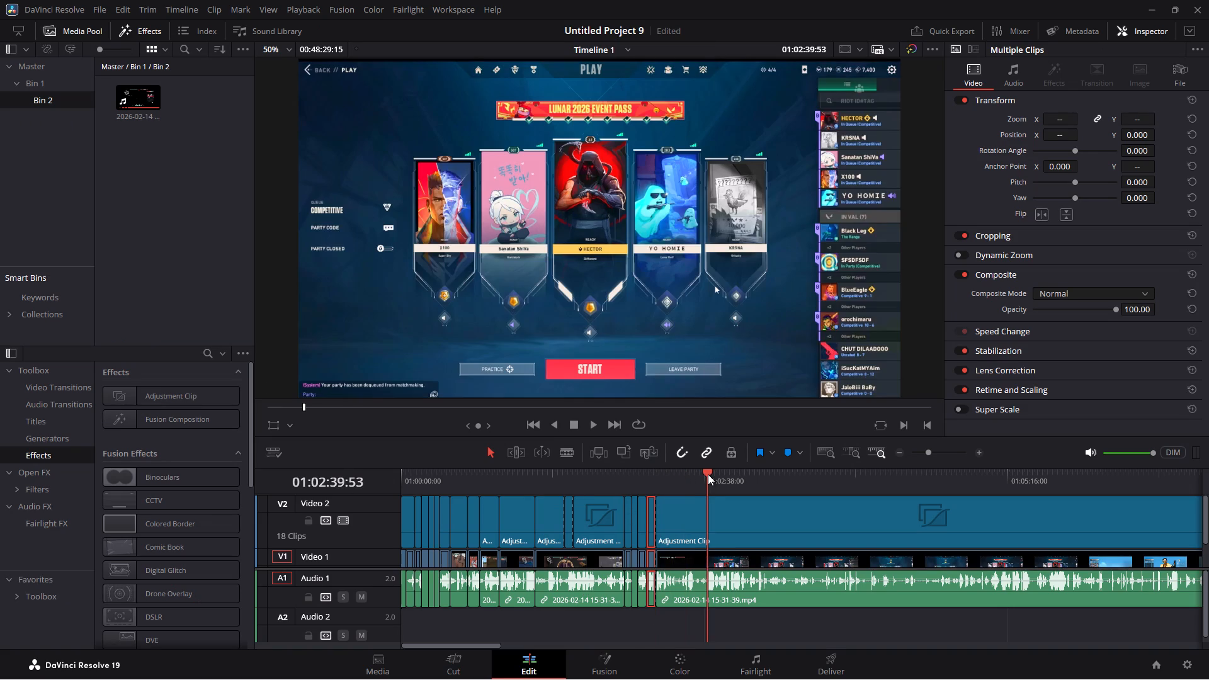
click(715, 475)
click(729, 477)
click(741, 477)
click(765, 479)
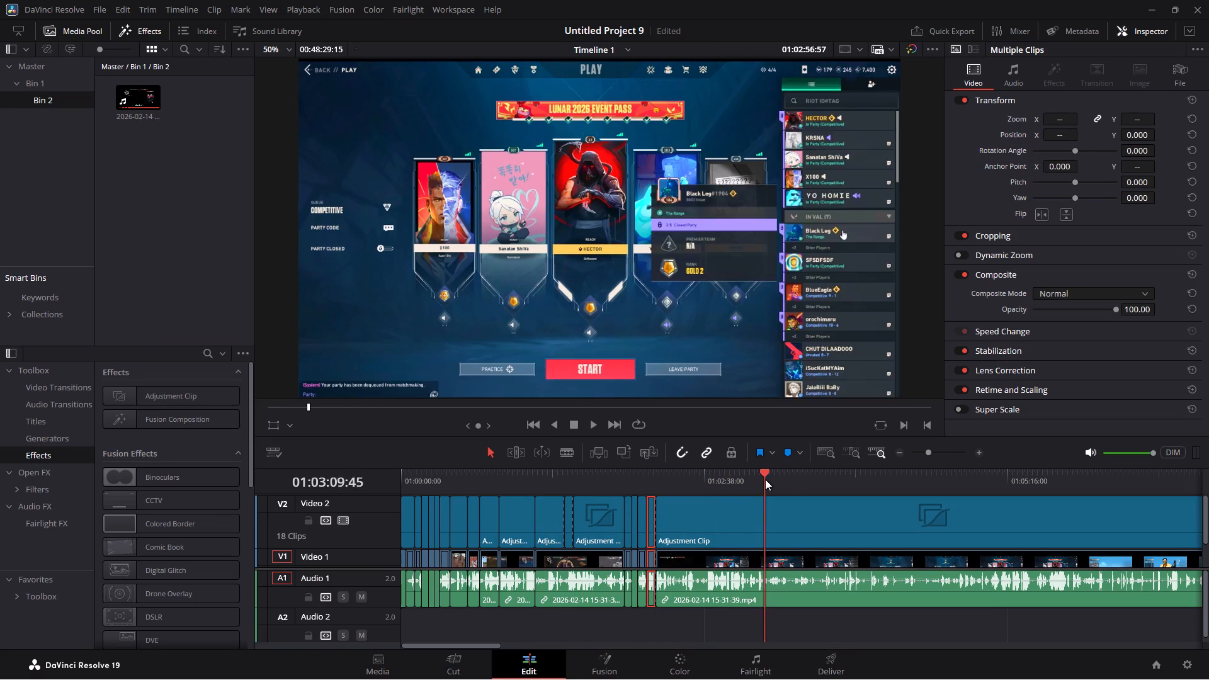
click(779, 479)
click(797, 480)
click(805, 481)
click(844, 485)
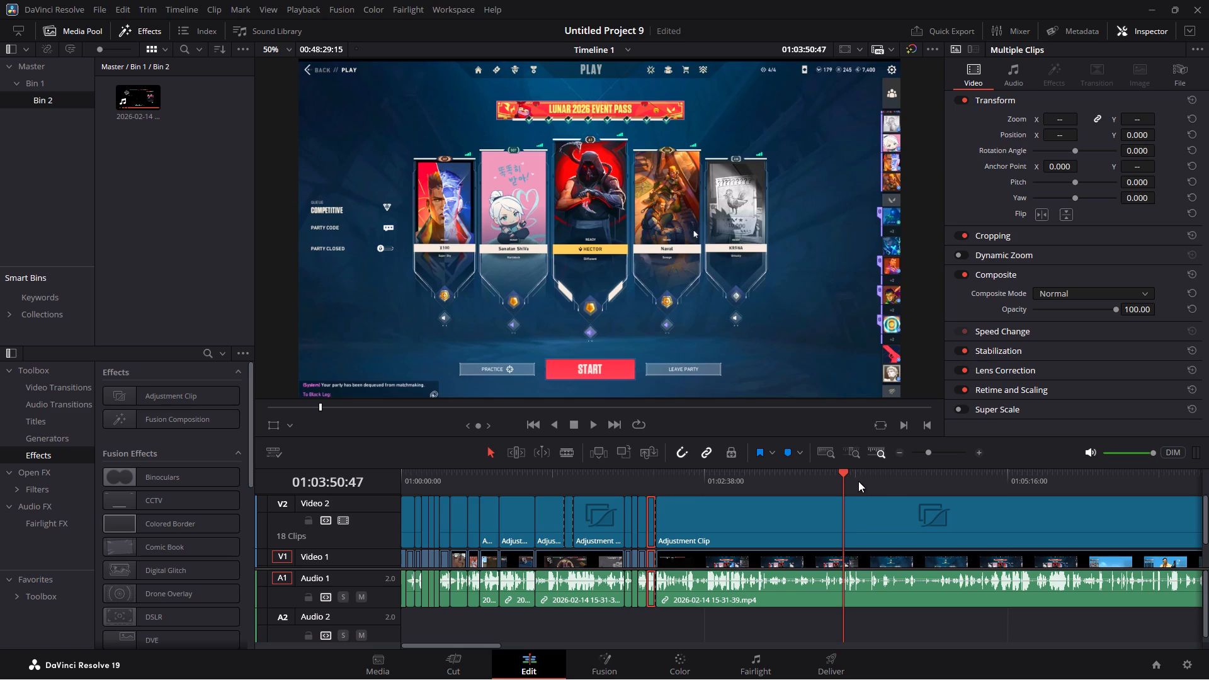
click(860, 480)
click(888, 481)
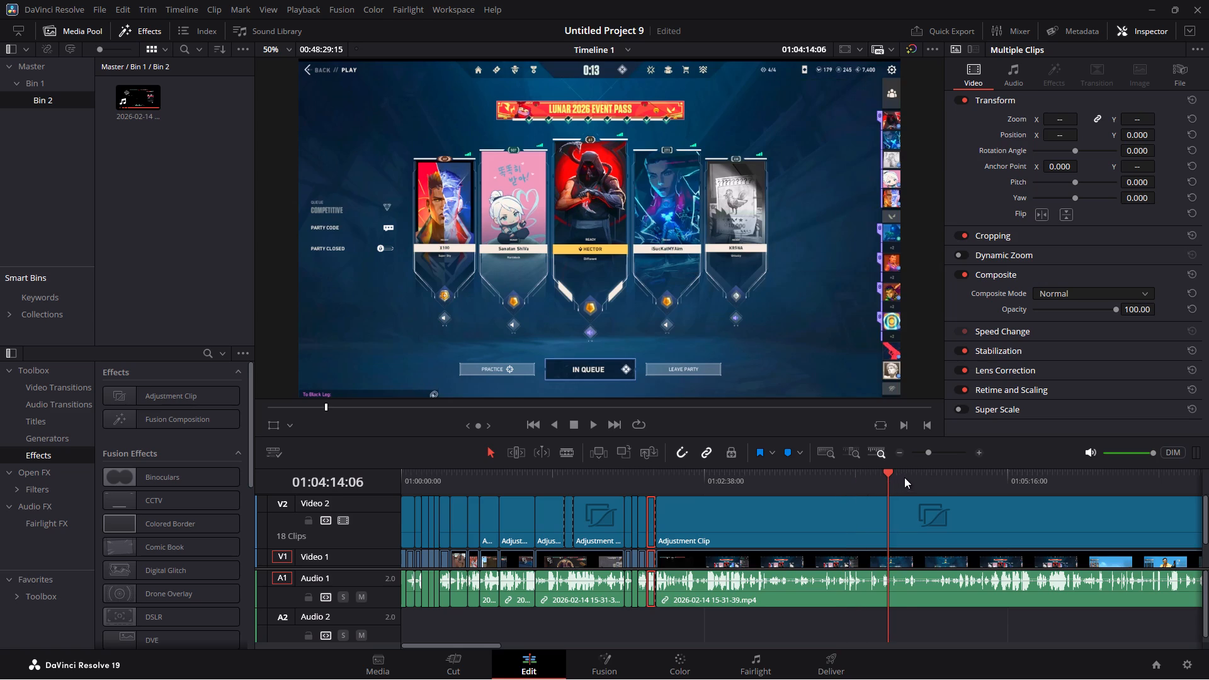
click(904, 477)
click(925, 475)
click(951, 475)
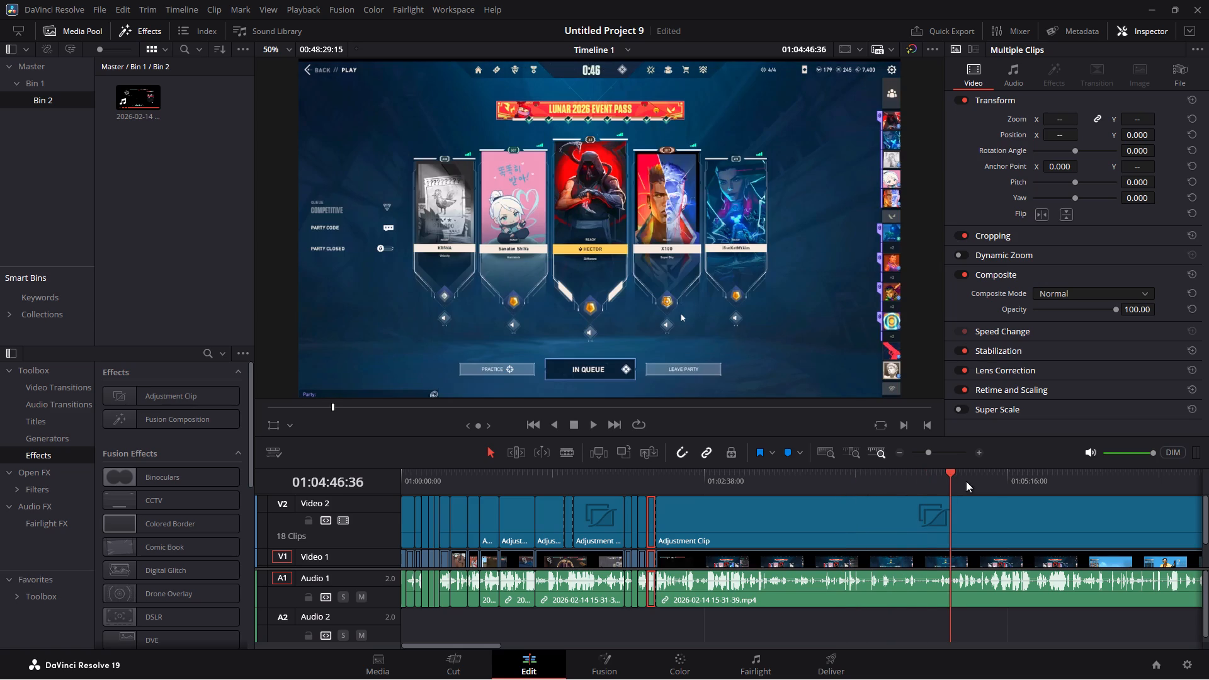
click(984, 473)
click(1004, 472)
click(1015, 472)
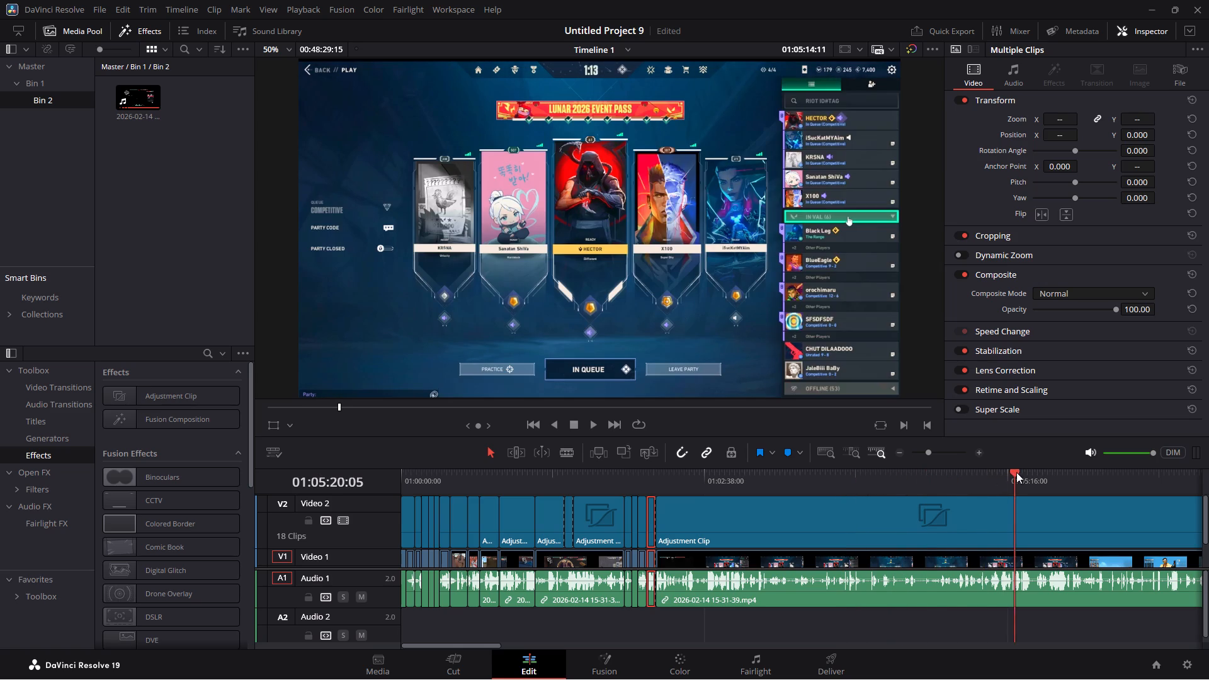
click(1034, 472)
click(1048, 473)
click(1063, 473)
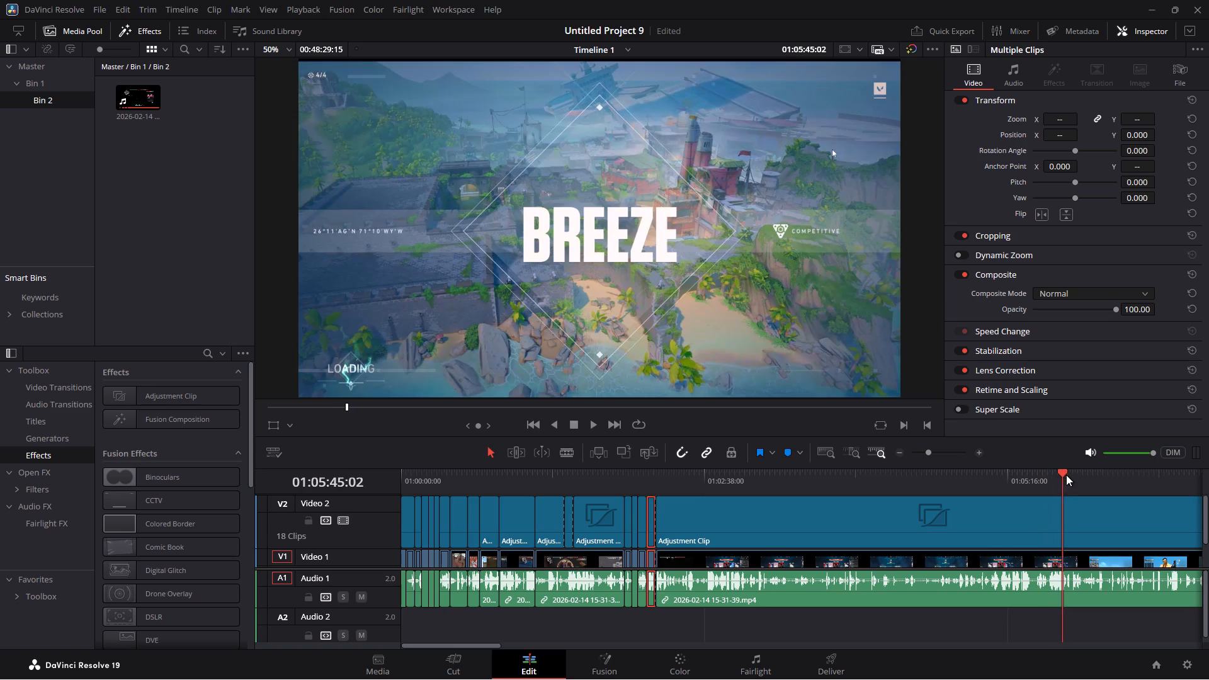
Continue skimming the timeline from 01:05:45:02 to 01:08:55:47 in search of the next match gameplay.
drag(475, 644, 520, 642)
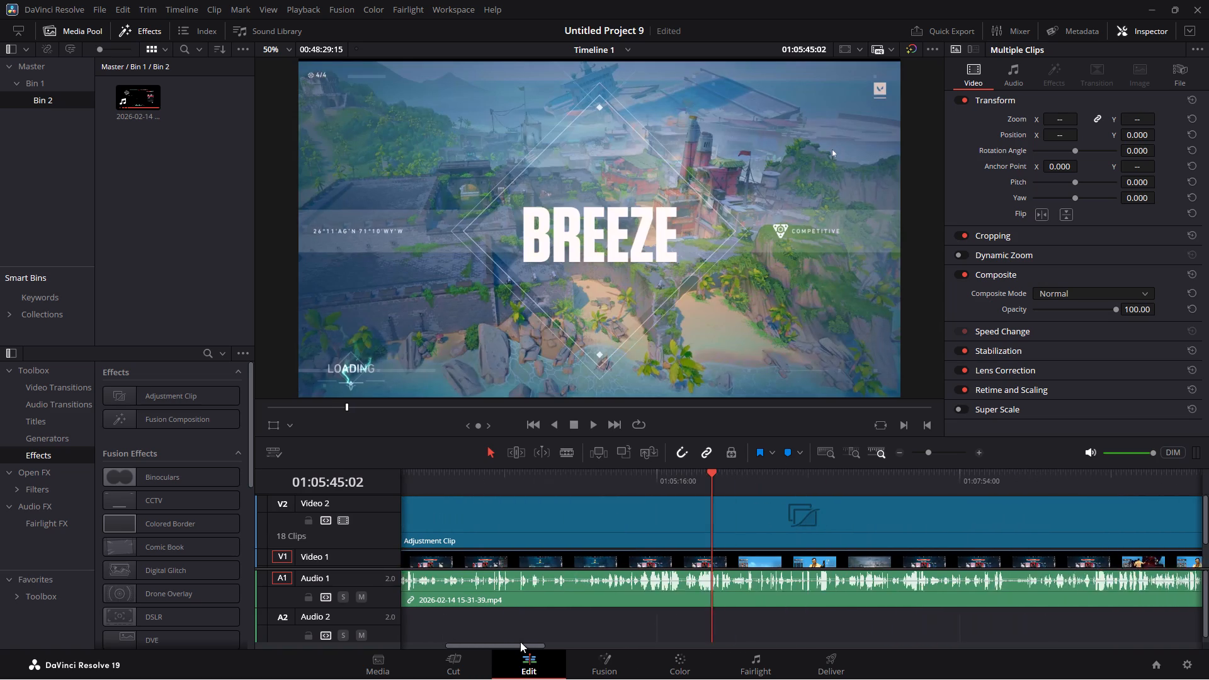
drag(520, 642, 545, 638)
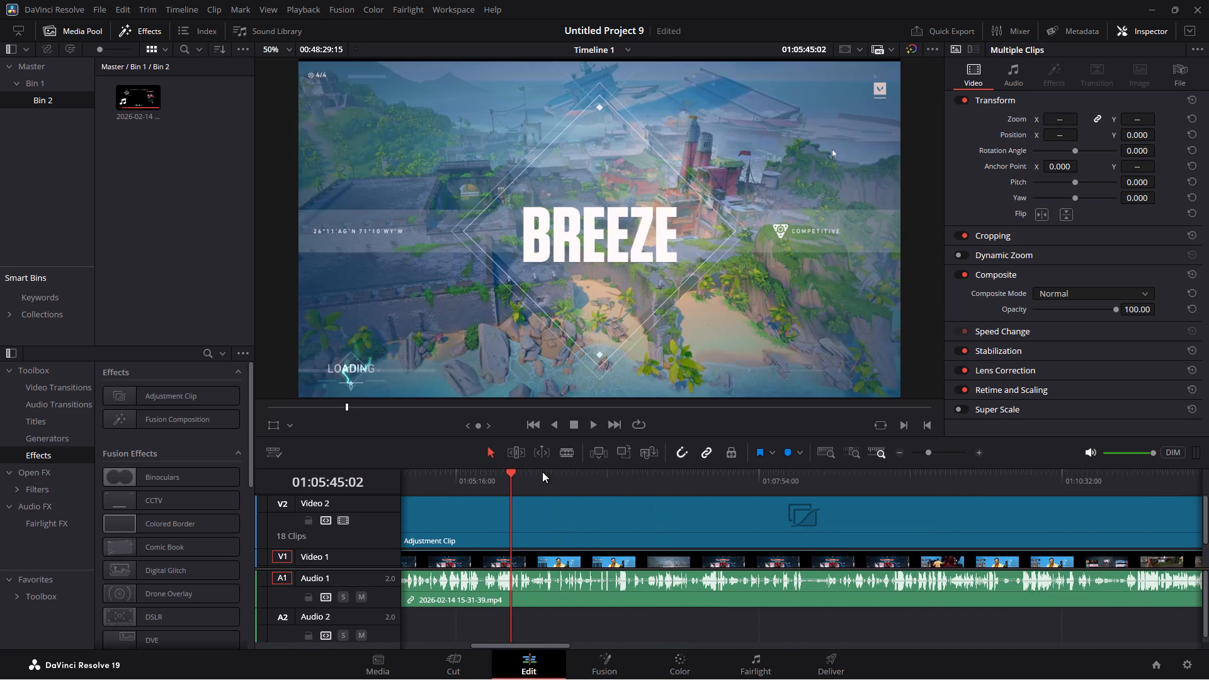
click(542, 472)
click(562, 472)
click(583, 469)
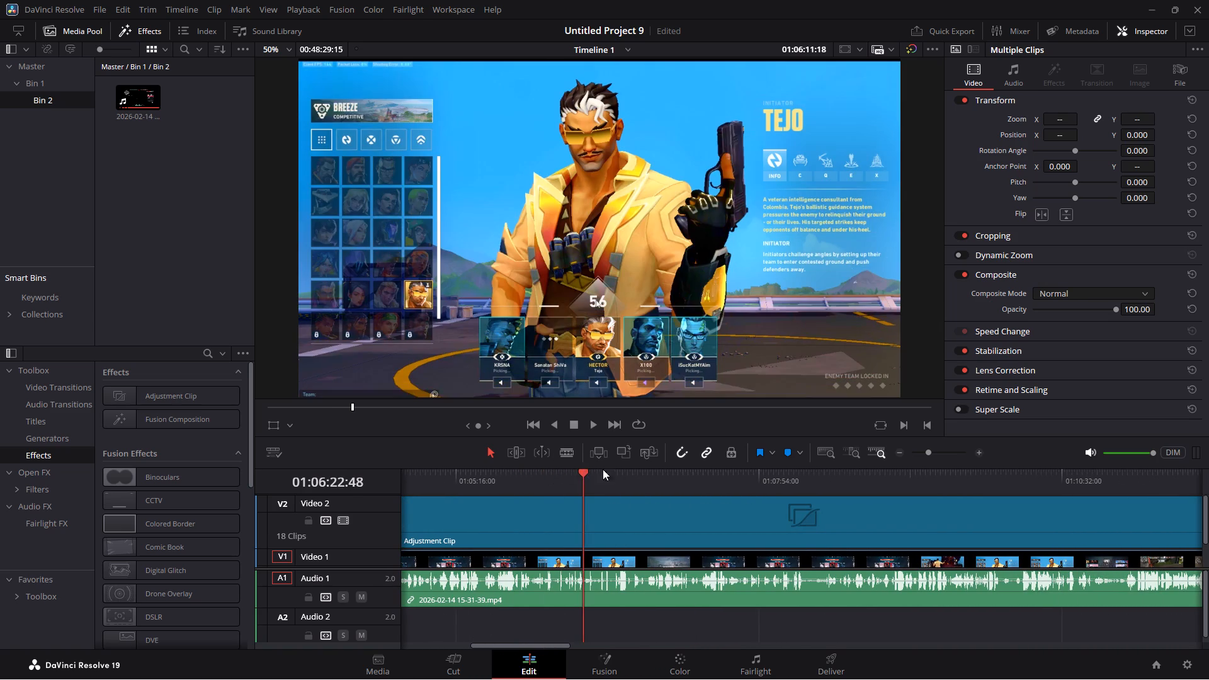
click(639, 470)
click(681, 475)
click(741, 477)
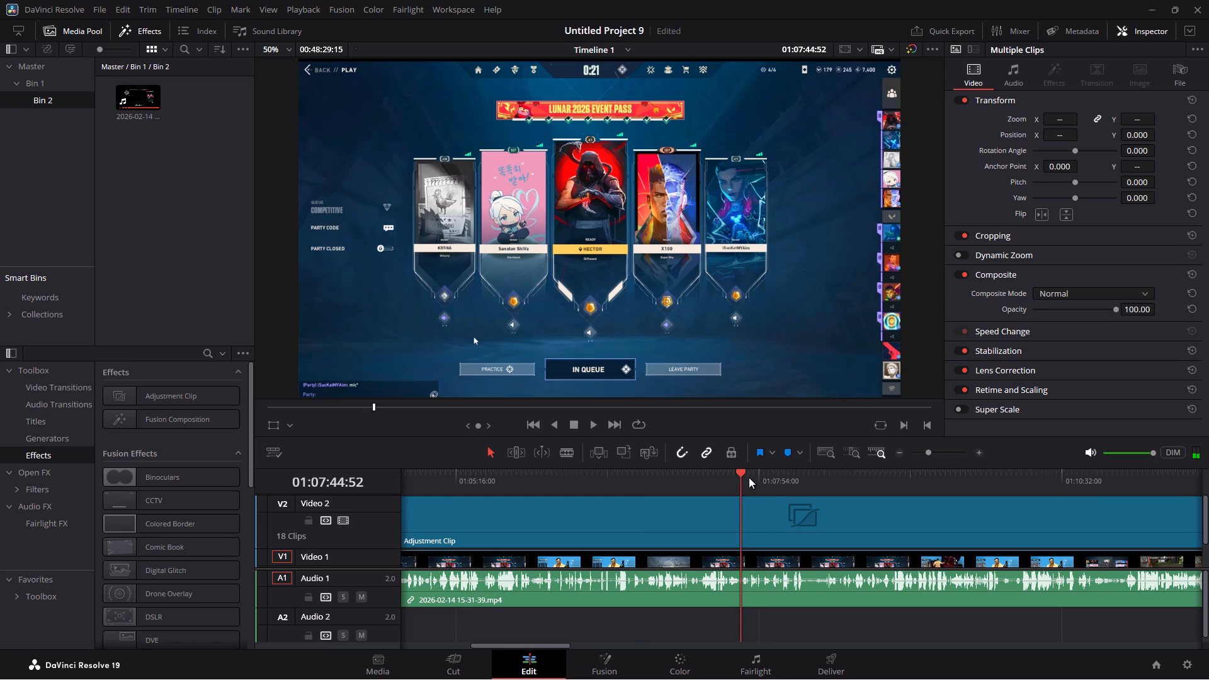
click(775, 477)
click(834, 478)
click(877, 473)
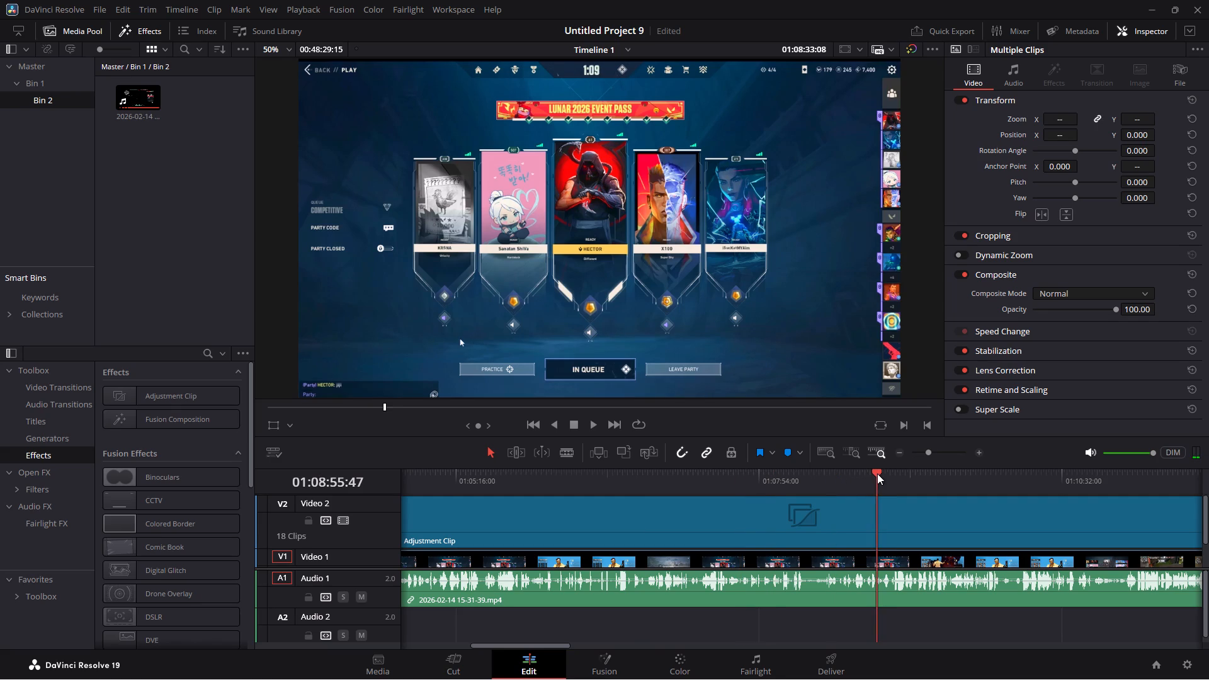
Skim from 01:08:55:47 to 01:12:28:32 to find the next match and check its opening round.
drag(561, 646, 615, 641)
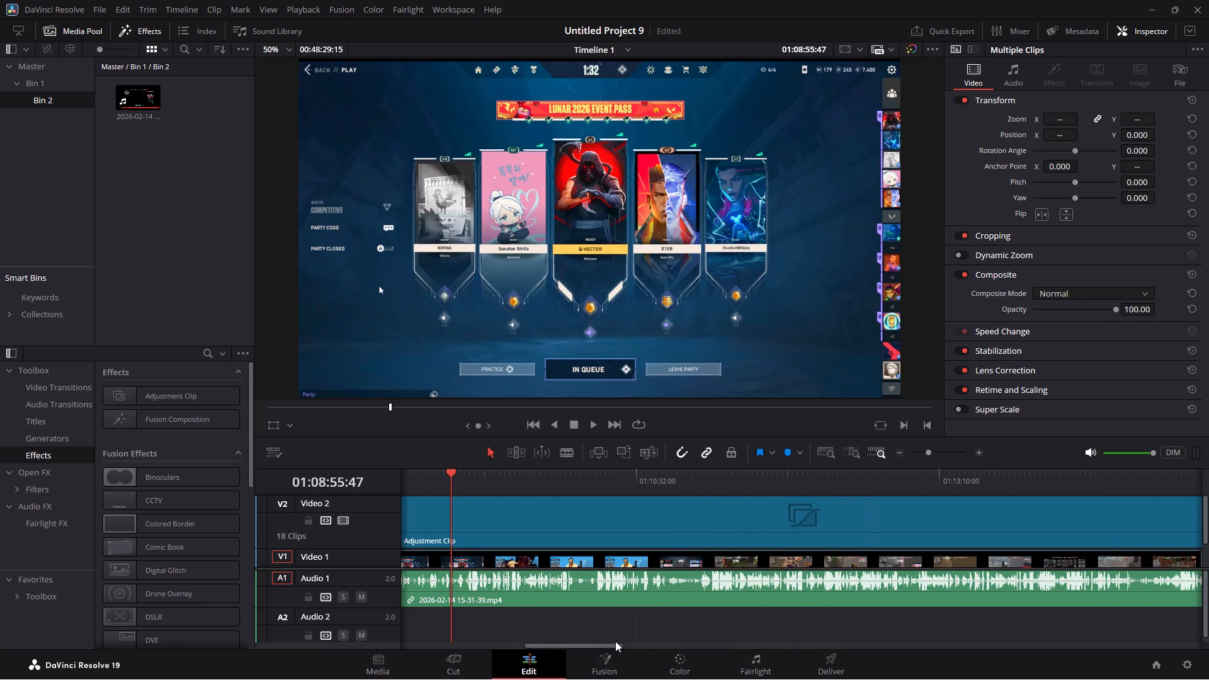
drag(615, 641, 615, 640)
click(479, 482)
click(620, 475)
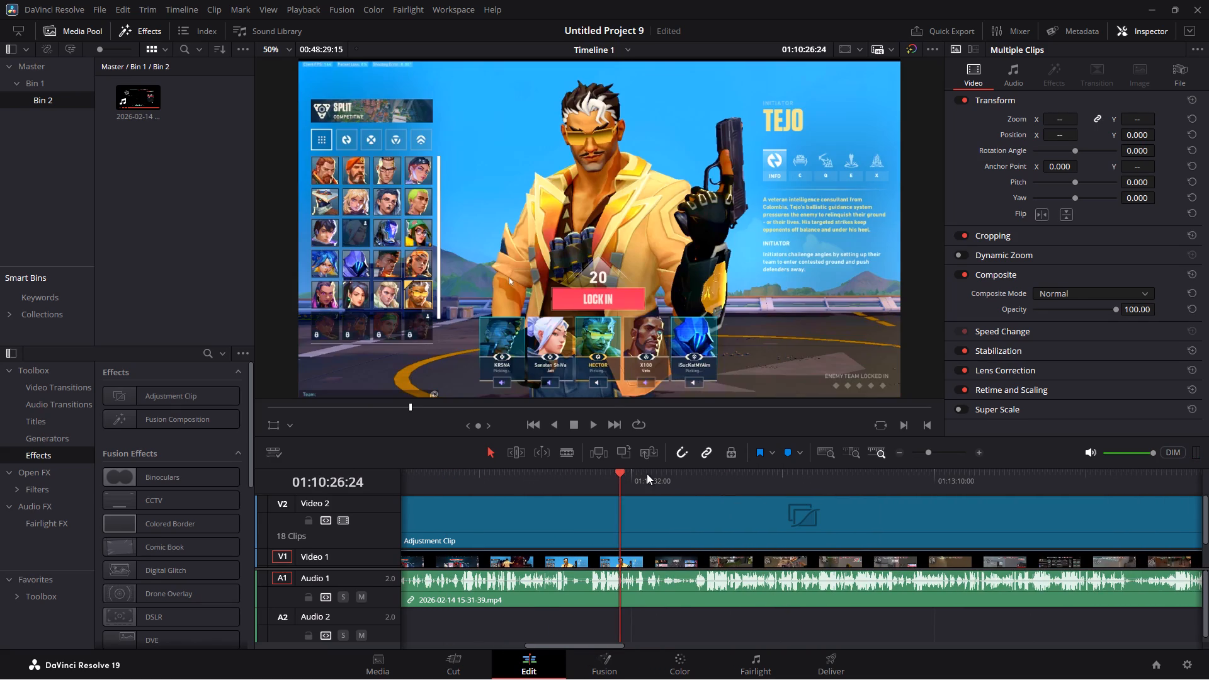
click(650, 473)
click(676, 473)
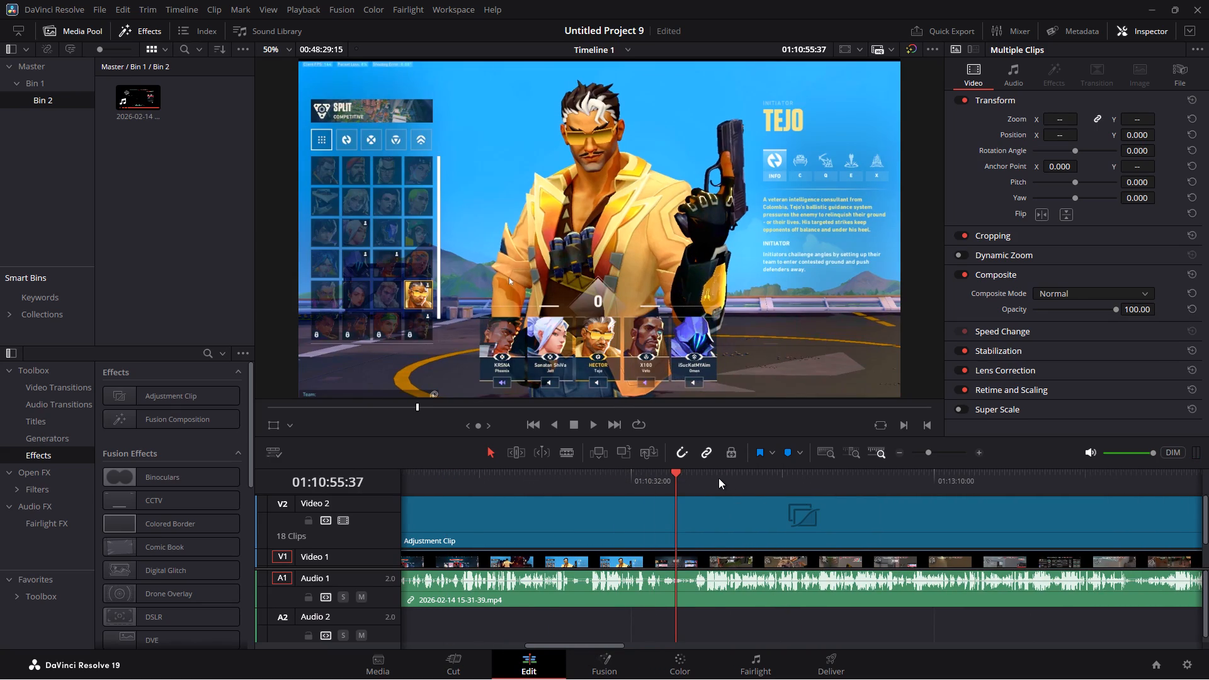
click(715, 475)
click(734, 476)
click(756, 475)
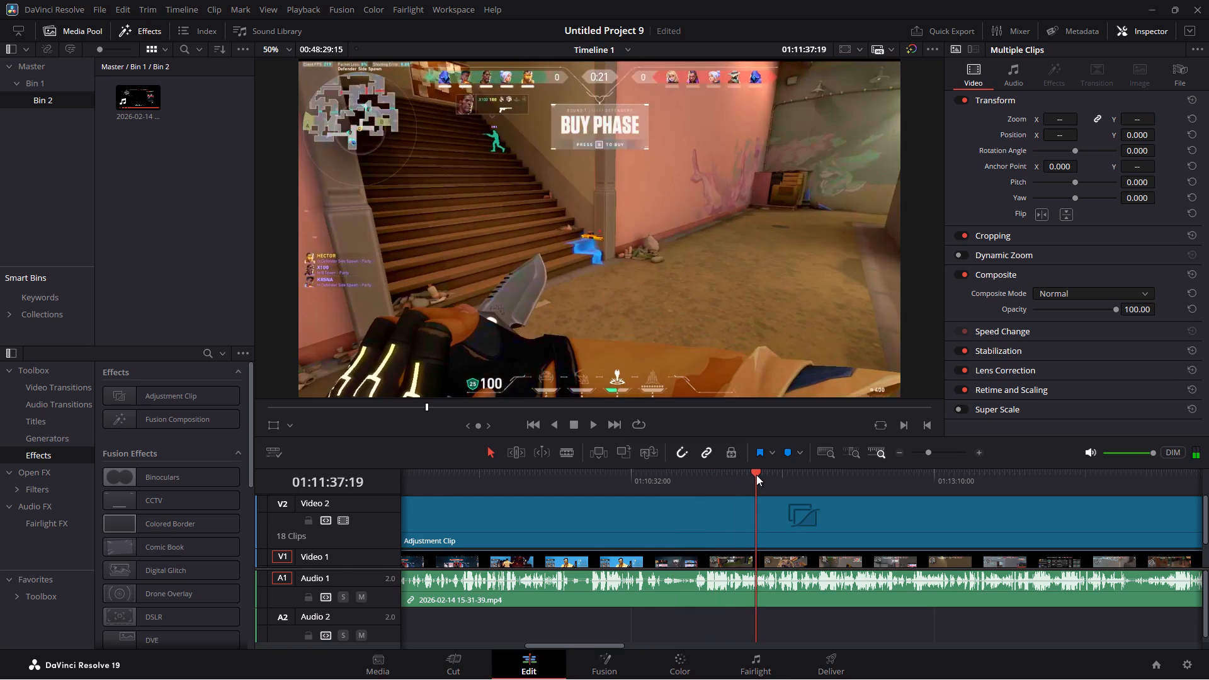
click(776, 478)
click(815, 478)
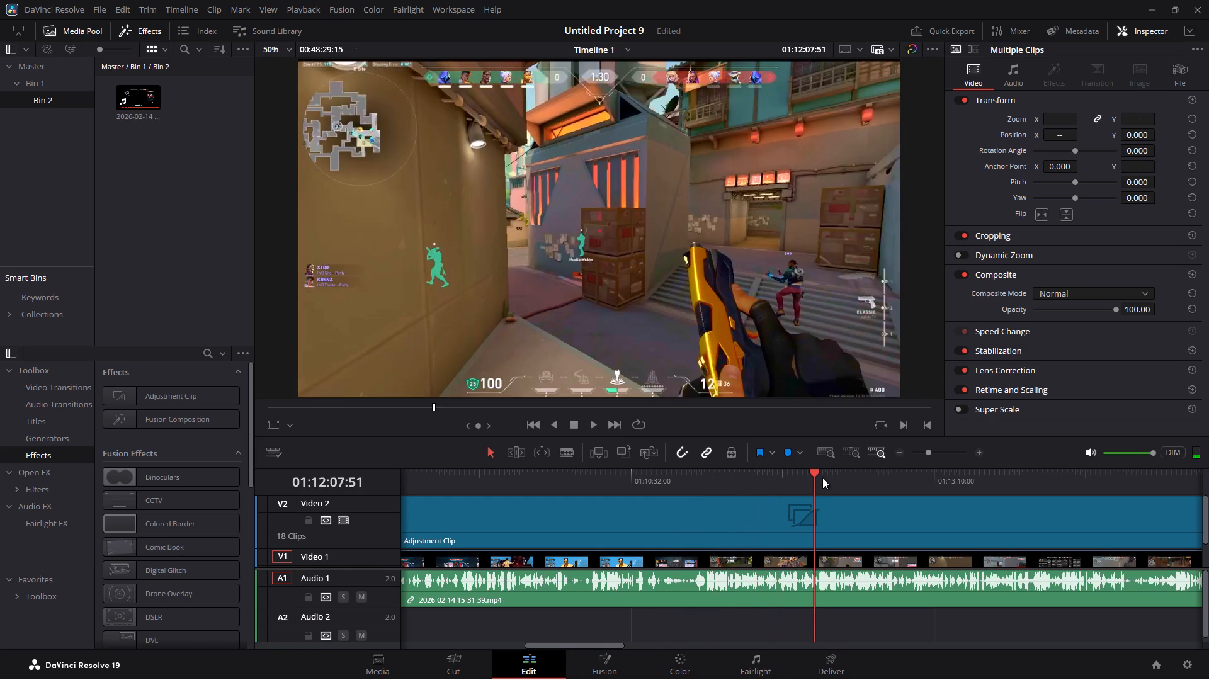
click(840, 475)
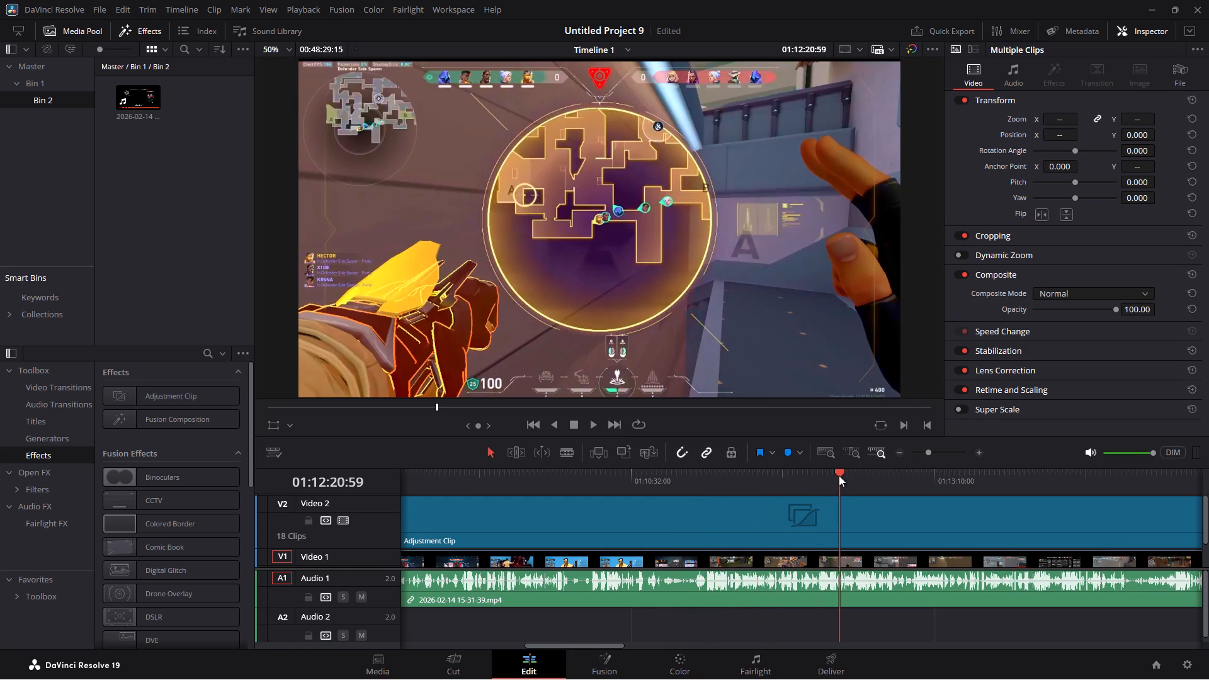
click(854, 473)
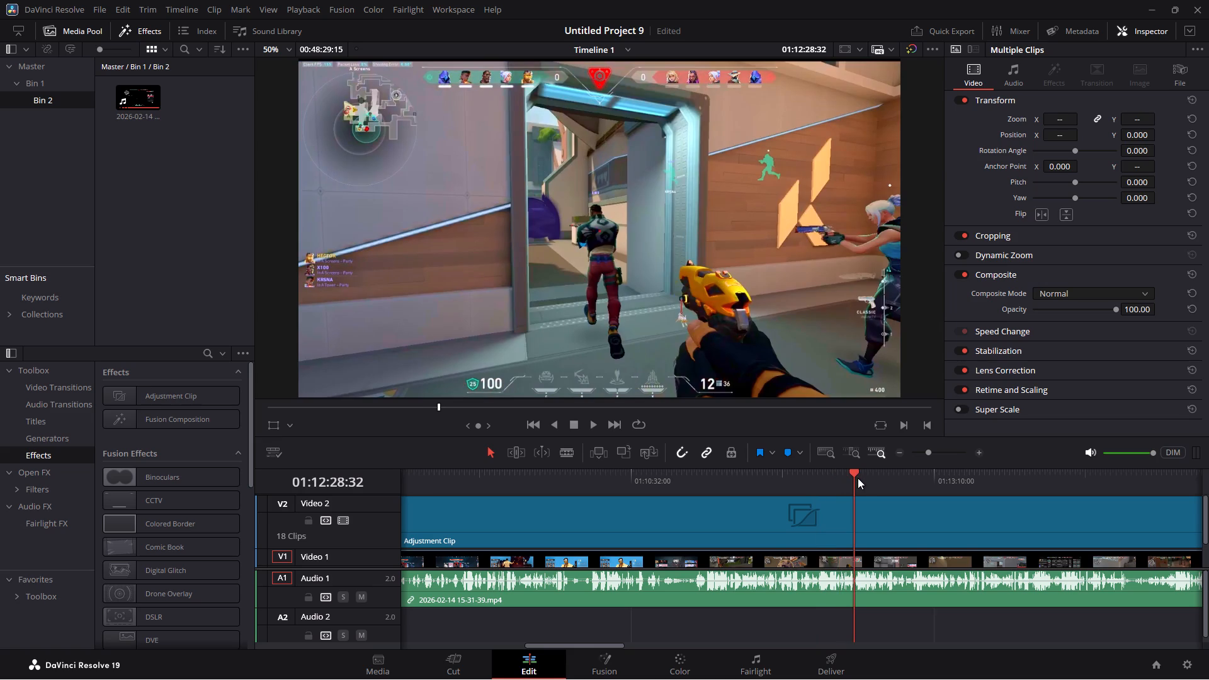
Skim the match rounds from 01:12:28:32 to 01:14:44:11 to look for where the kept gameplay should resume.
key(space)
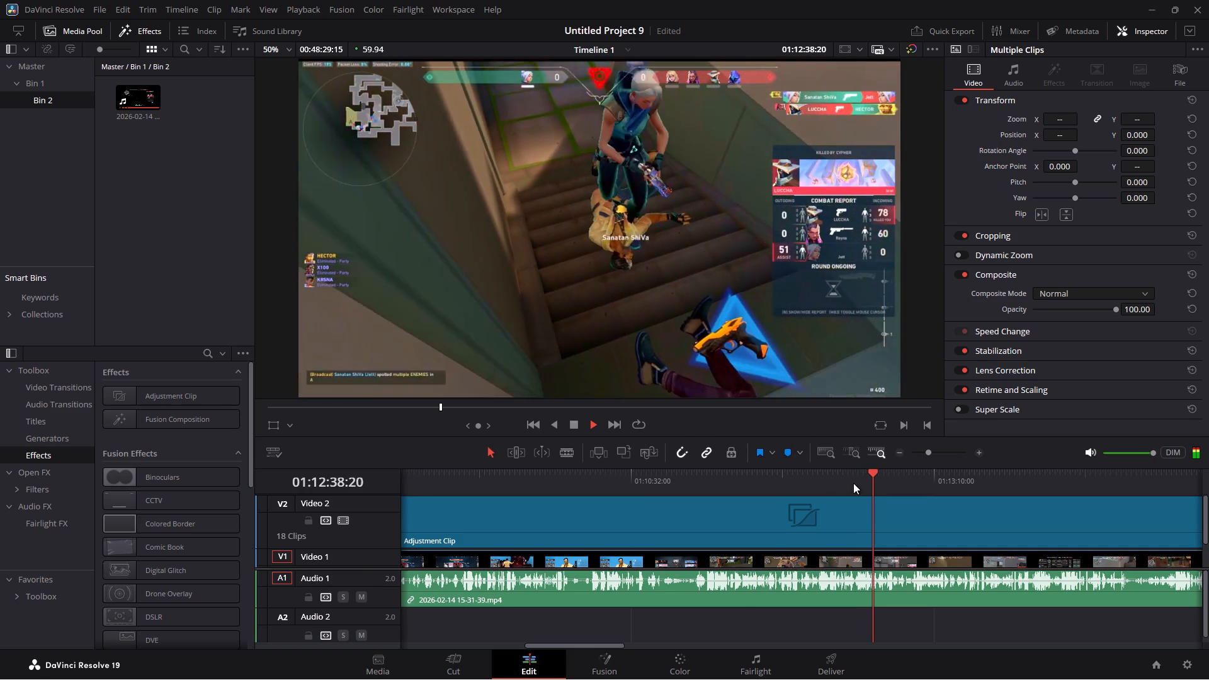
click(883, 476)
click(899, 476)
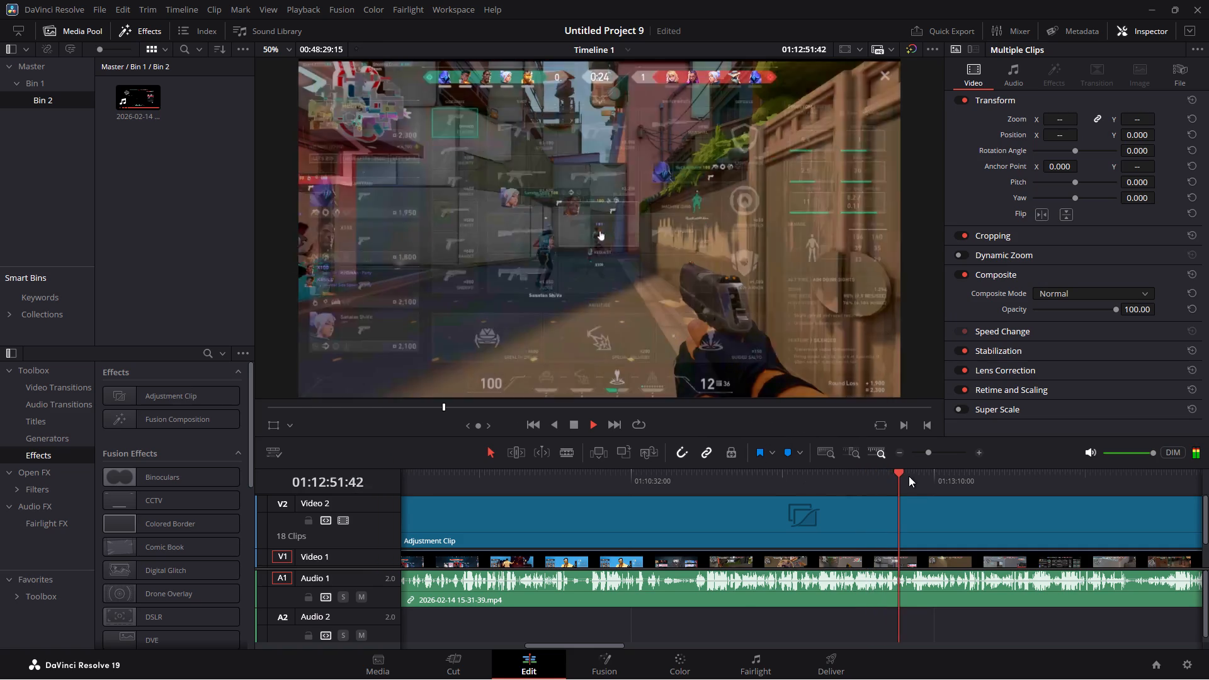
click(913, 475)
click(934, 475)
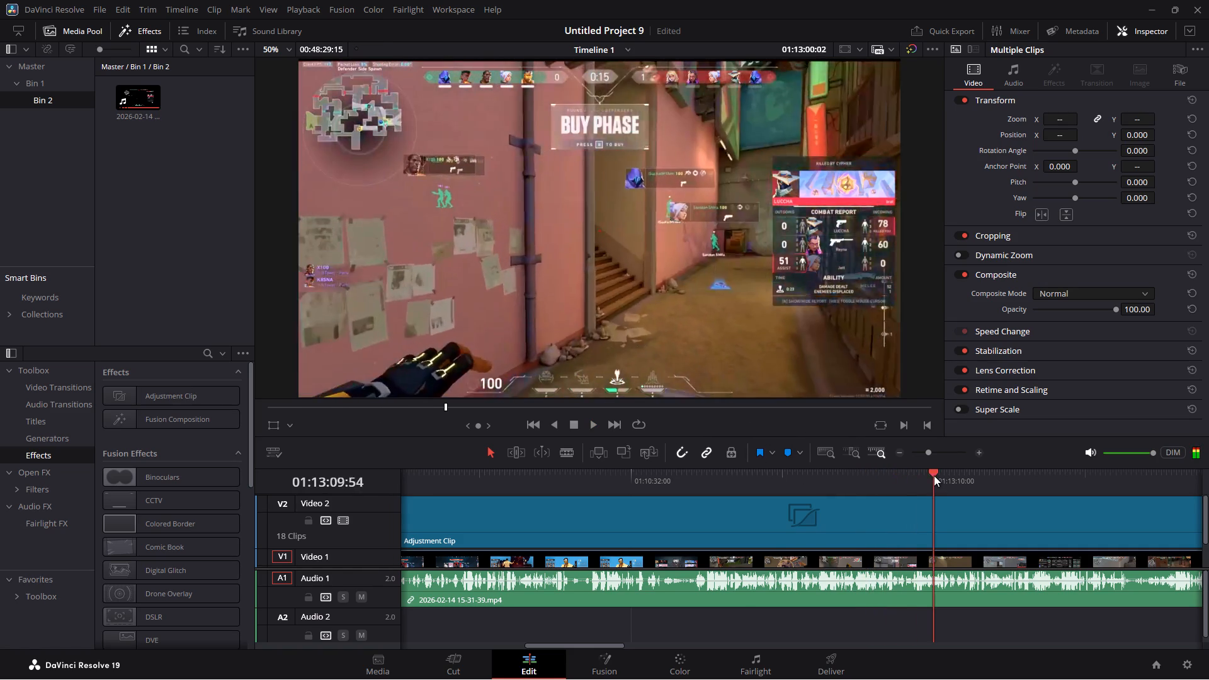
click(947, 474)
click(969, 476)
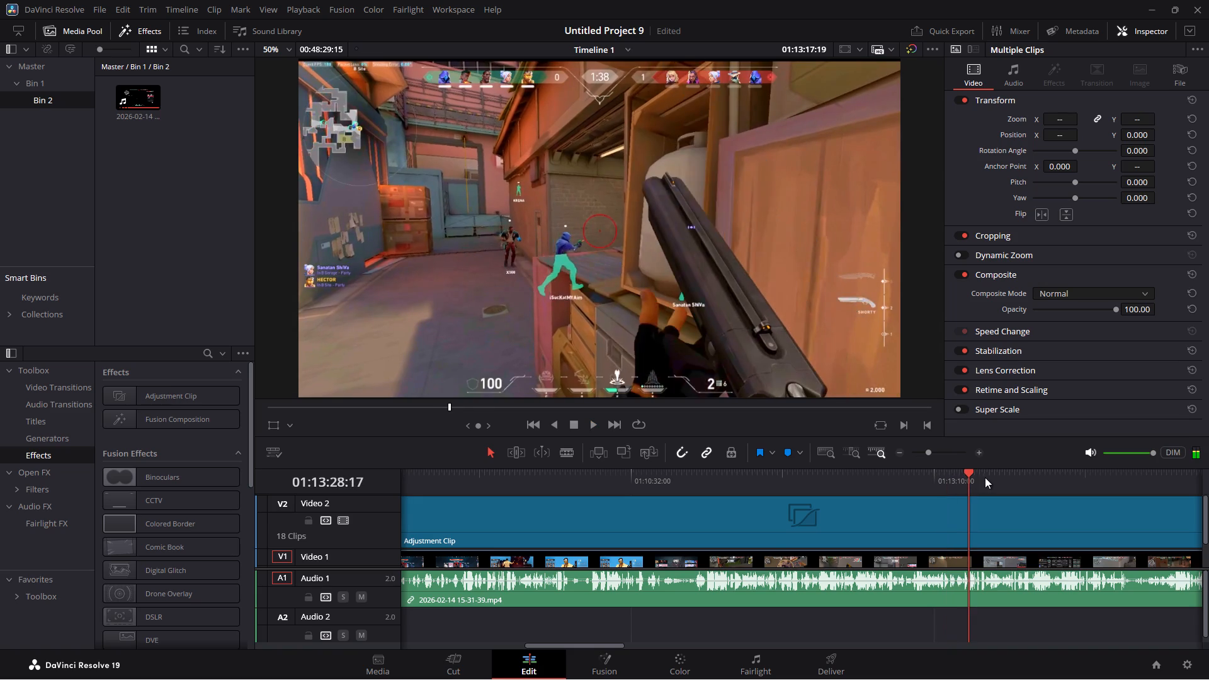
click(995, 475)
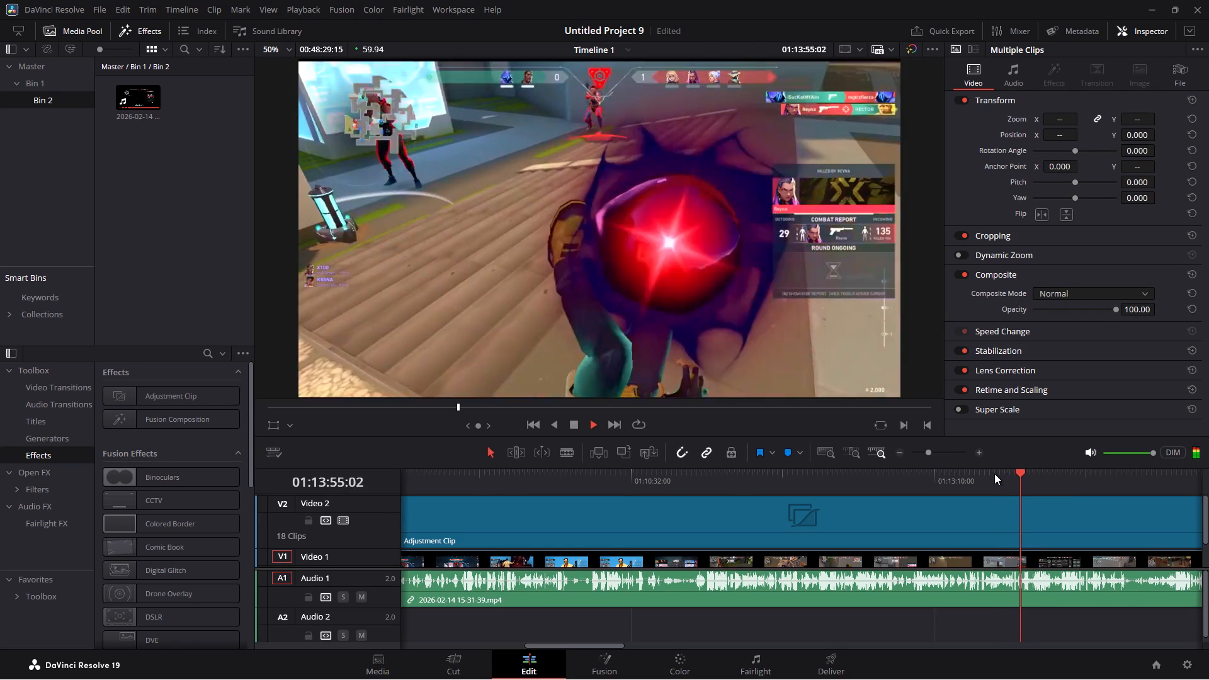
click(1072, 477)
click(1115, 474)
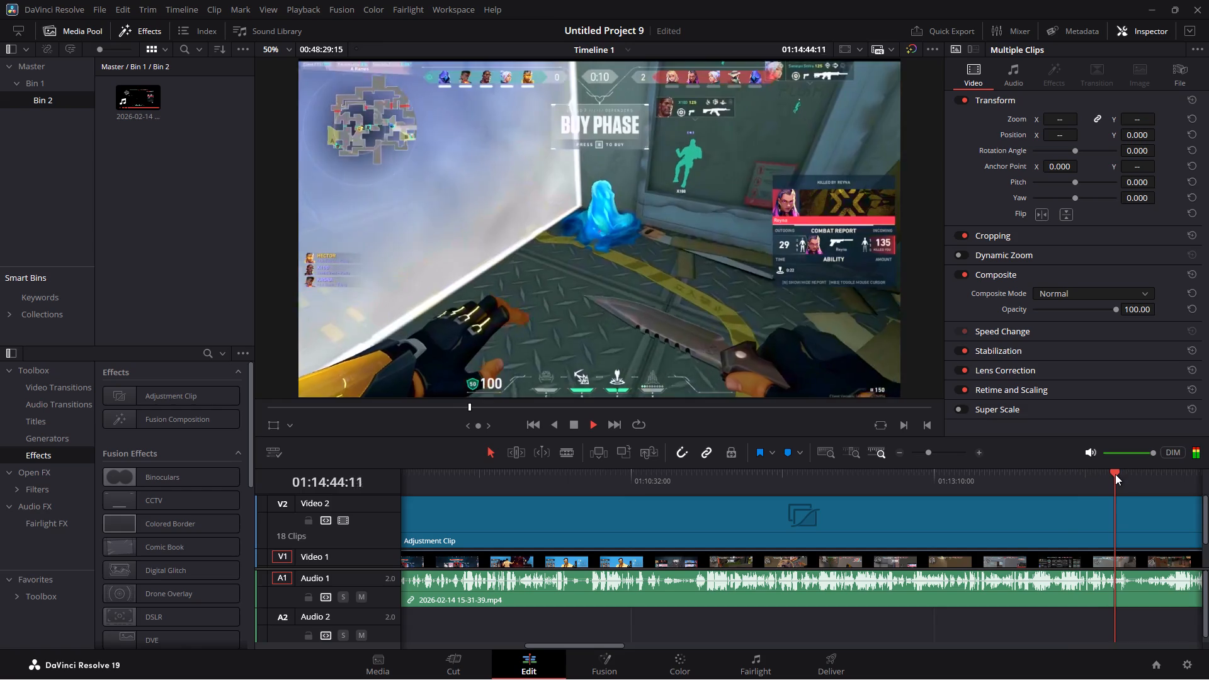
Split the gameplay and adjustment clips at 01:14:45:27 on the Cut page, ripple-delete the section back to 01:02:12:52, and return to the Edit page.
key(space)
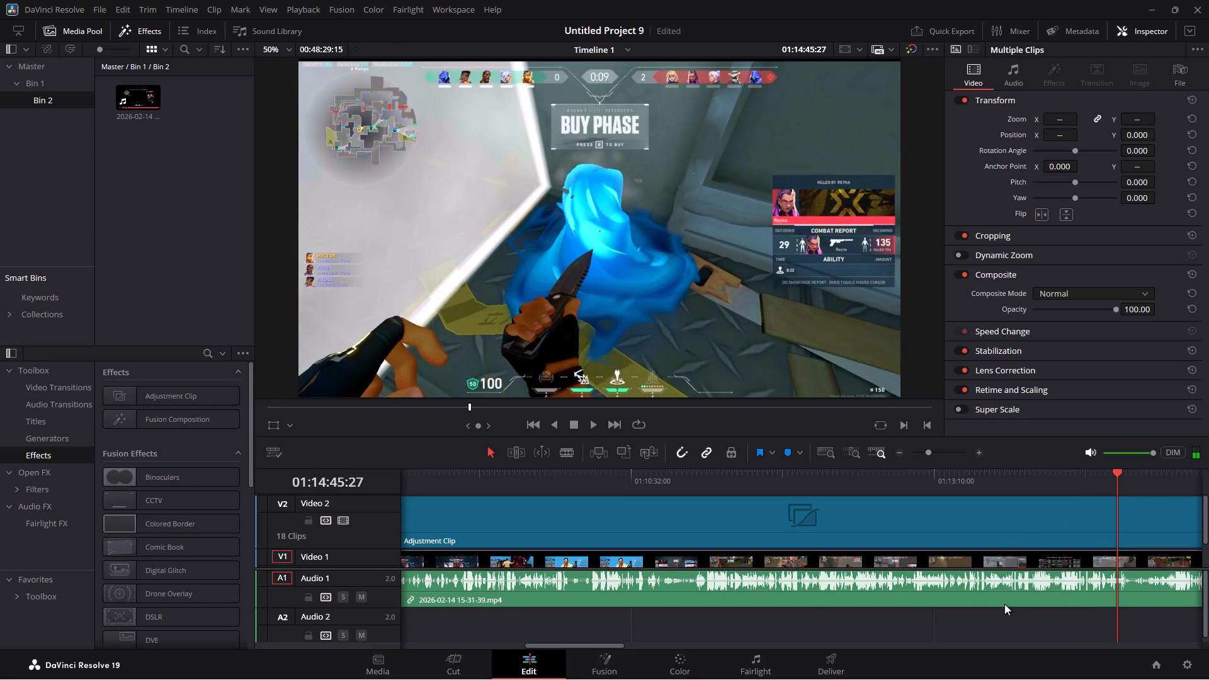
click(458, 659)
click(35, 392)
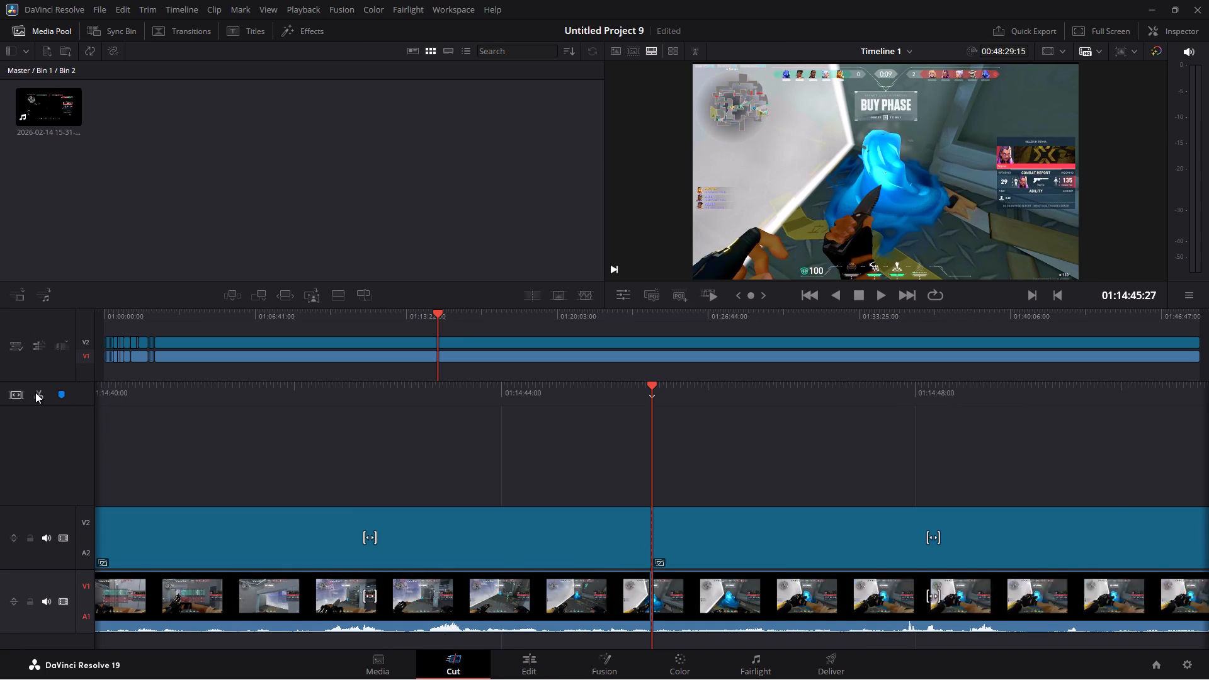
drag(373, 375, 382, 330)
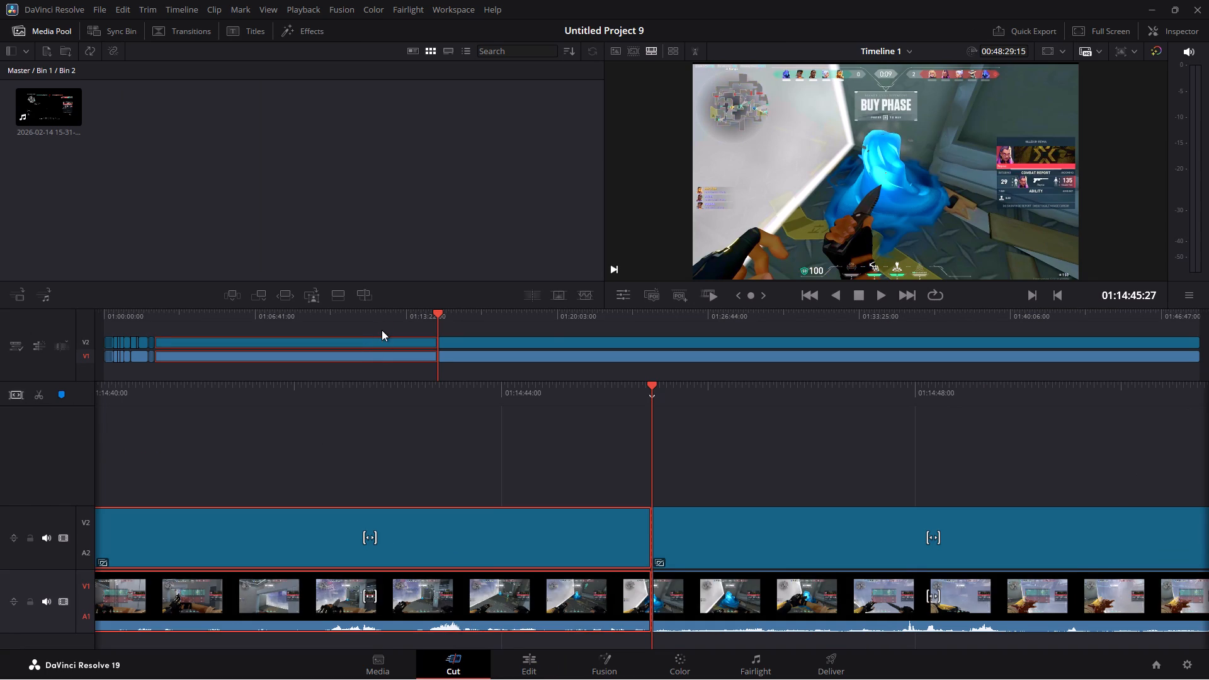
key(BackSpace)
click(522, 653)
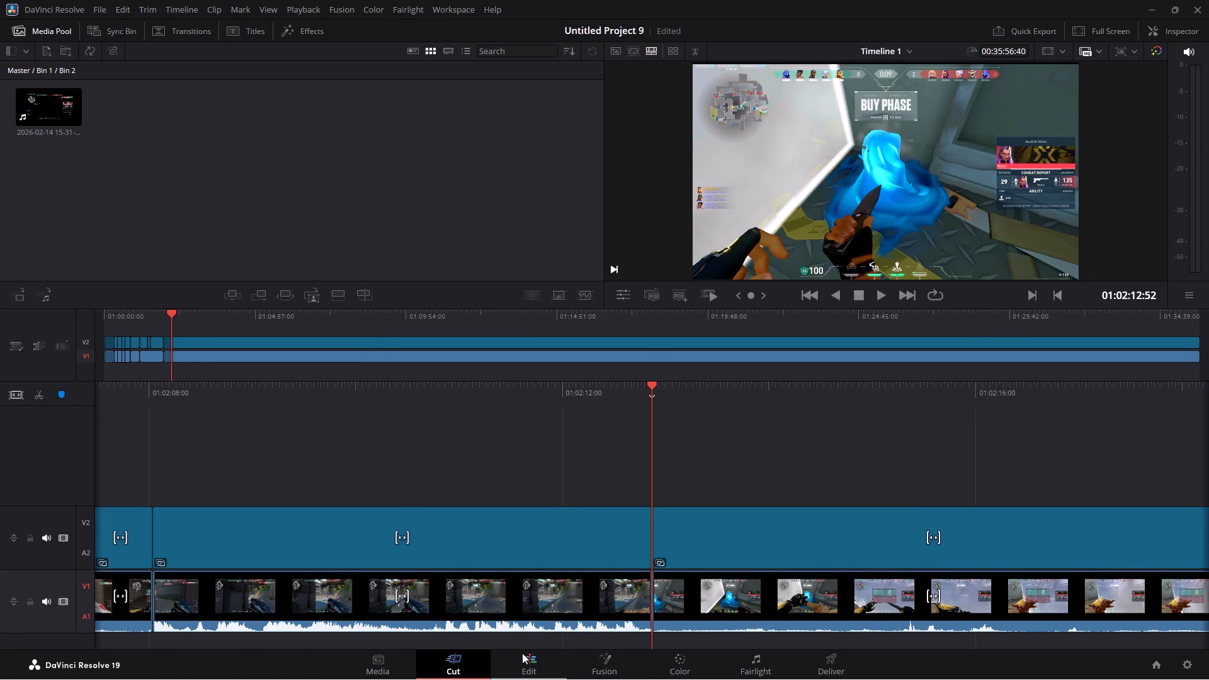
Play through the new join from 01:02:08:02 to 01:02:16:04.
click(643, 475)
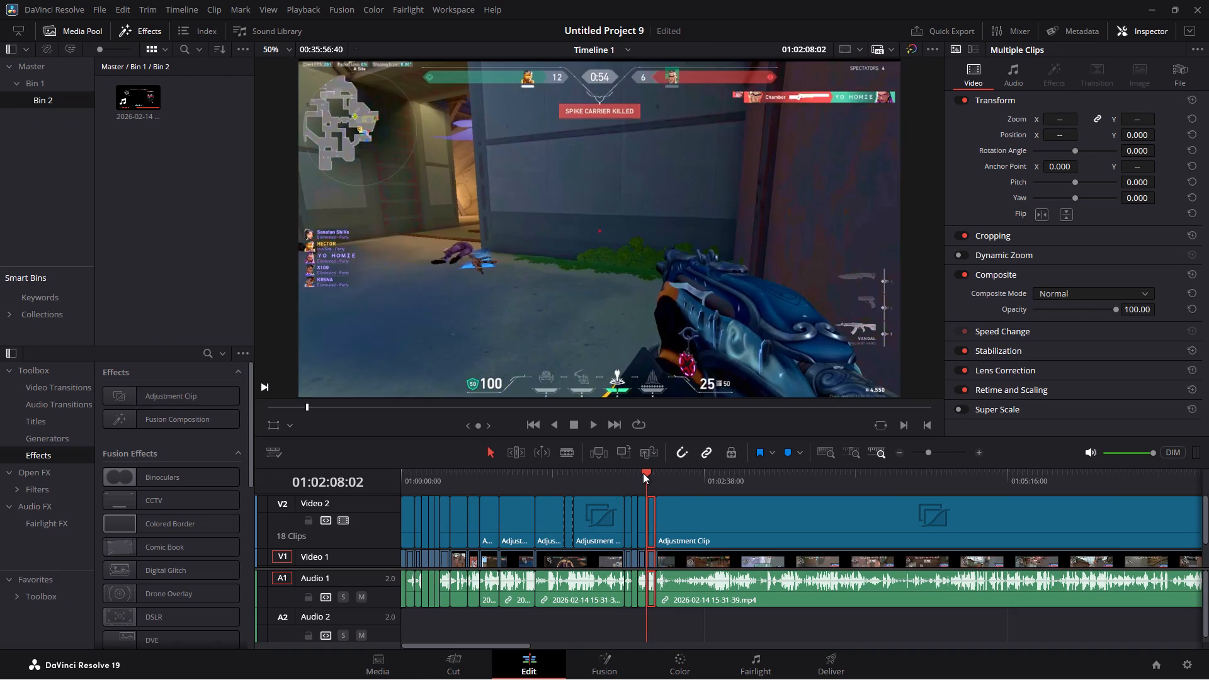
key(space)
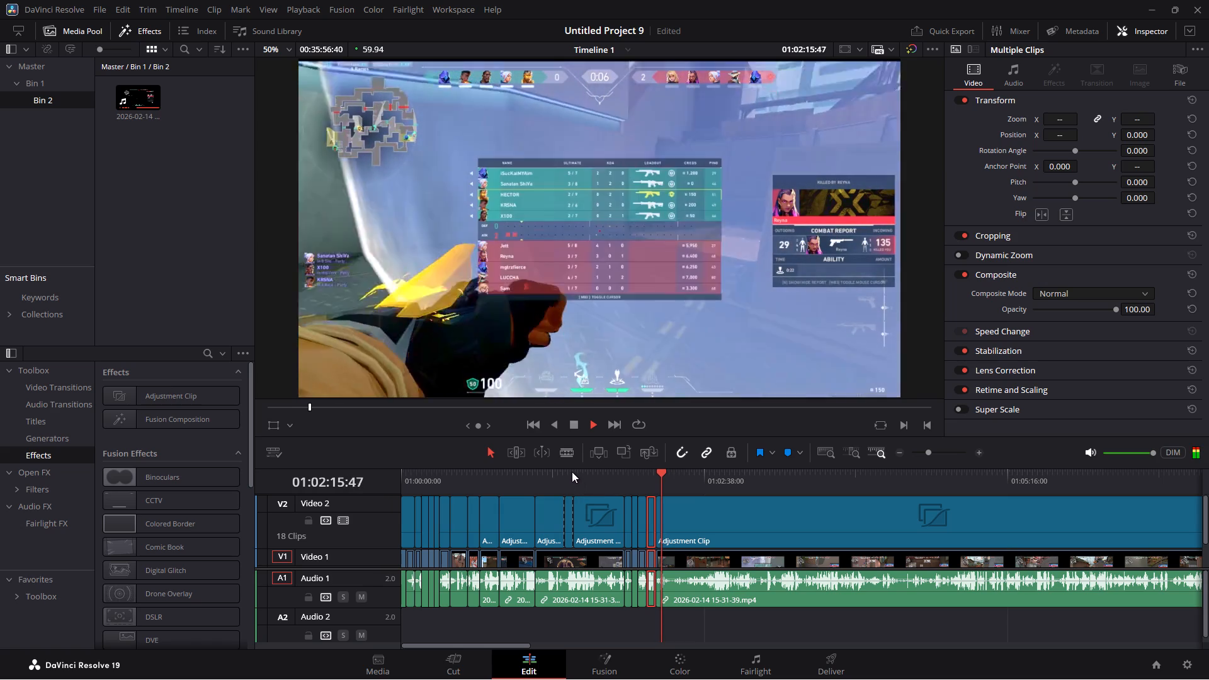
key(space)
Switch to Spotify, seek ahead through Barso Re, skip to the next song, and return to DaVinci Resolve.
click(655, 664)
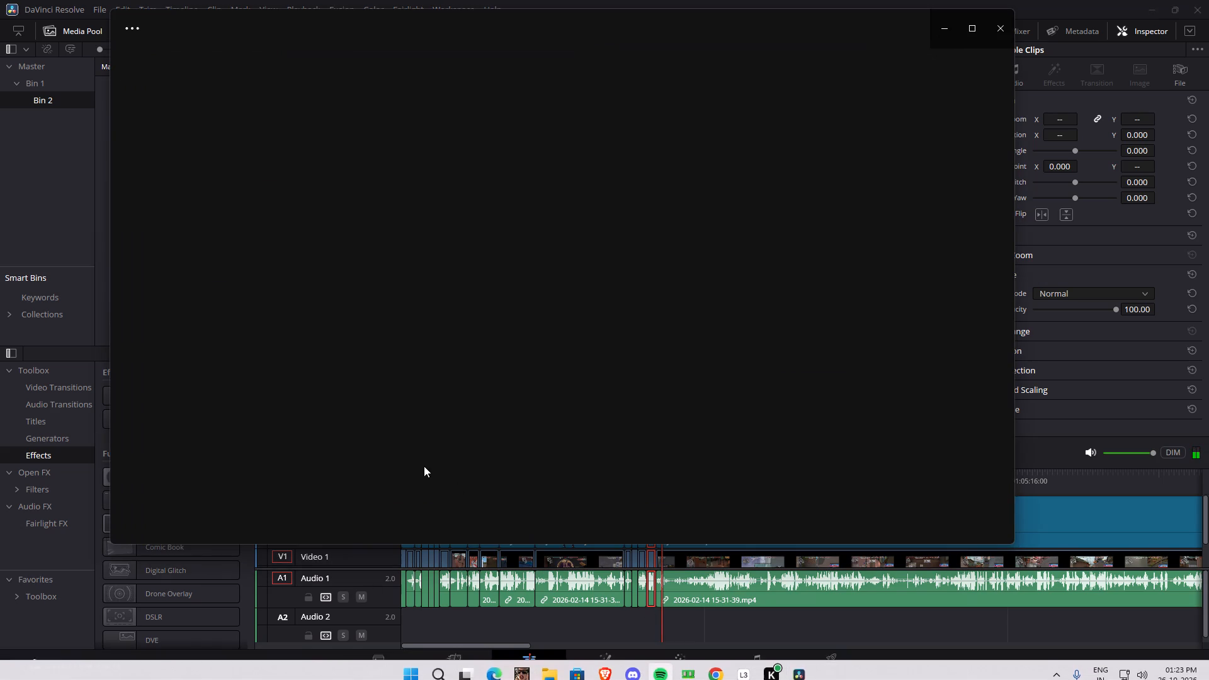
click(452, 528)
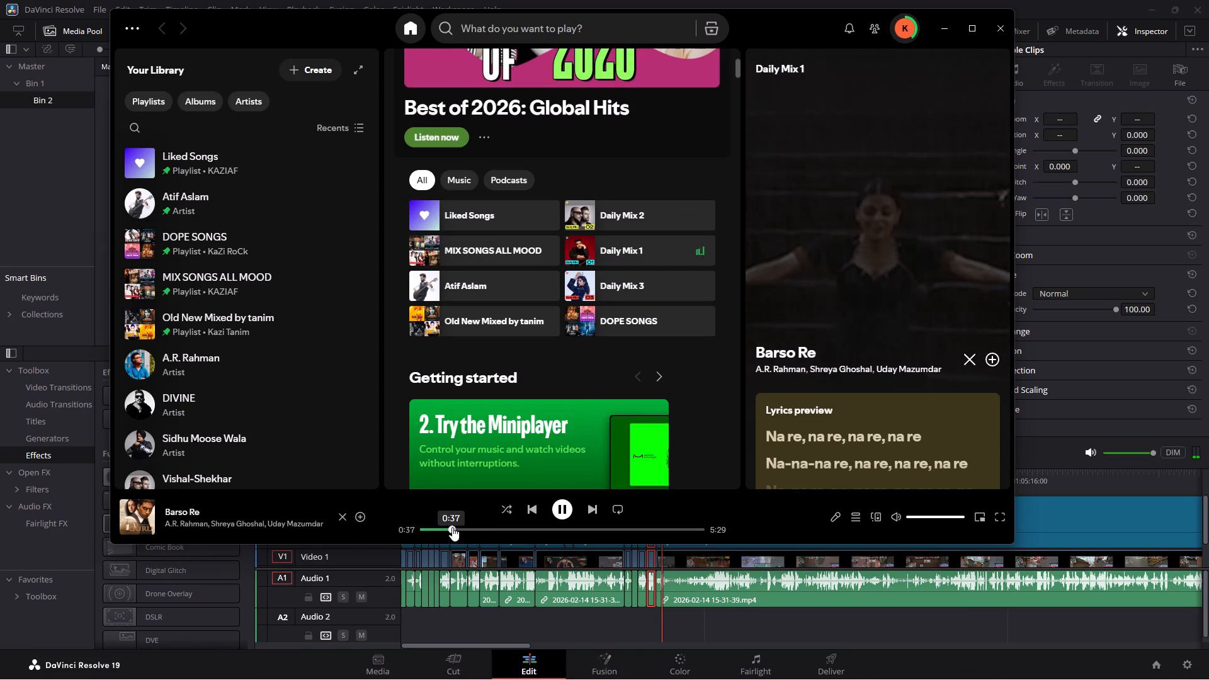
click(477, 528)
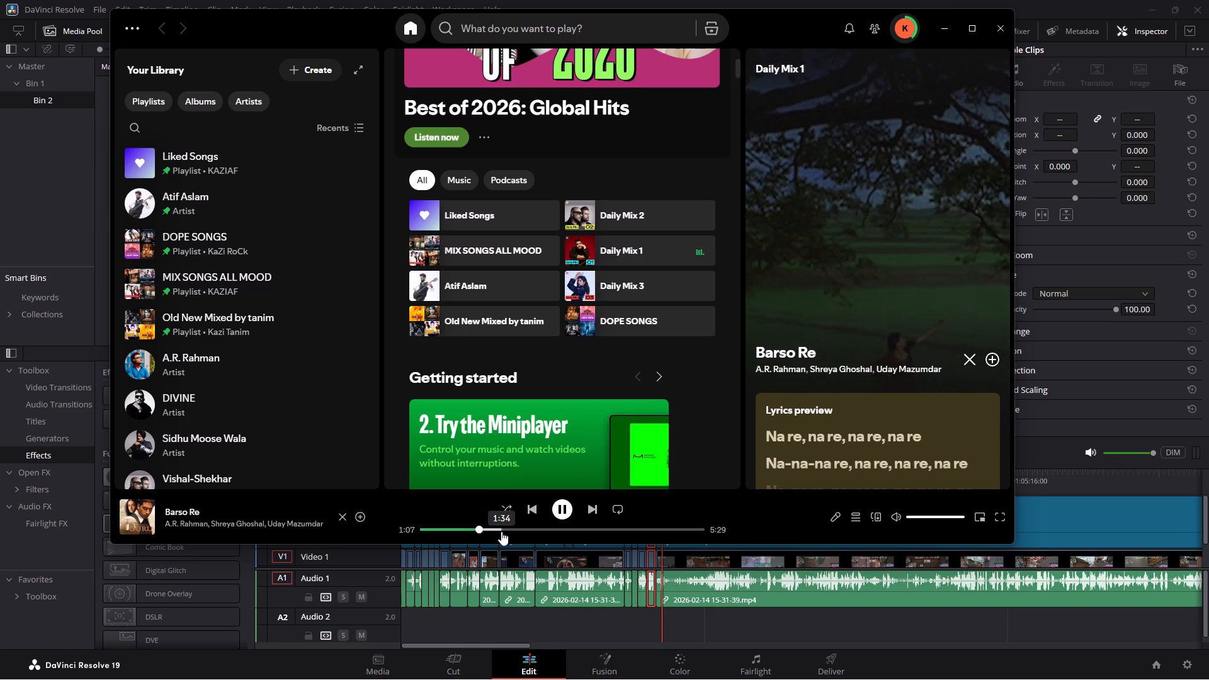
click(501, 531)
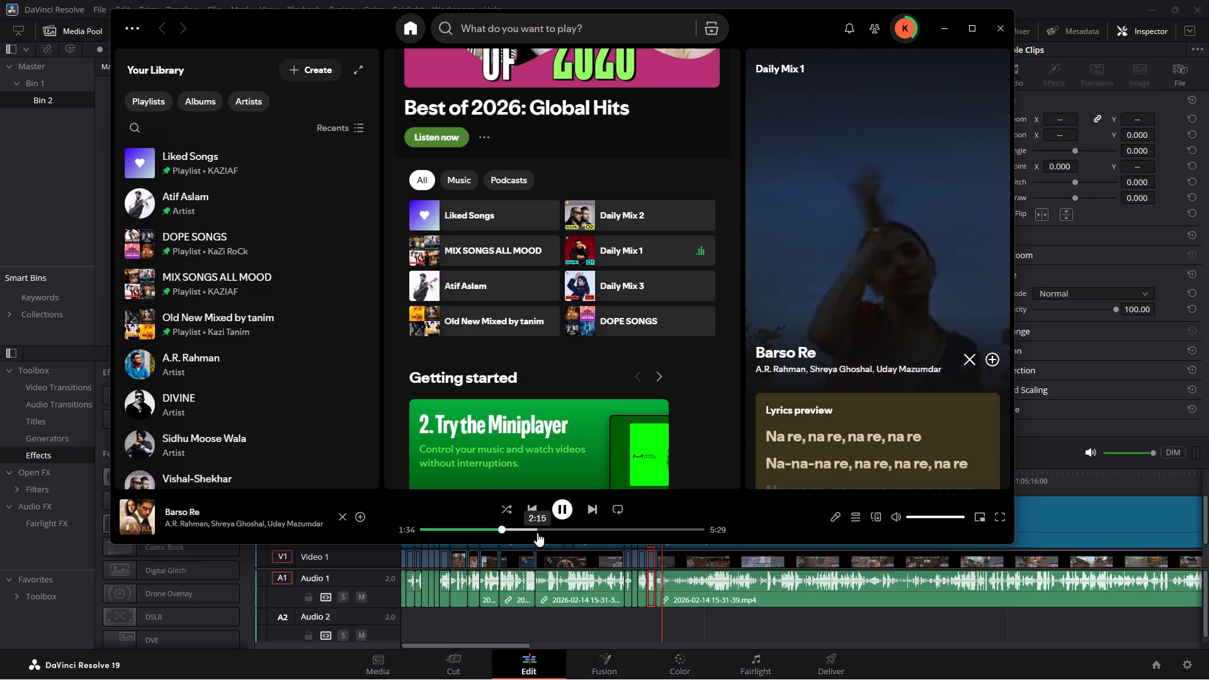
click(537, 533)
scroll(479, 279, down, 3)
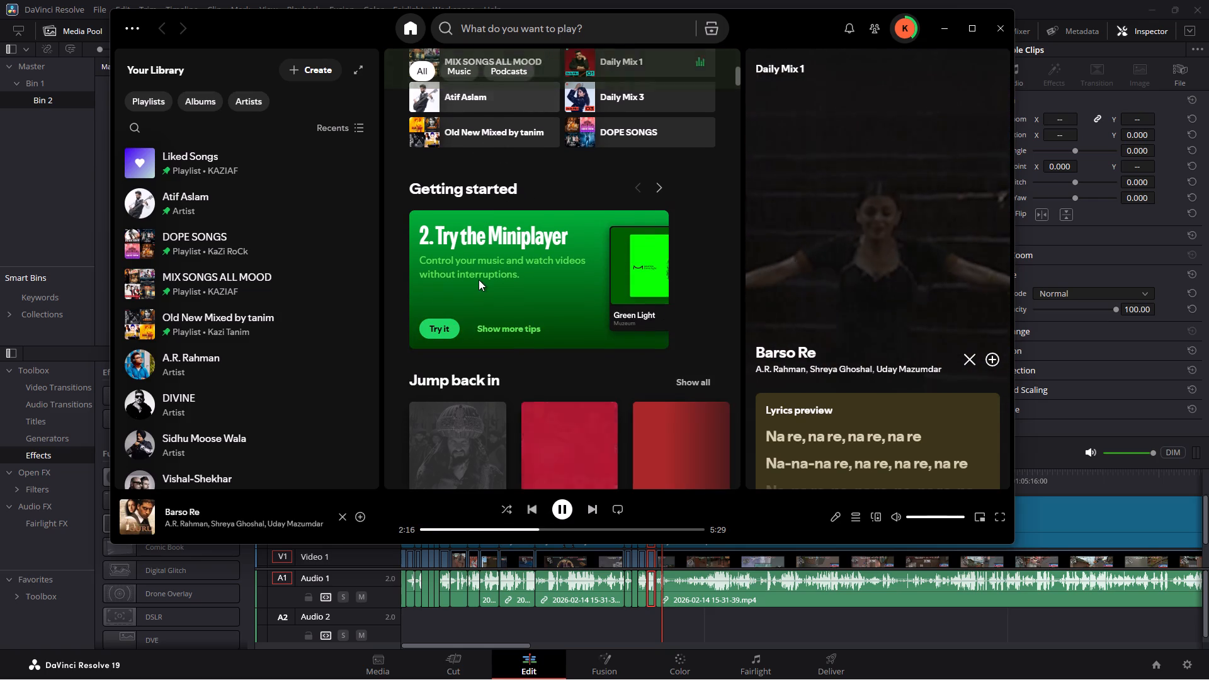
click(595, 510)
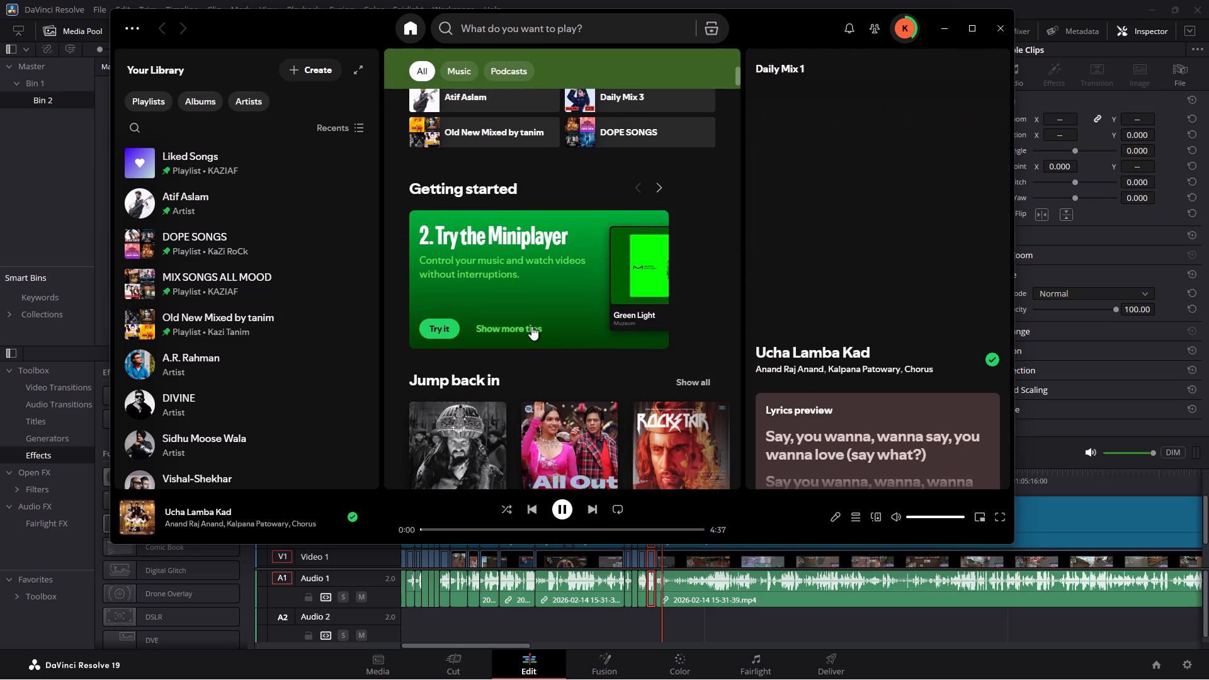
click(946, 35)
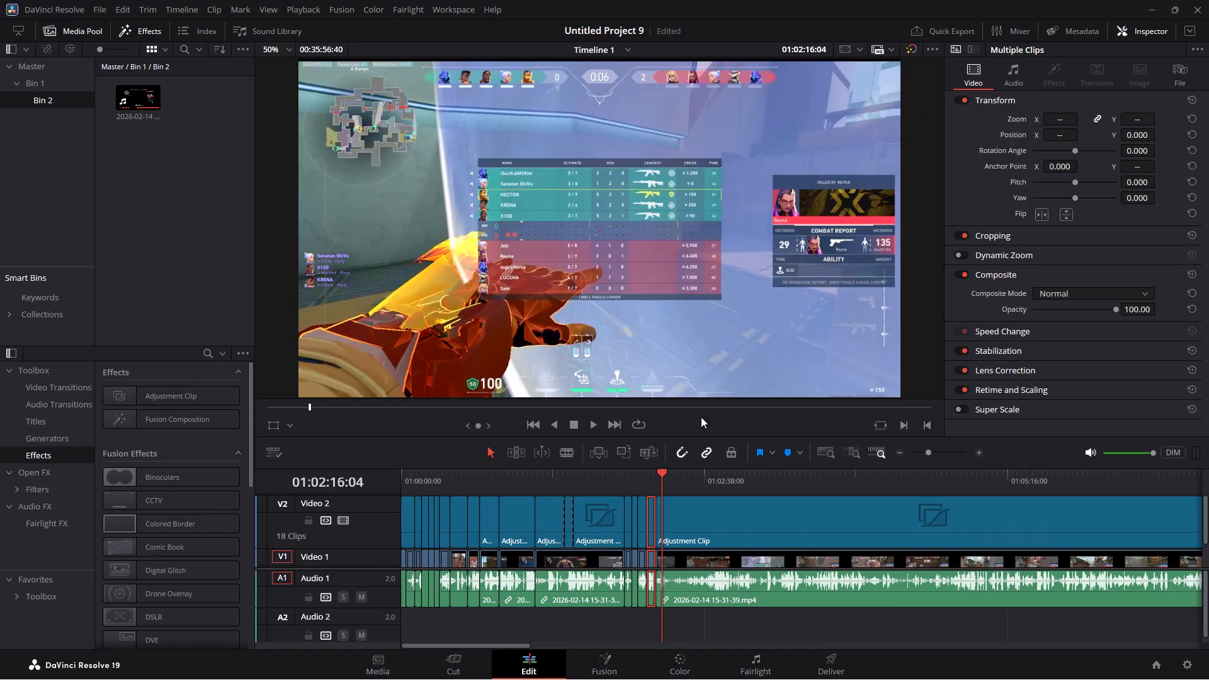
Play on from 01:02:16:04 and skim the rounds up to 01:04:51:18 to find the next gameplay worth keeping.
key(space)
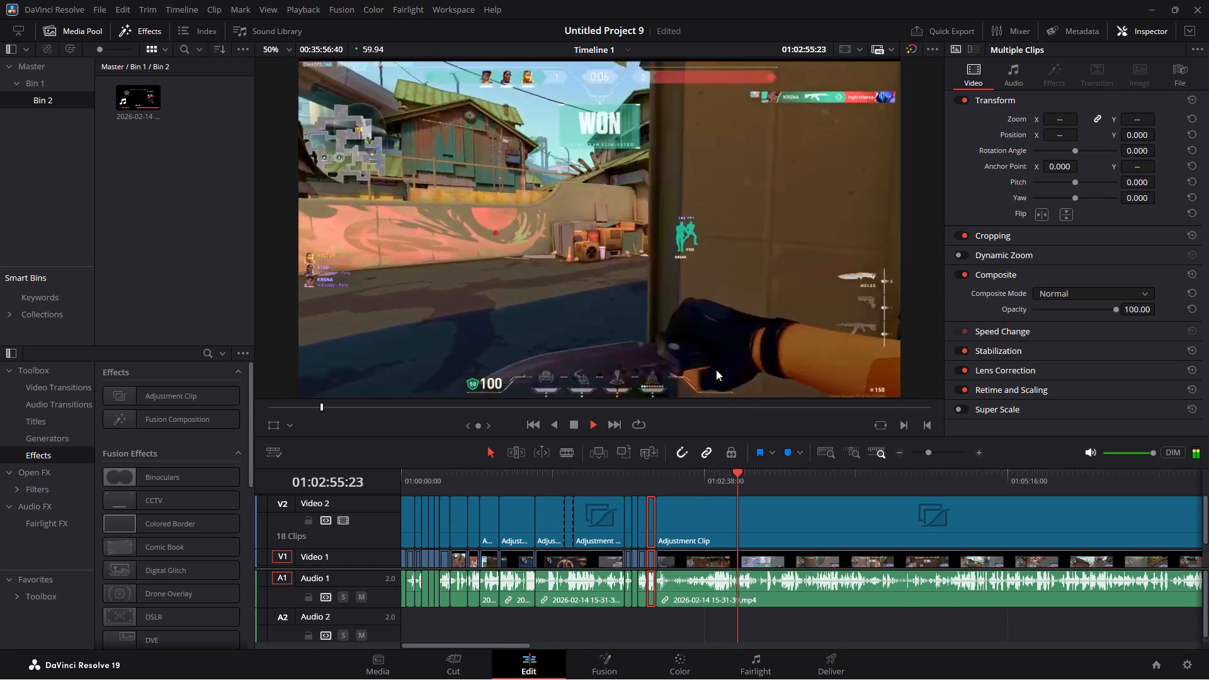
click(760, 473)
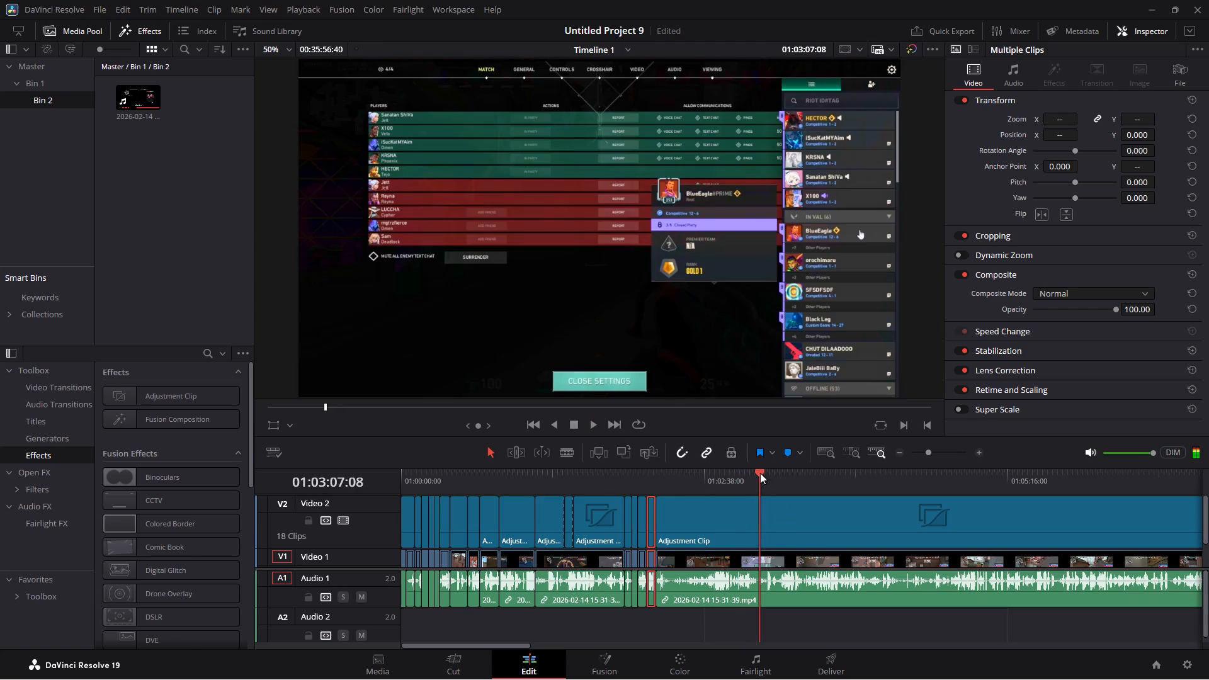
click(771, 473)
click(785, 474)
click(796, 475)
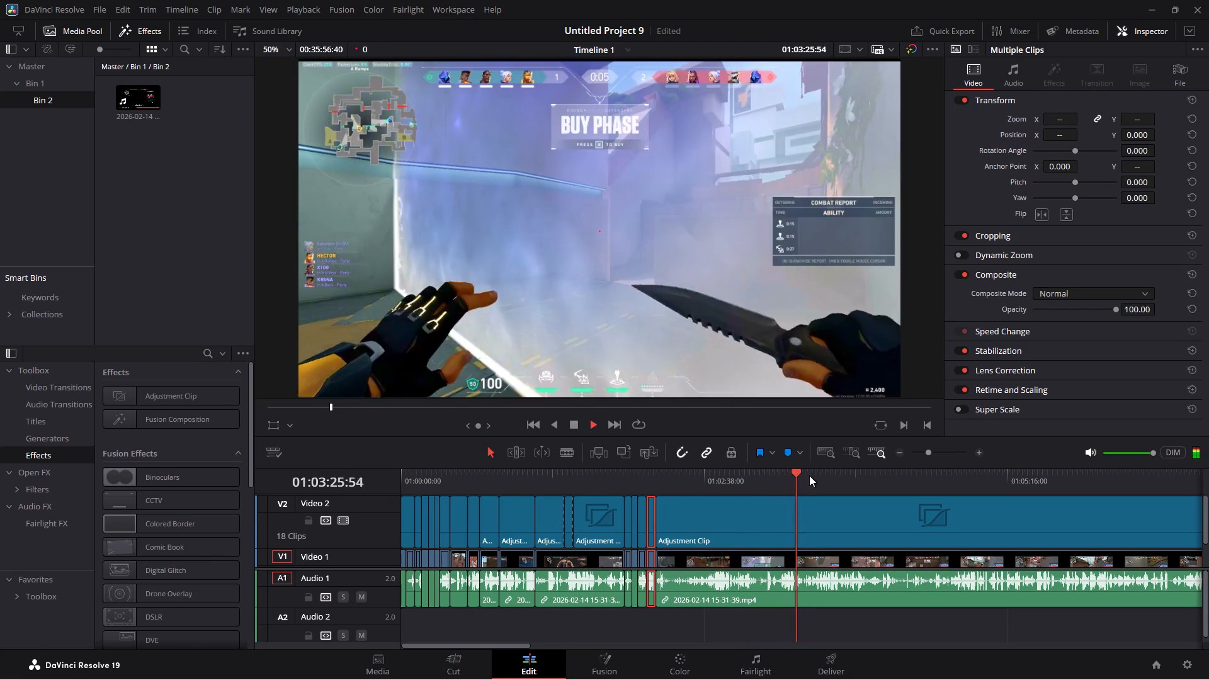
click(809, 475)
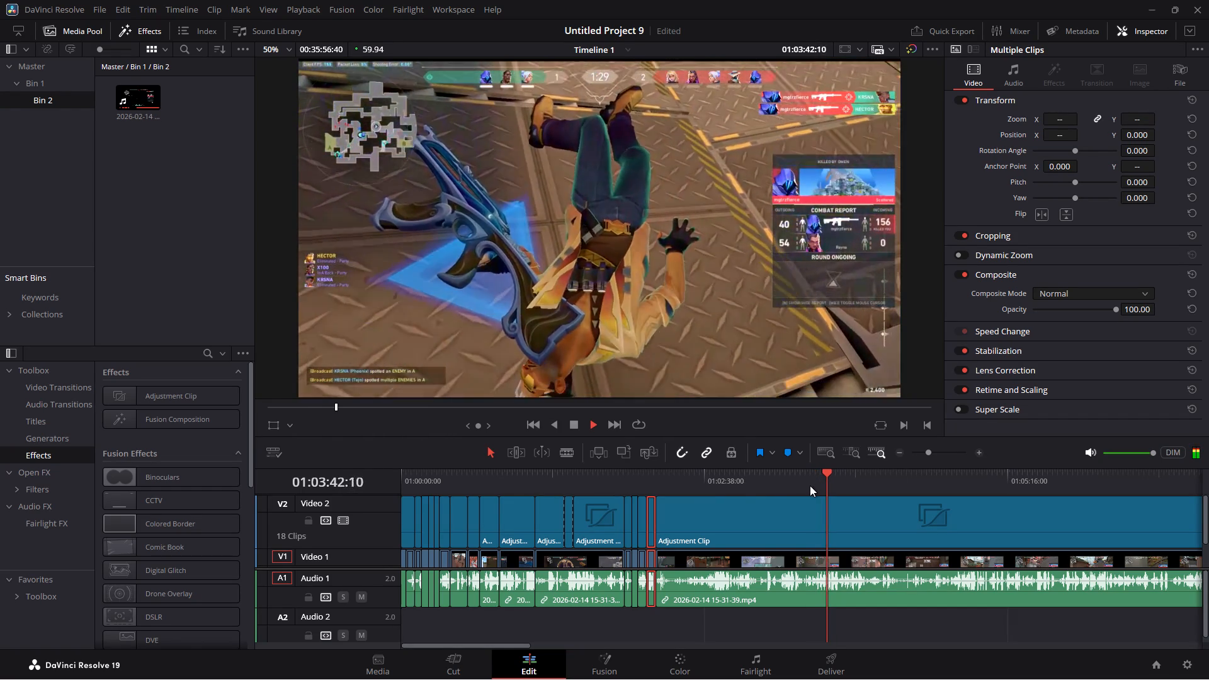
click(902, 456)
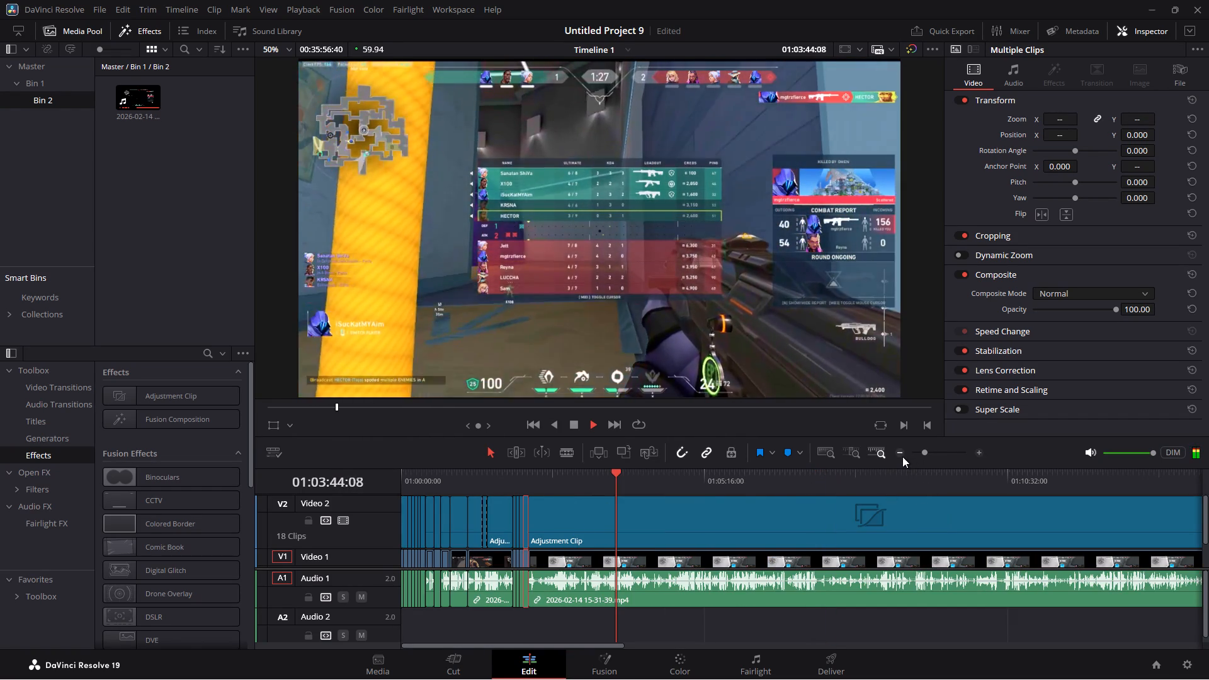
click(650, 473)
click(673, 473)
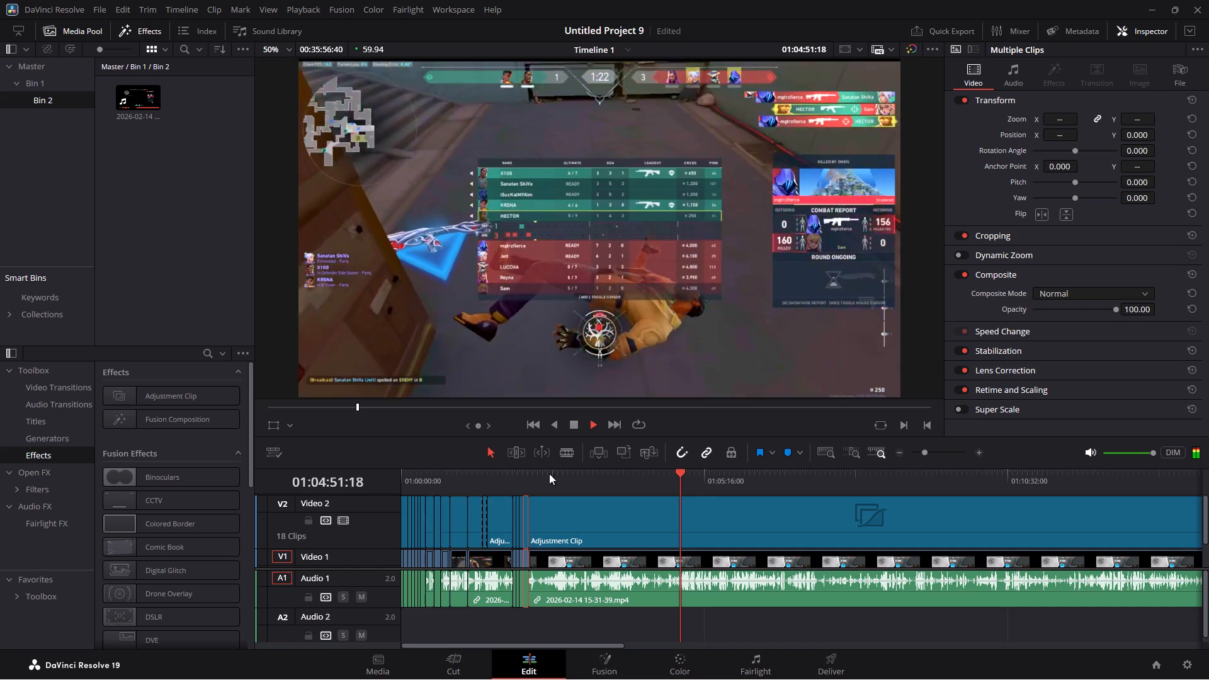
Split the gameplay and adjustment clips at 01:04:48:15 on the Cut page.
click(679, 472)
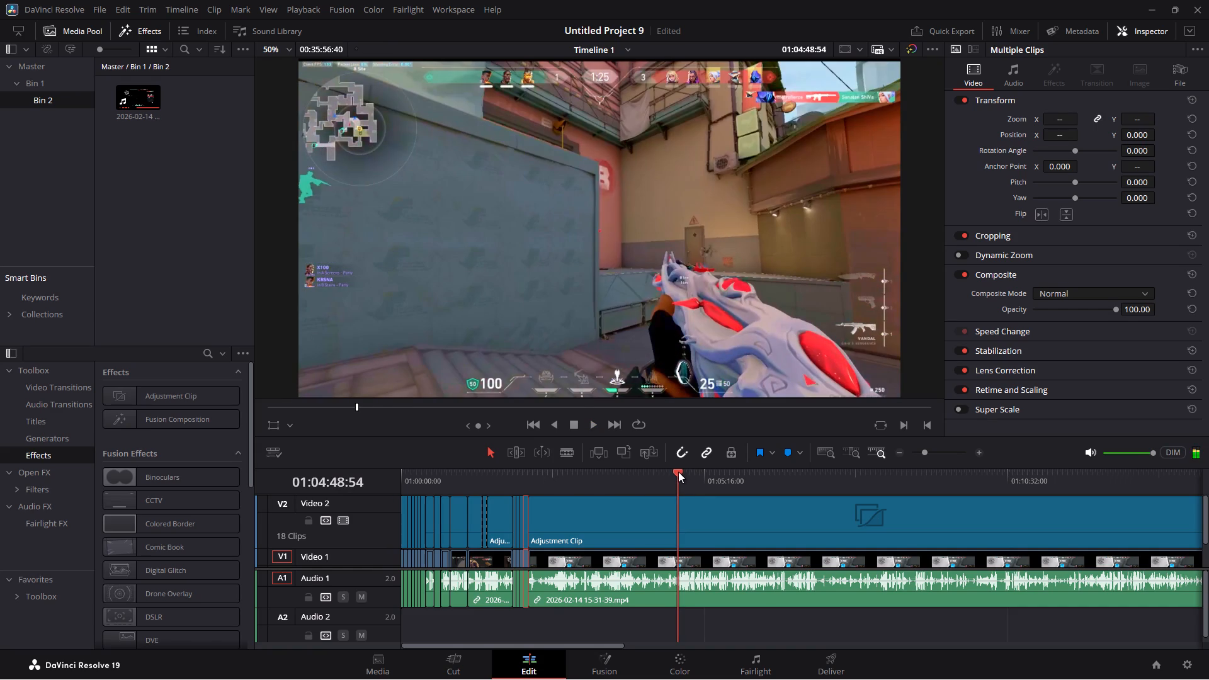
key(space)
click(678, 472)
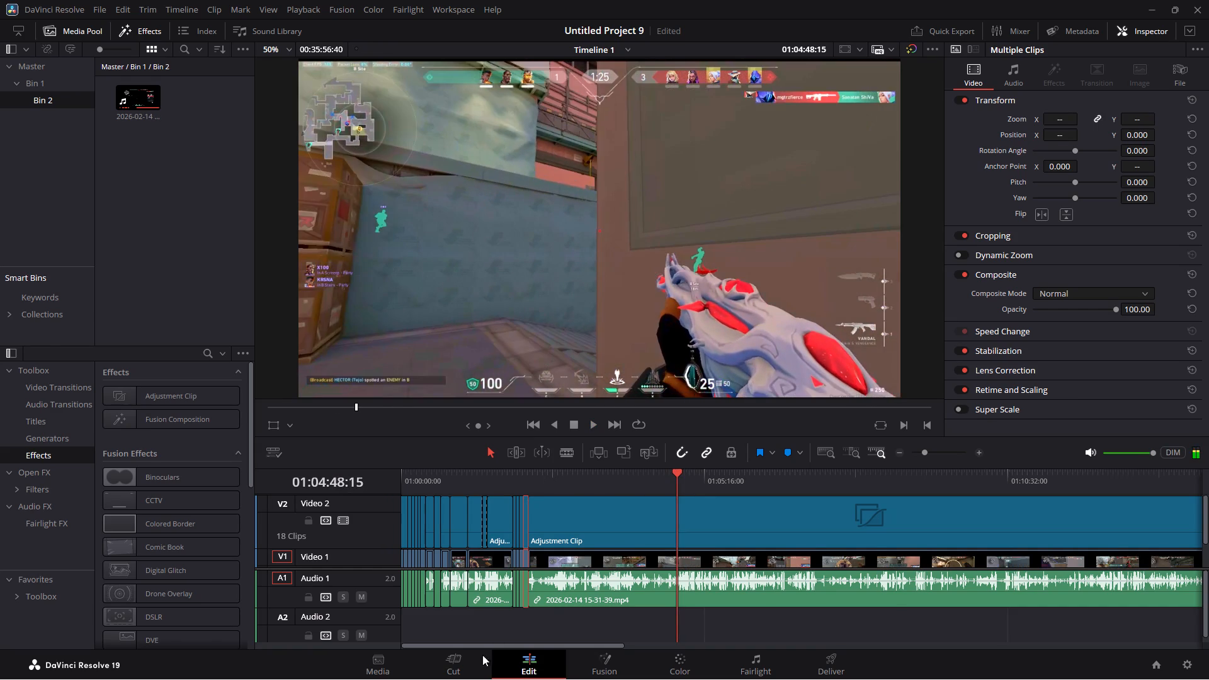
click(470, 663)
click(39, 395)
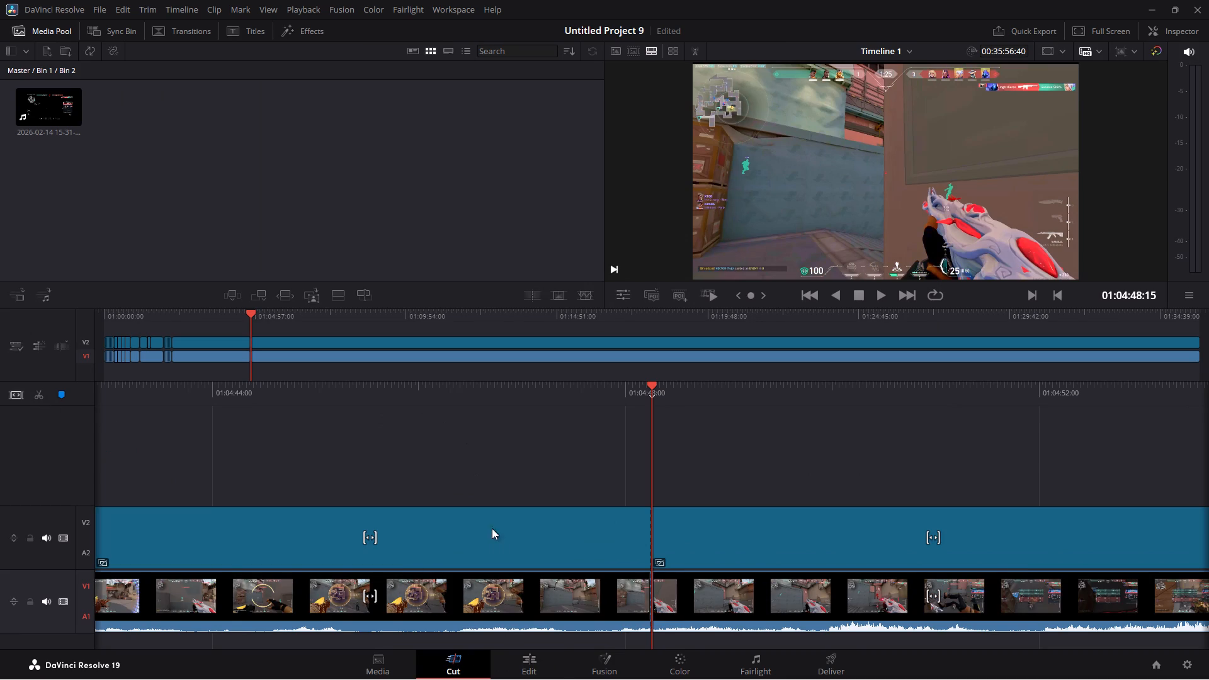
Recheck the footage around the 01:02:12:52 join on the Edit page, and delete the gameplay and adjustment clips between there and 01:04:48:15.
click(173, 317)
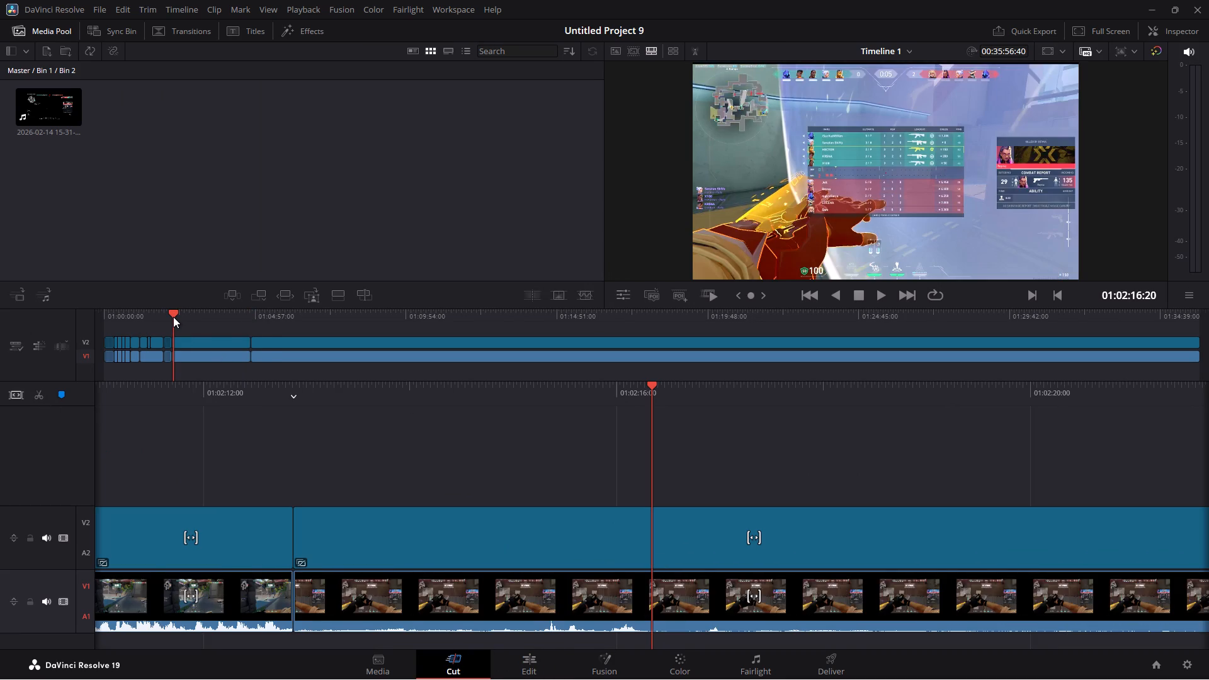
click(514, 655)
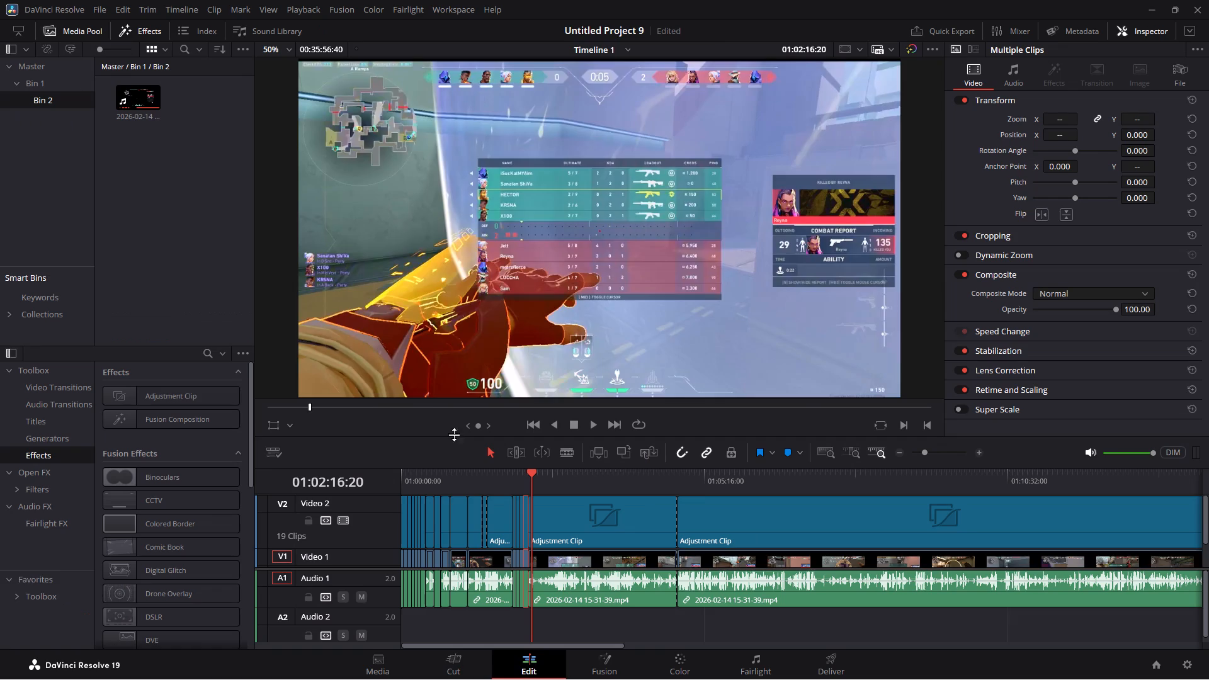
key(space)
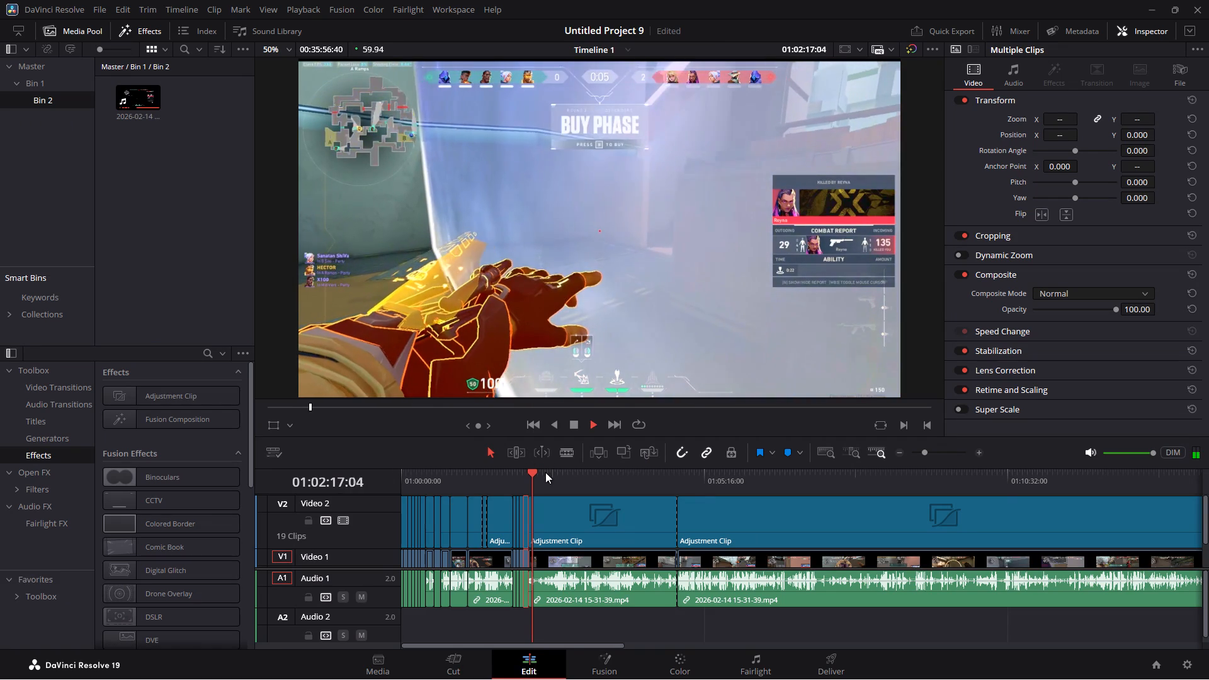
drag(538, 470, 545, 473)
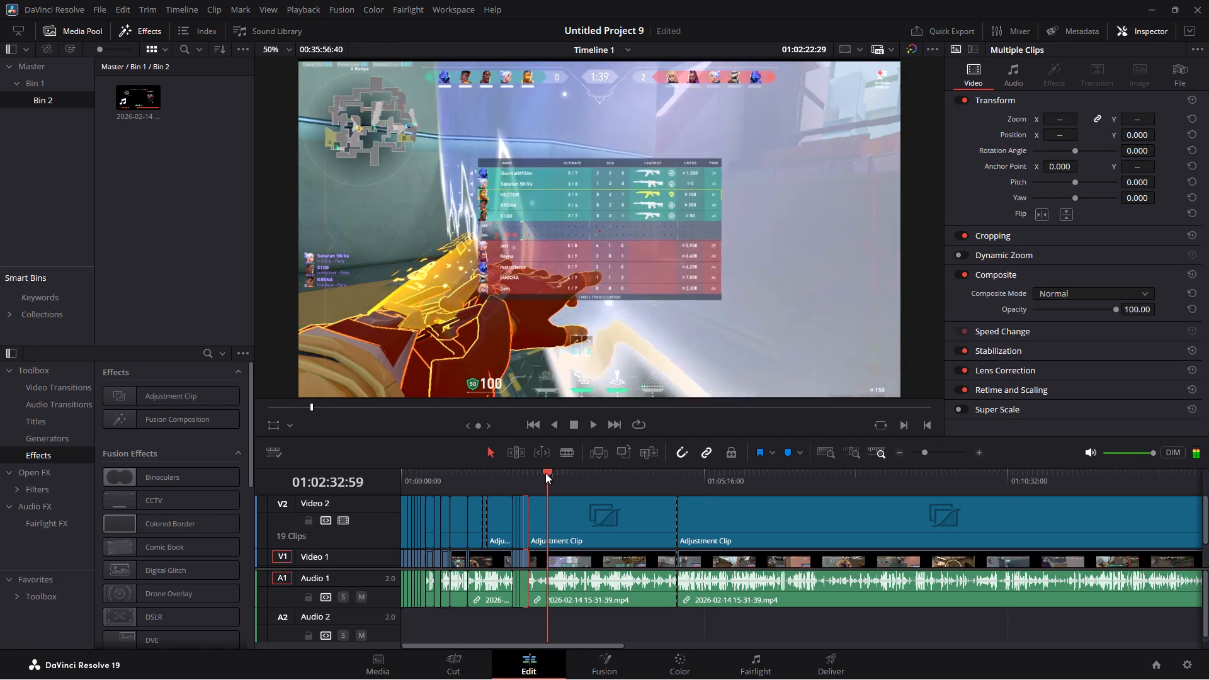
drag(545, 473, 525, 468)
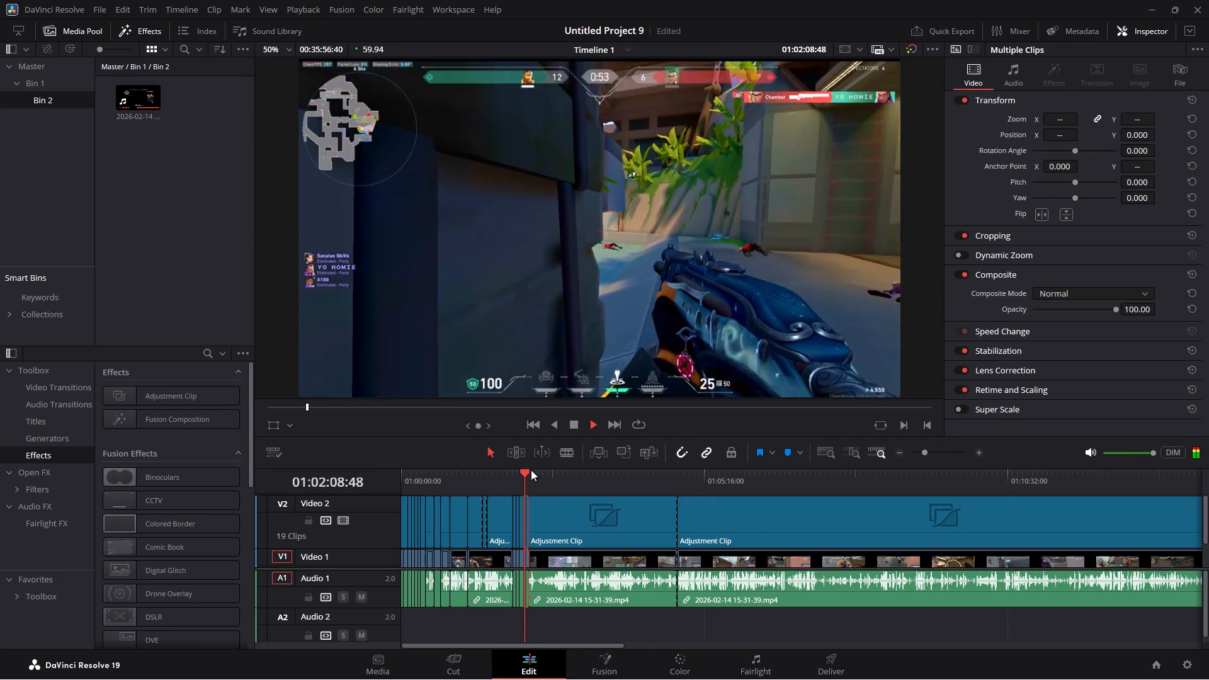
click(531, 470)
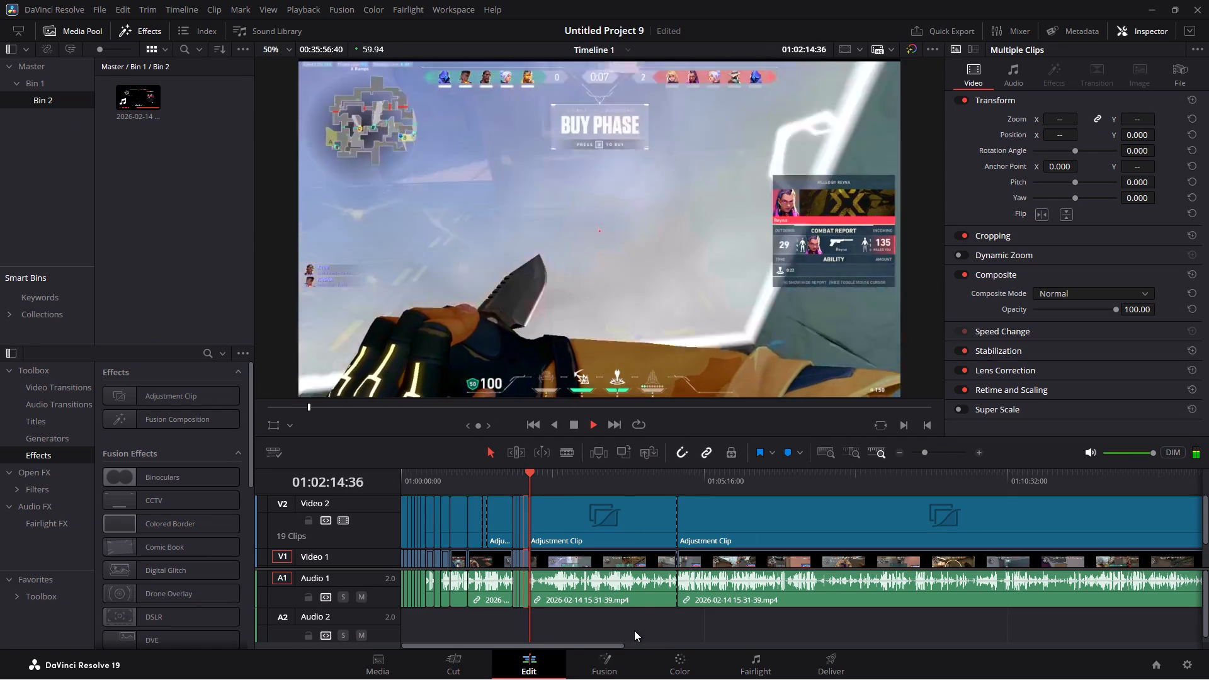
drag(633, 630, 617, 501)
key(BackSpace)
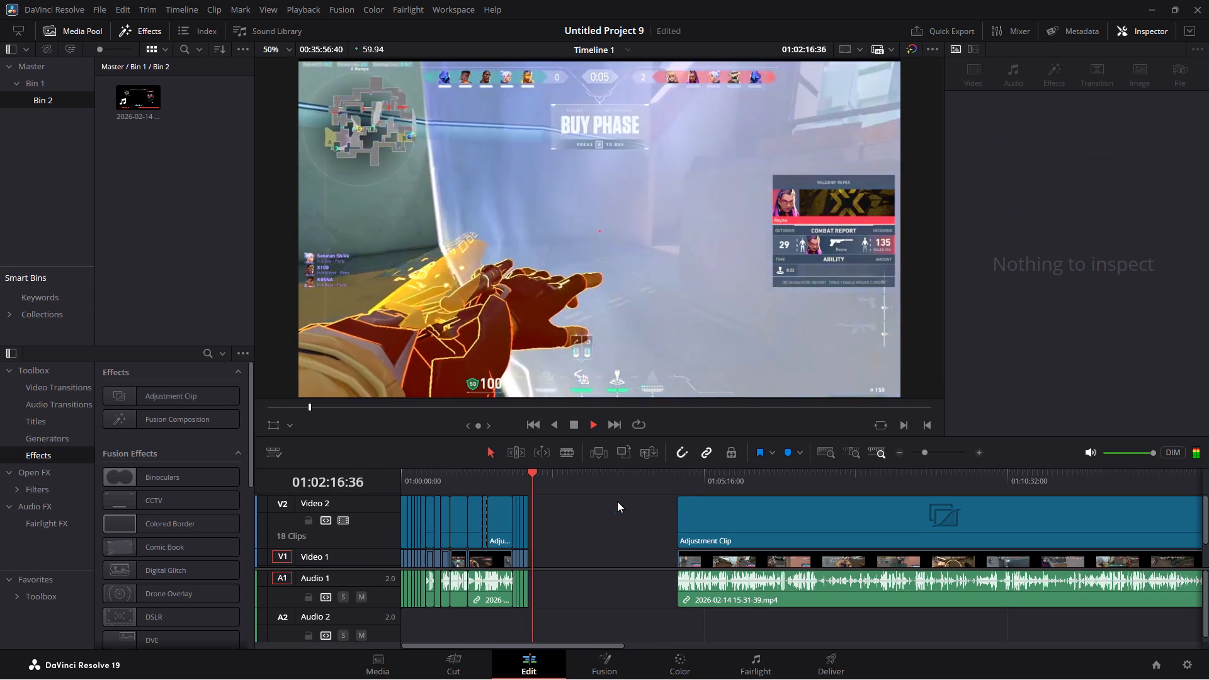
Move the remaining gameplay and adjustment clips back to close the gap at about 01:02:13.
drag(722, 619, 703, 497)
drag(705, 512, 577, 508)
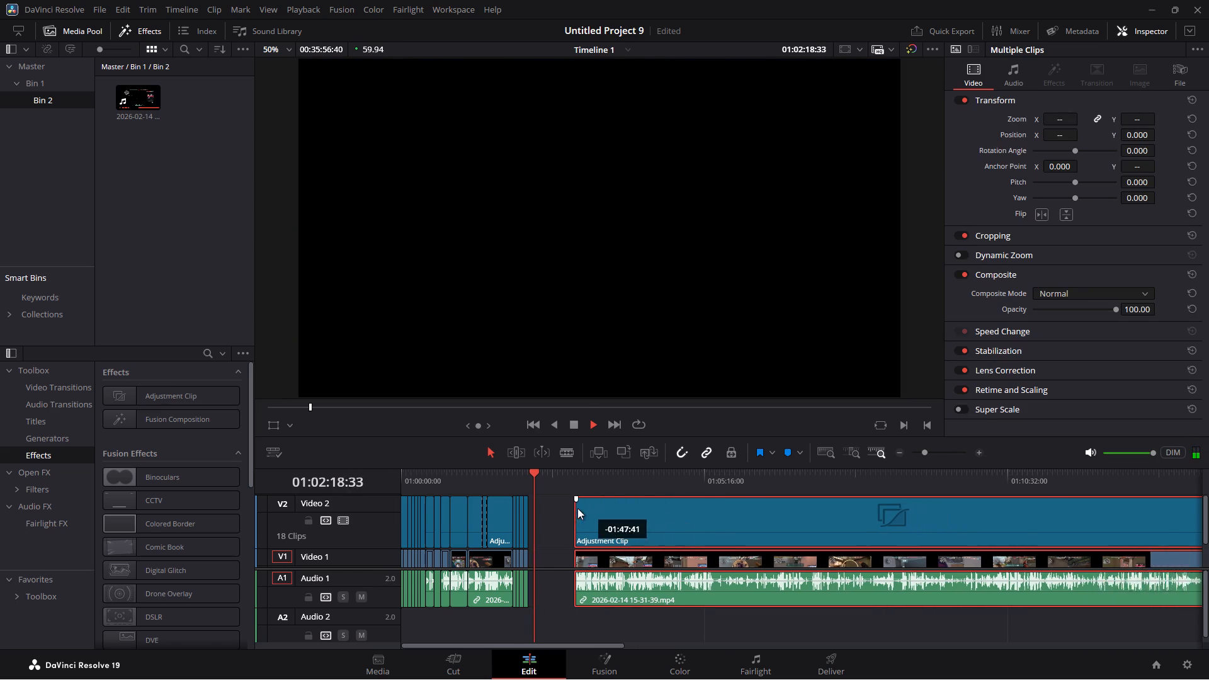
drag(577, 508, 558, 505)
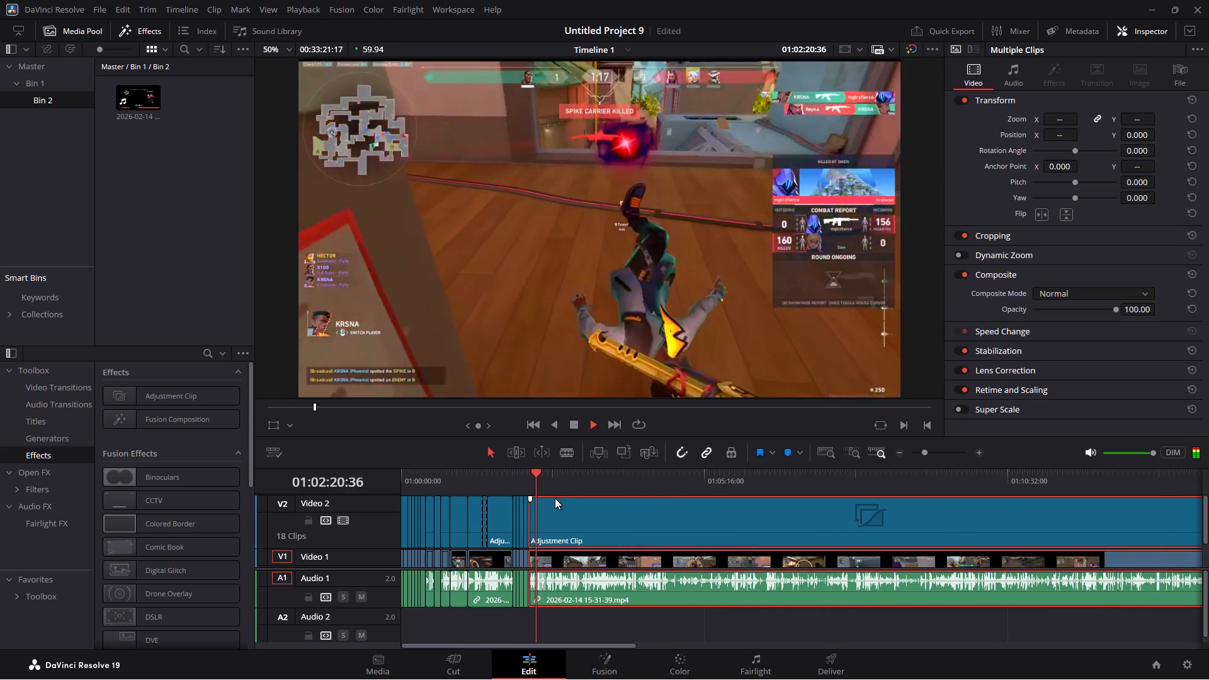
Play across the closed join and split the gameplay and adjustment clips at 01:02:16:54 on the Cut page.
click(528, 473)
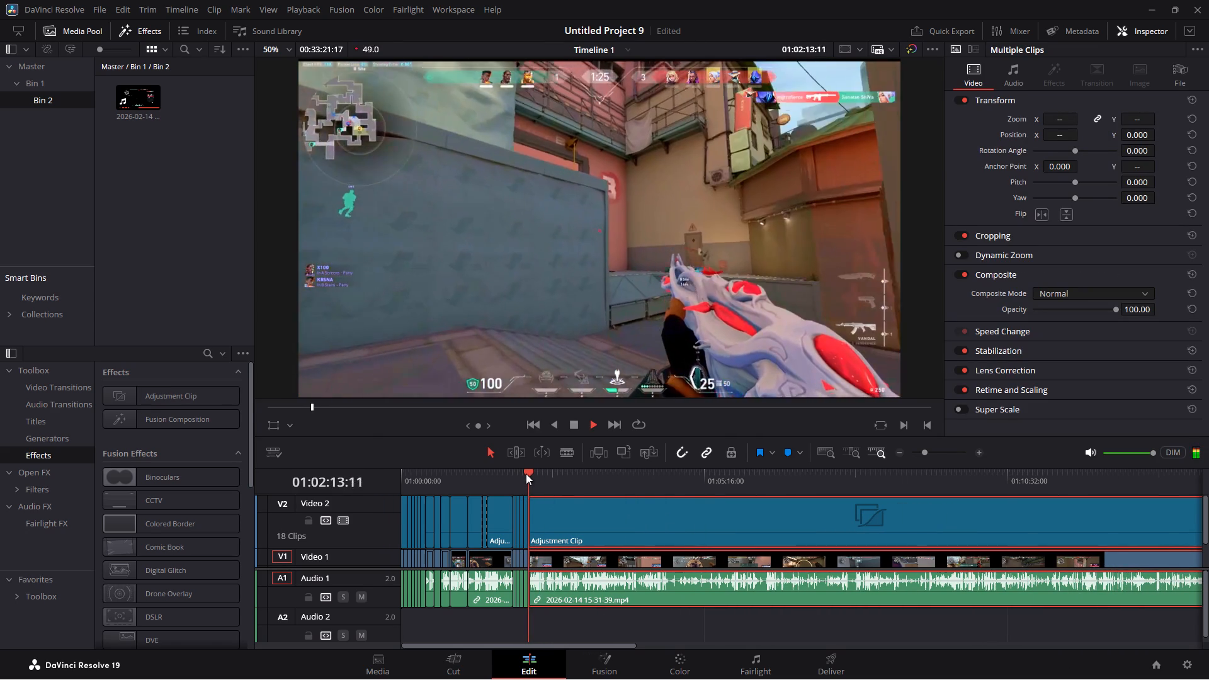
click(526, 473)
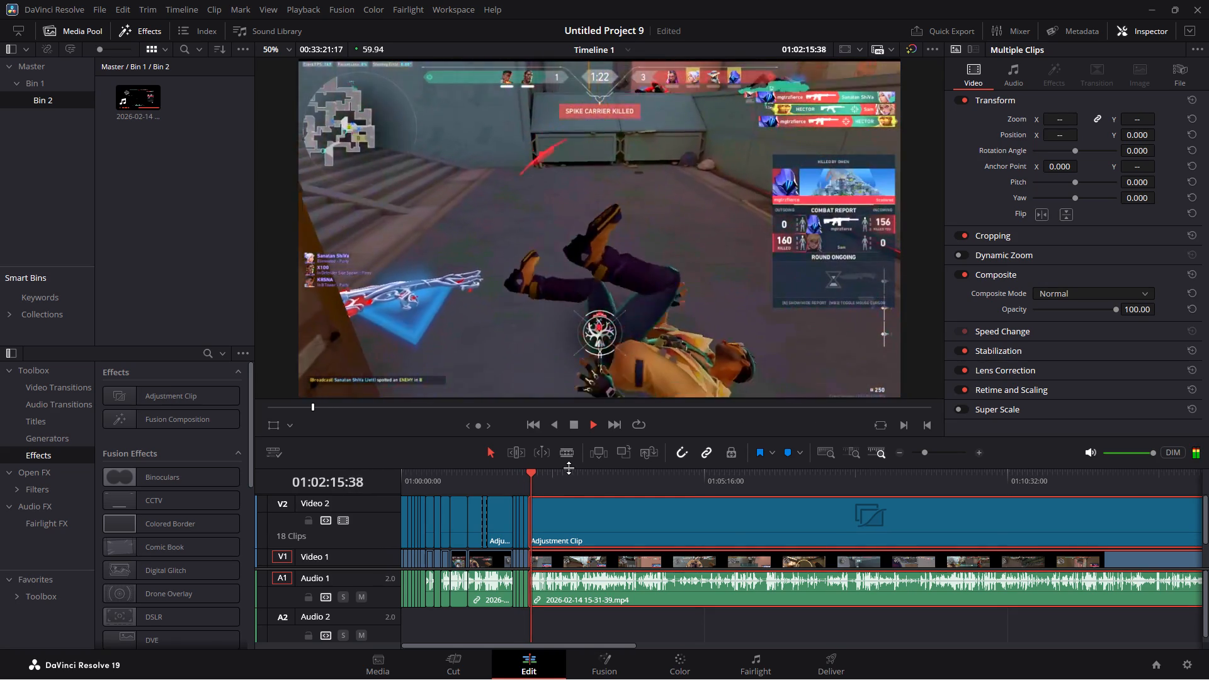
key(space)
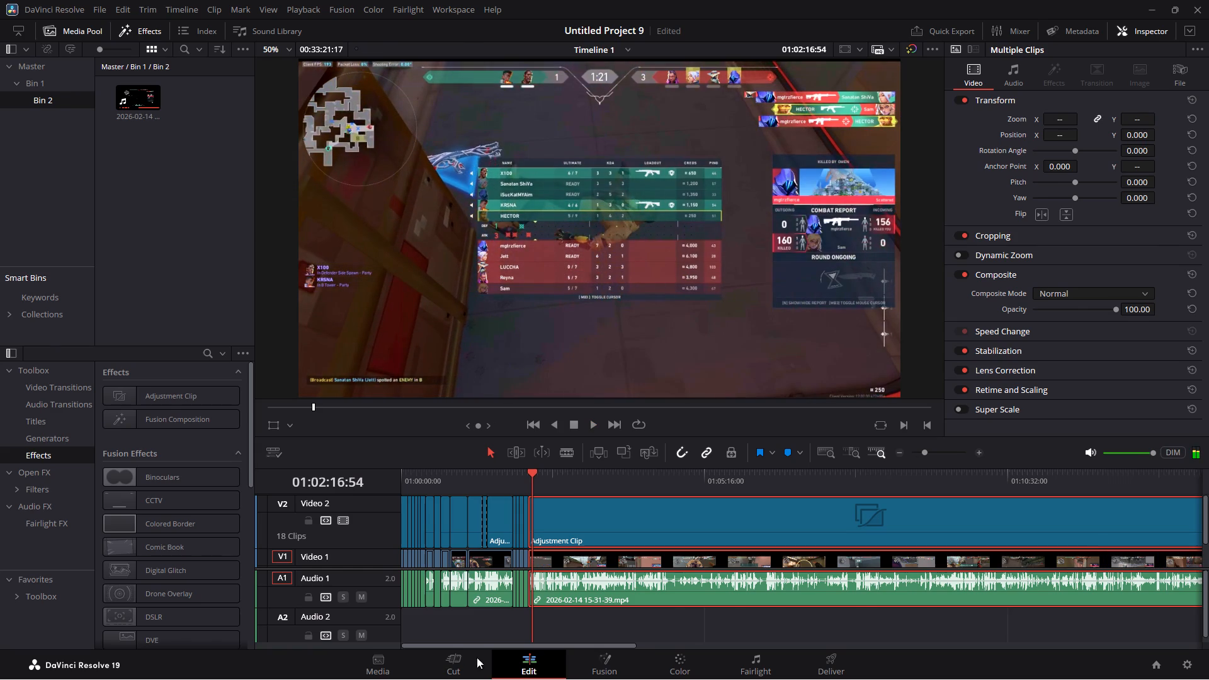
click(470, 662)
click(35, 399)
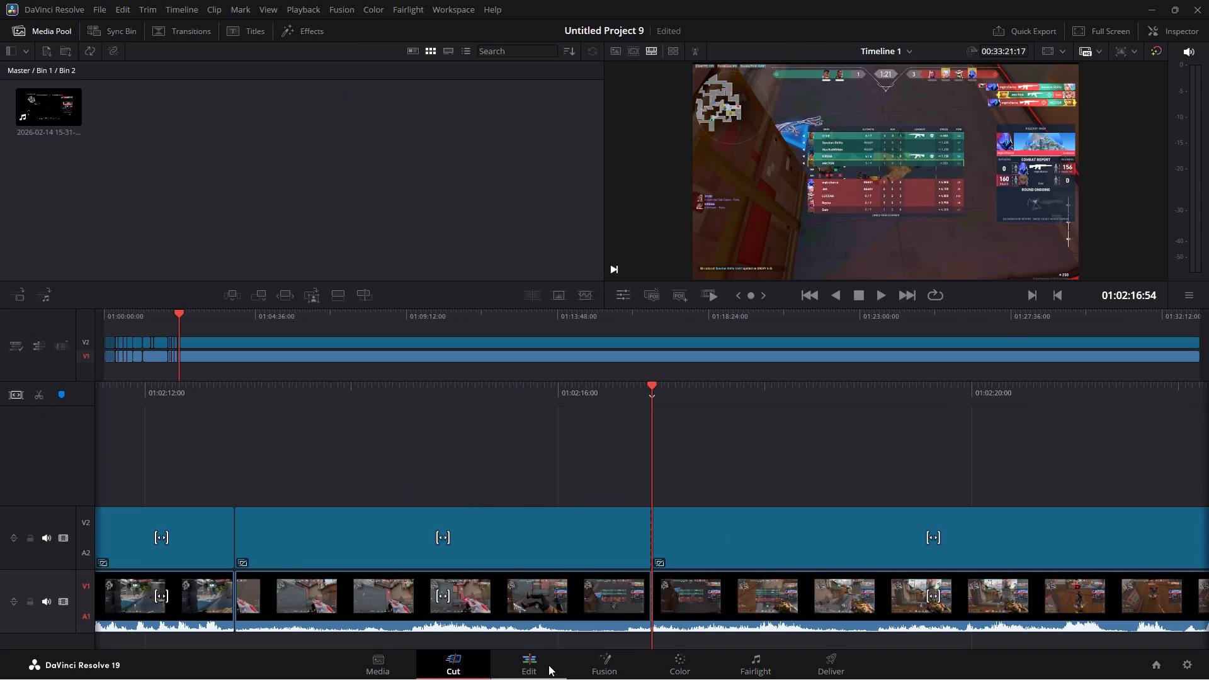
Skim the gameplay on the Edit page from 01:02:16:54 to 01:03:39:18, looking for action worth keeping.
click(548, 666)
key(space)
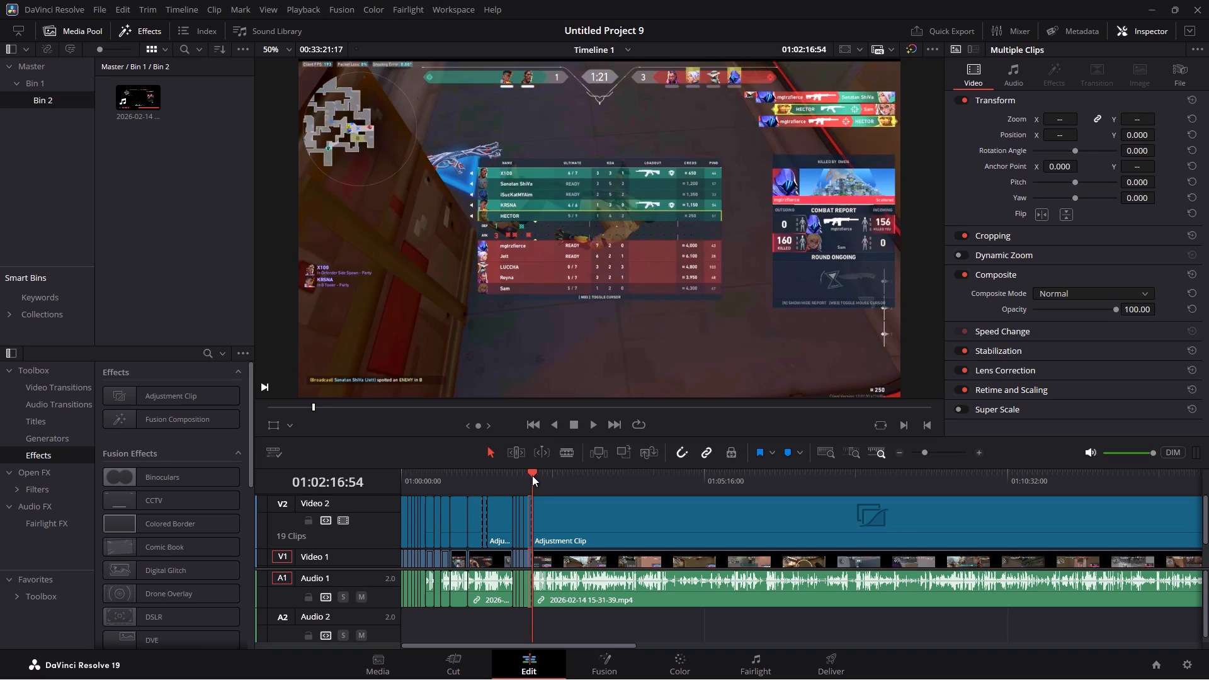
click(539, 473)
click(545, 469)
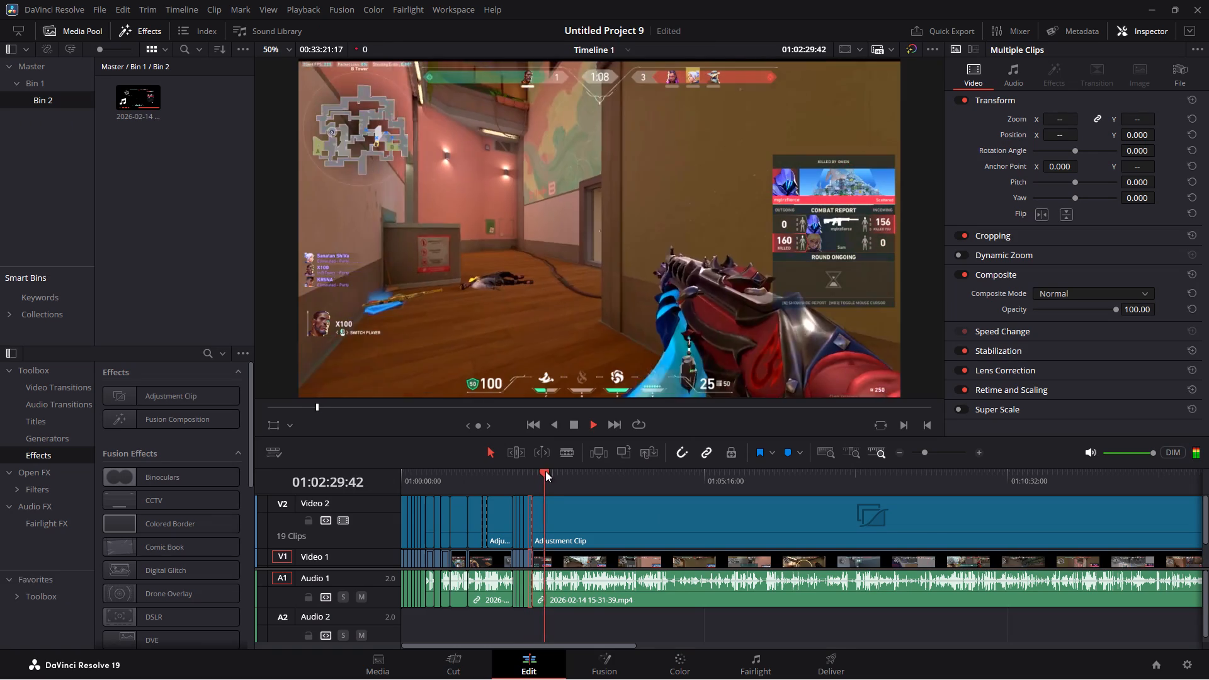
click(550, 473)
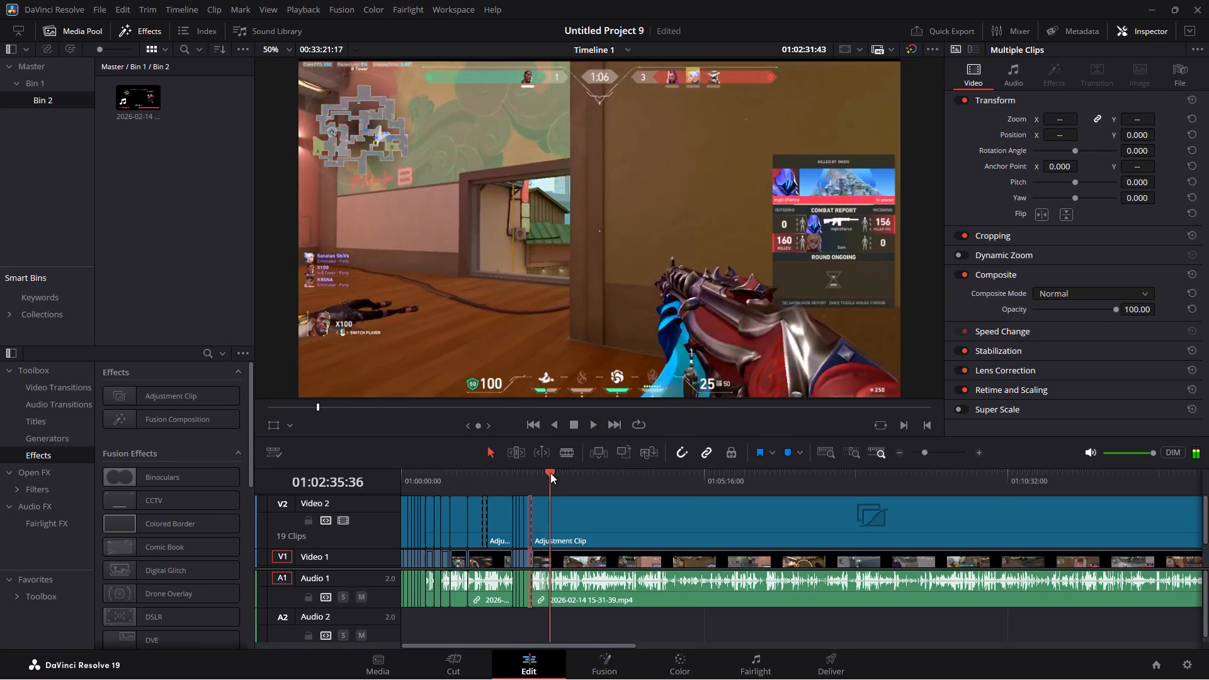
click(555, 473)
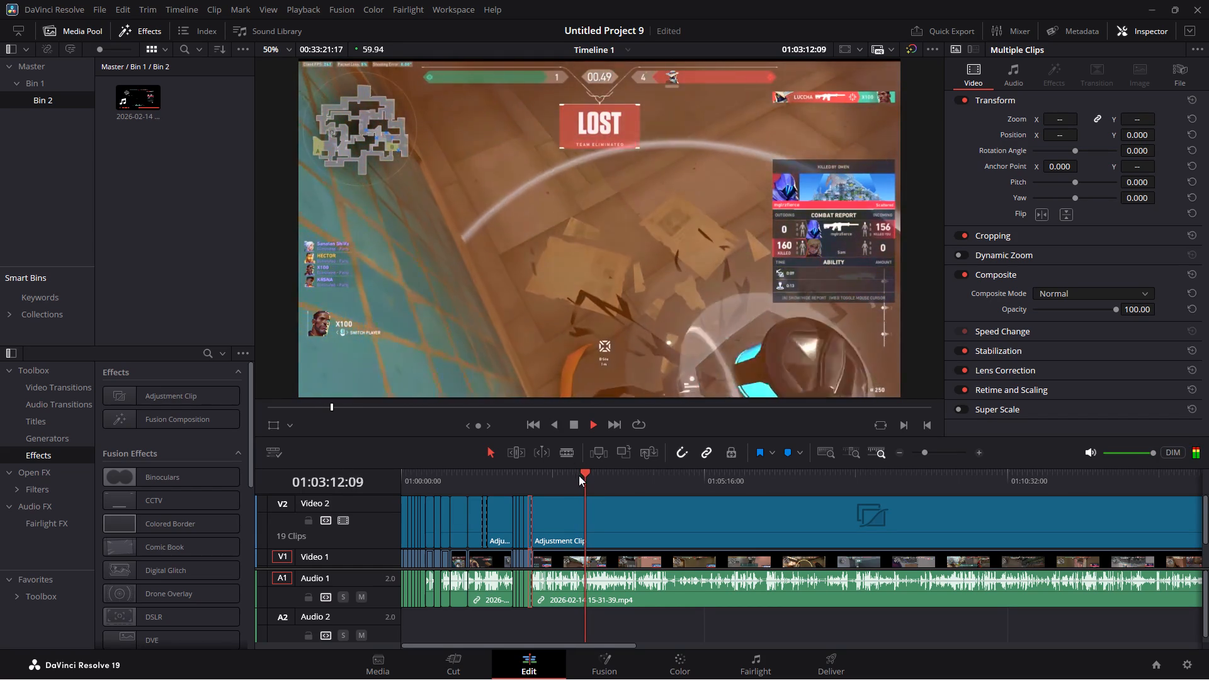
click(588, 475)
click(595, 473)
click(611, 470)
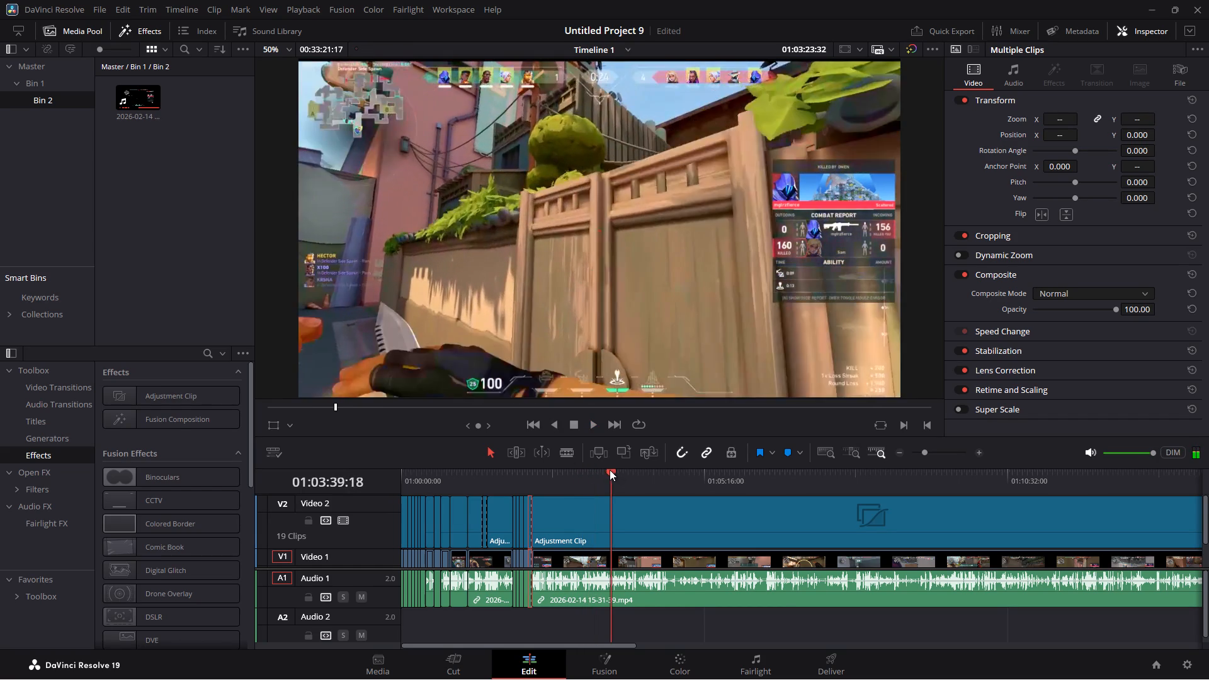
Keep skimming the rounds from about 01:03:46 to 01:05:19:06 for usable gameplay.
click(618, 472)
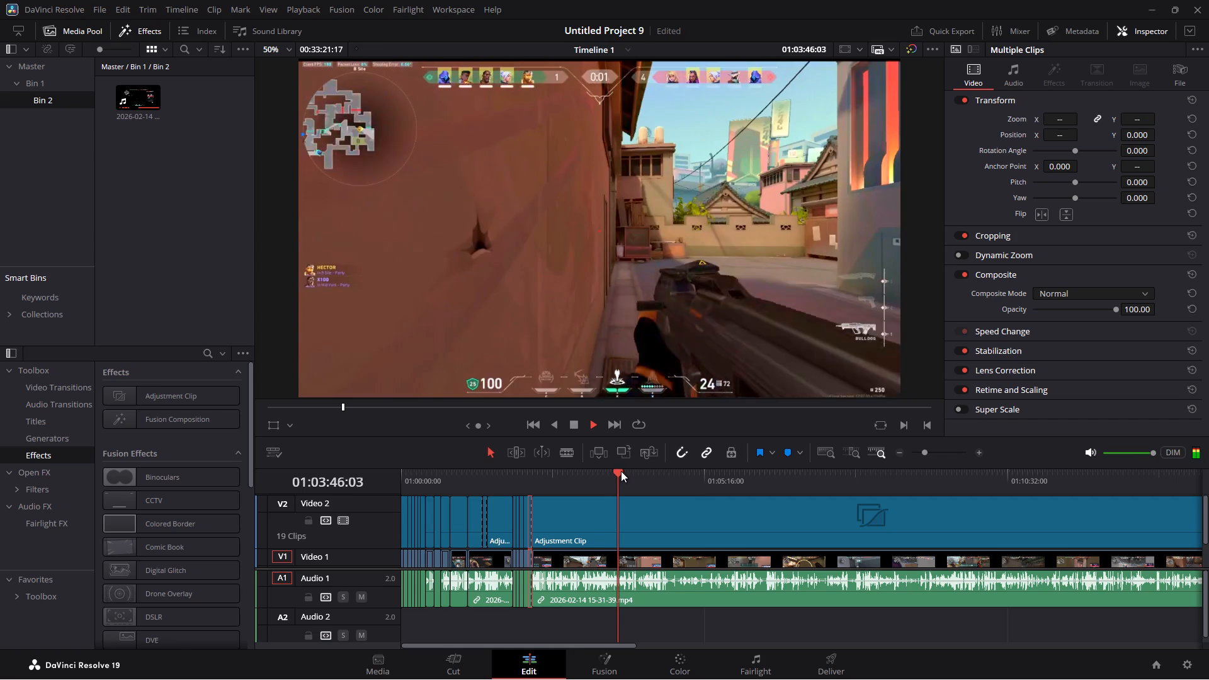
click(622, 470)
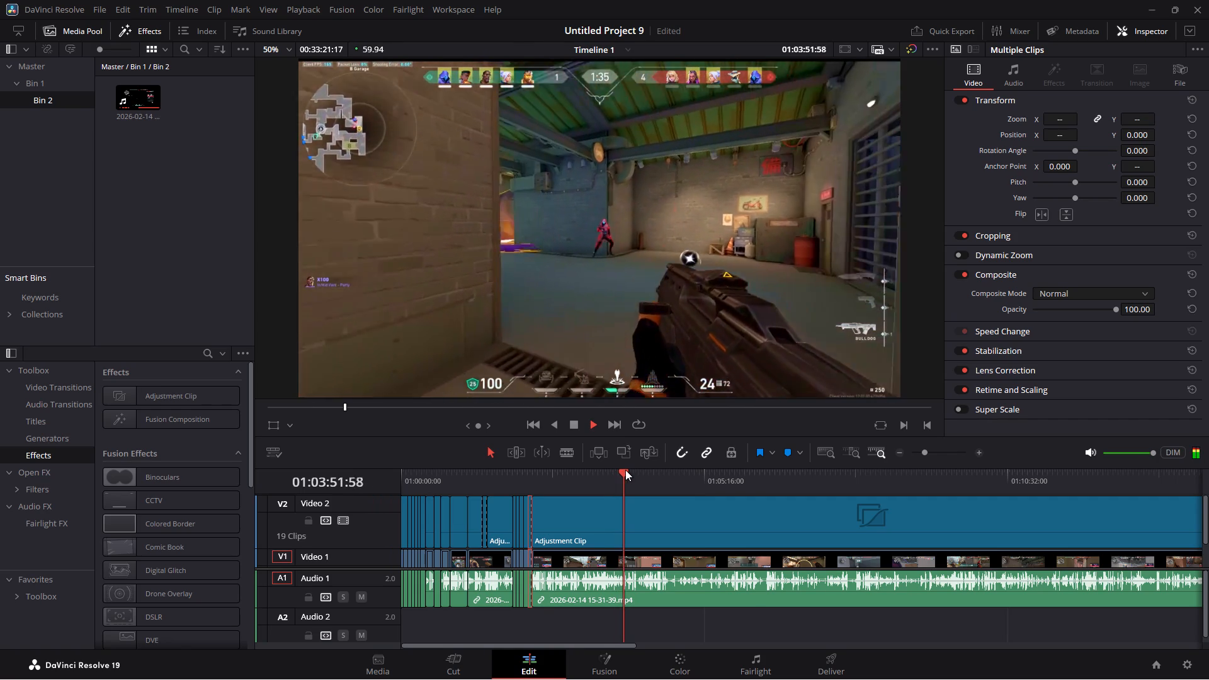
click(633, 473)
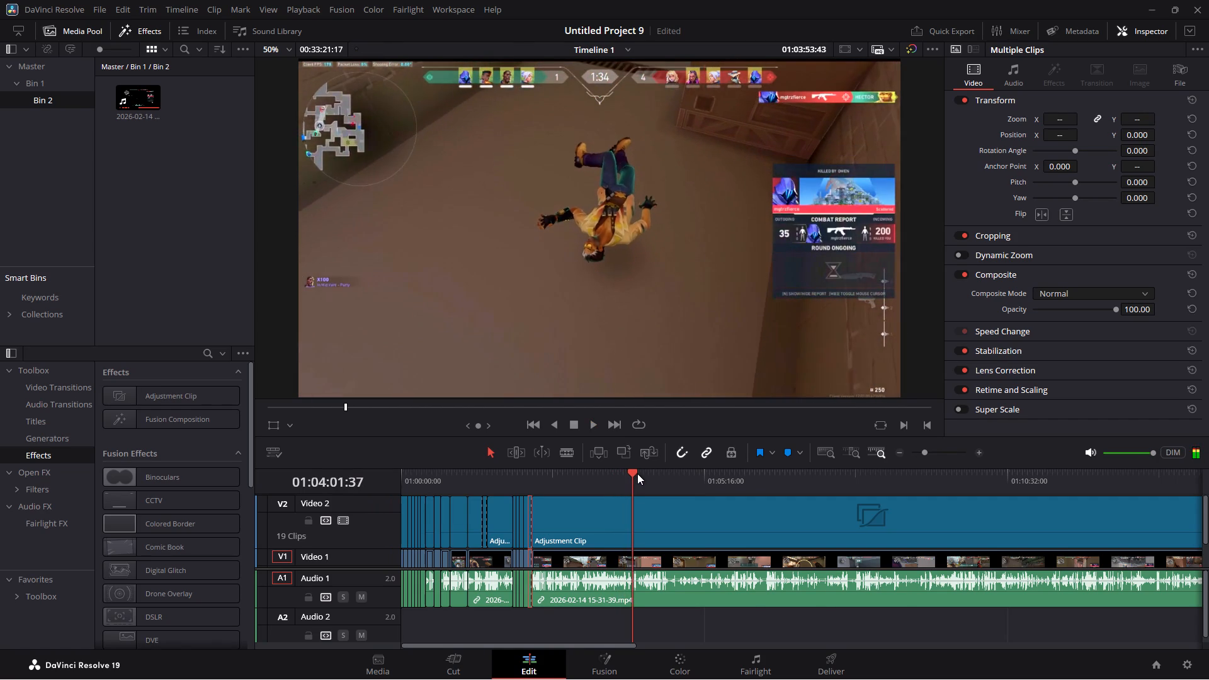
click(637, 473)
click(645, 471)
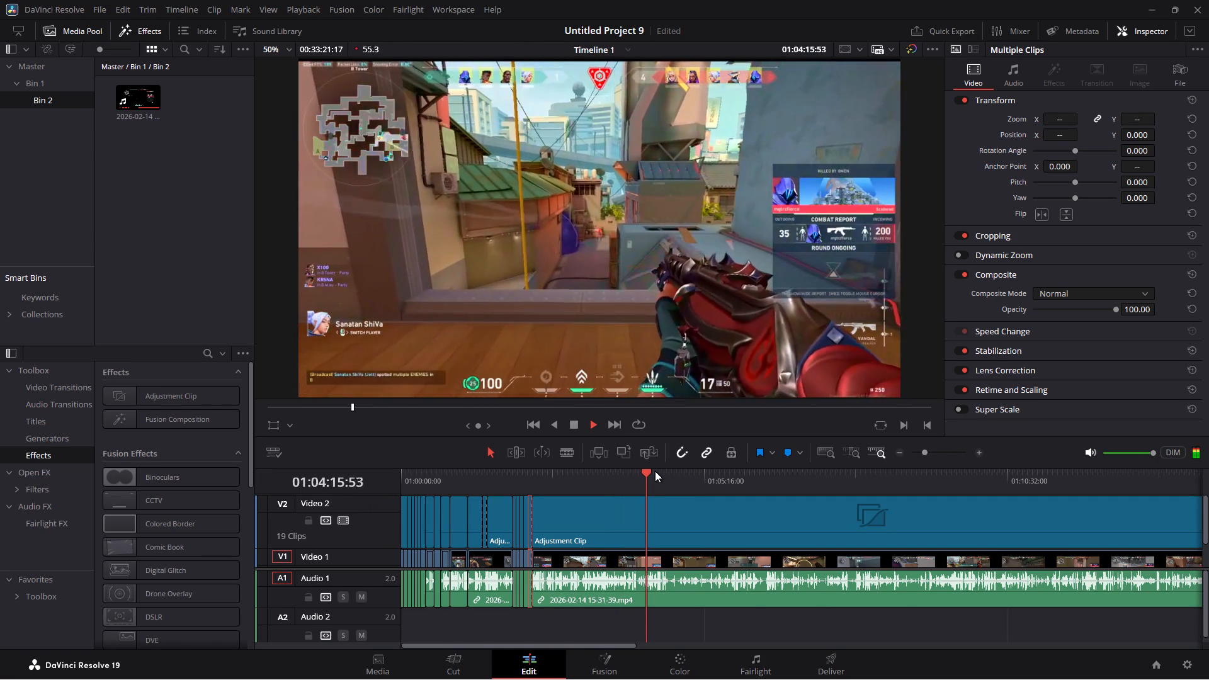
click(655, 471)
click(667, 474)
click(681, 475)
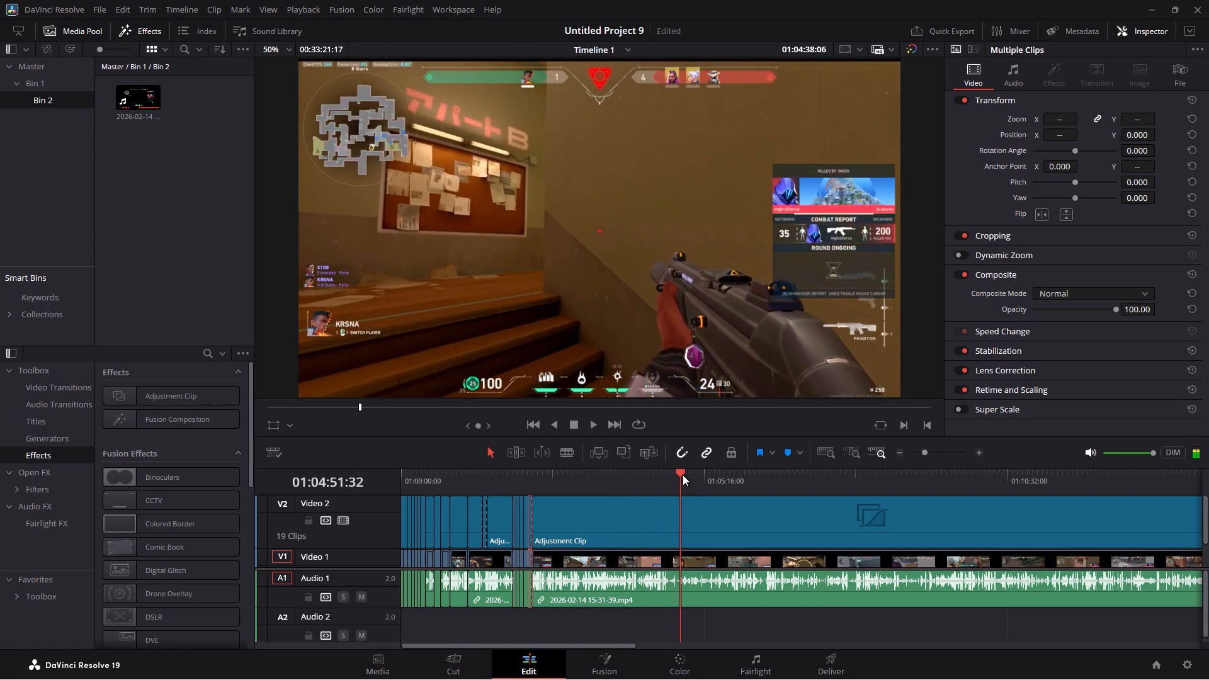
click(693, 472)
click(707, 472)
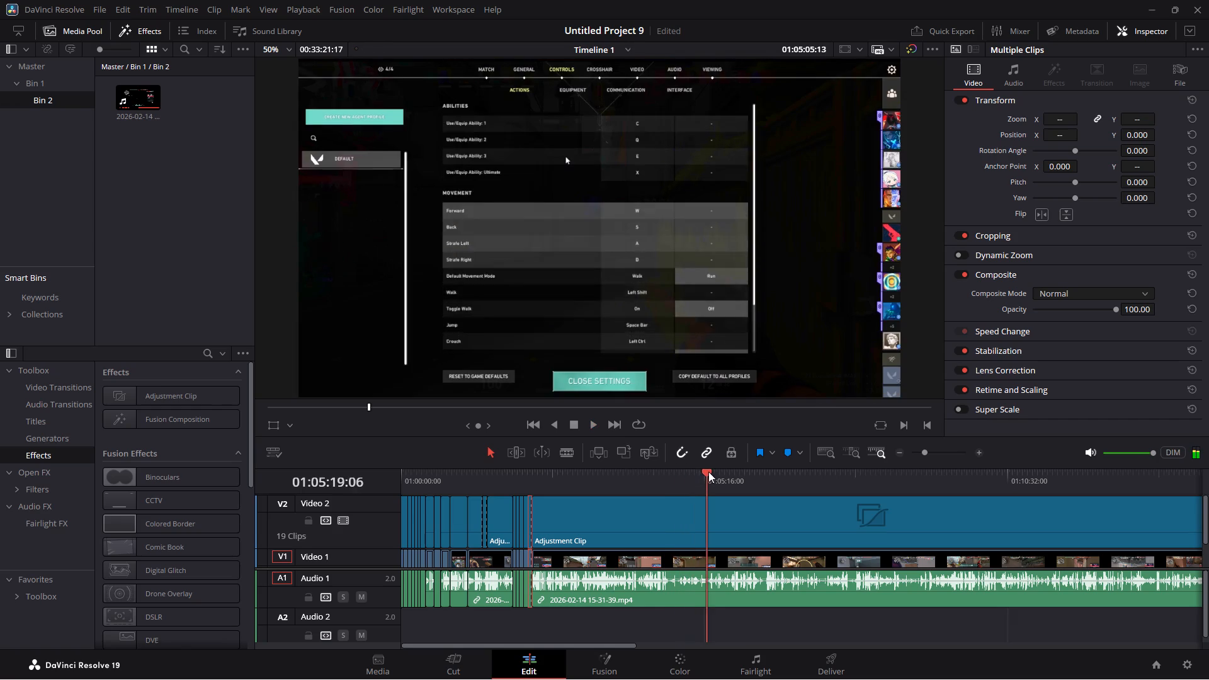
Review the rounds from about 01:05:27 to 01:08:03:46 to find where the next worthwhile action starts.
click(715, 473)
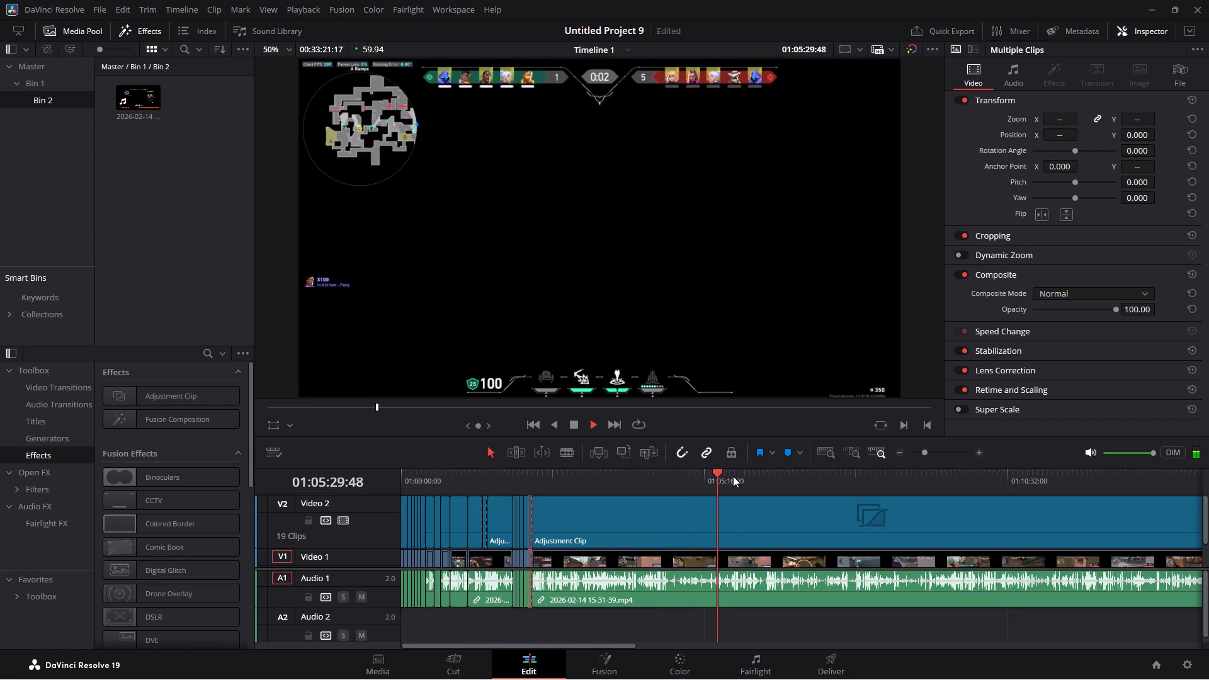
click(733, 476)
click(731, 473)
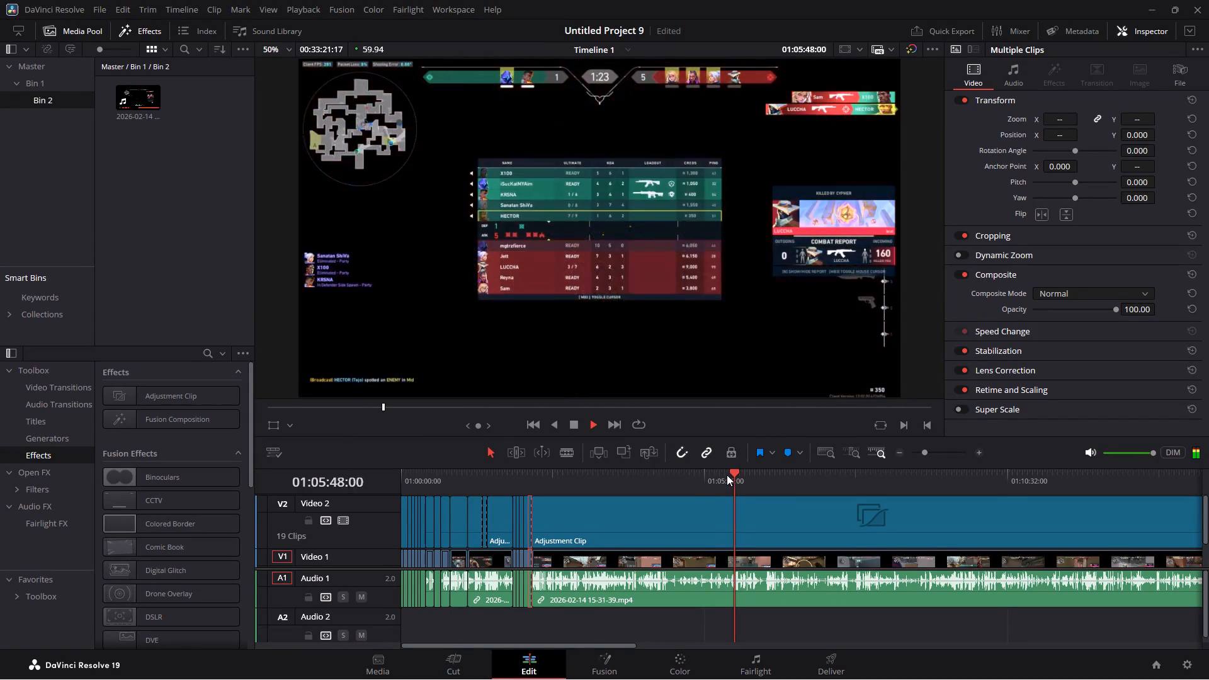
click(722, 473)
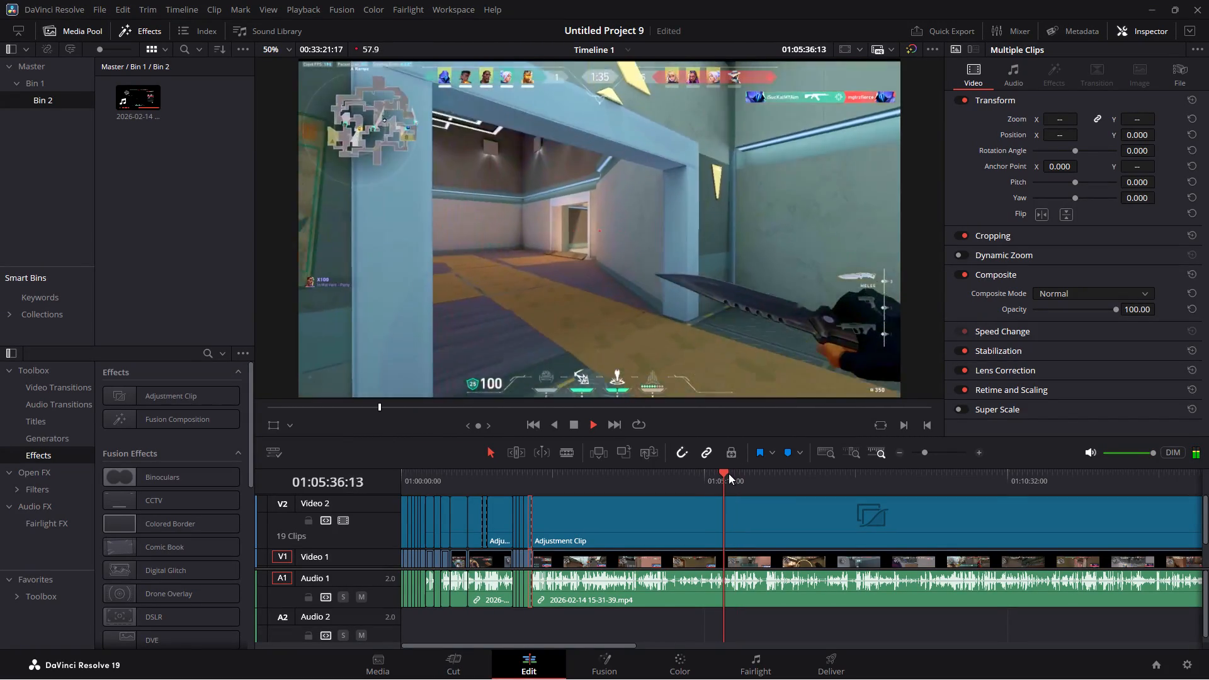
click(744, 473)
click(755, 472)
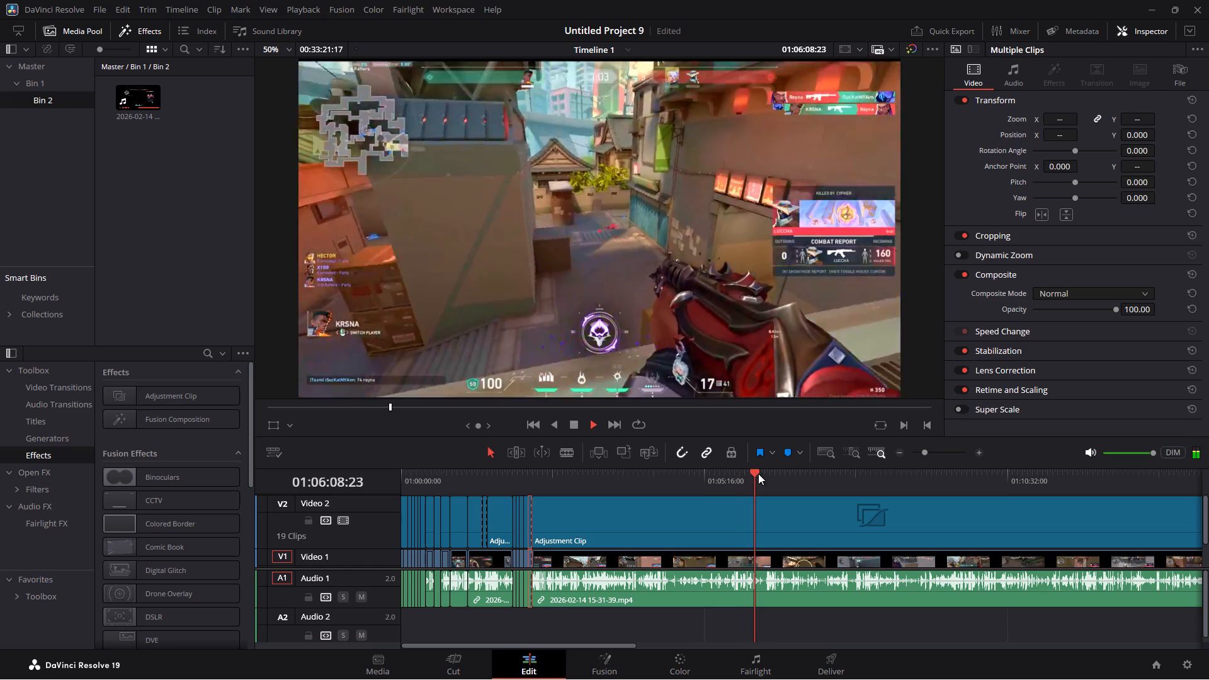
click(767, 473)
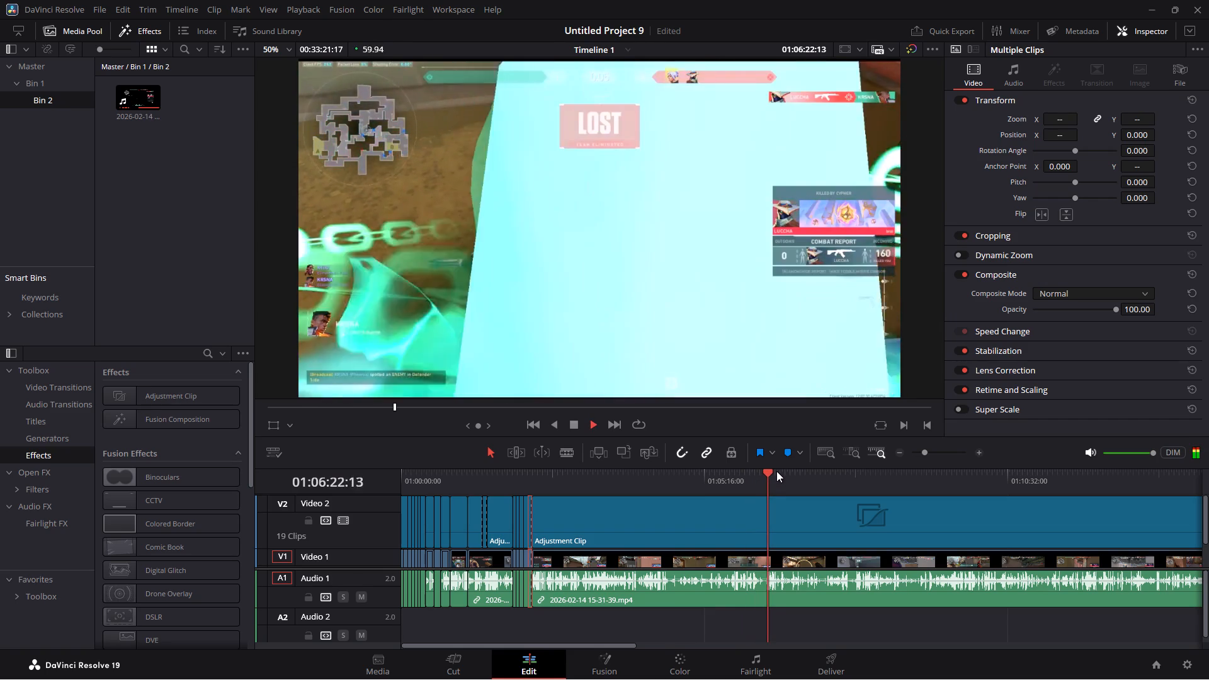
click(776, 470)
click(785, 472)
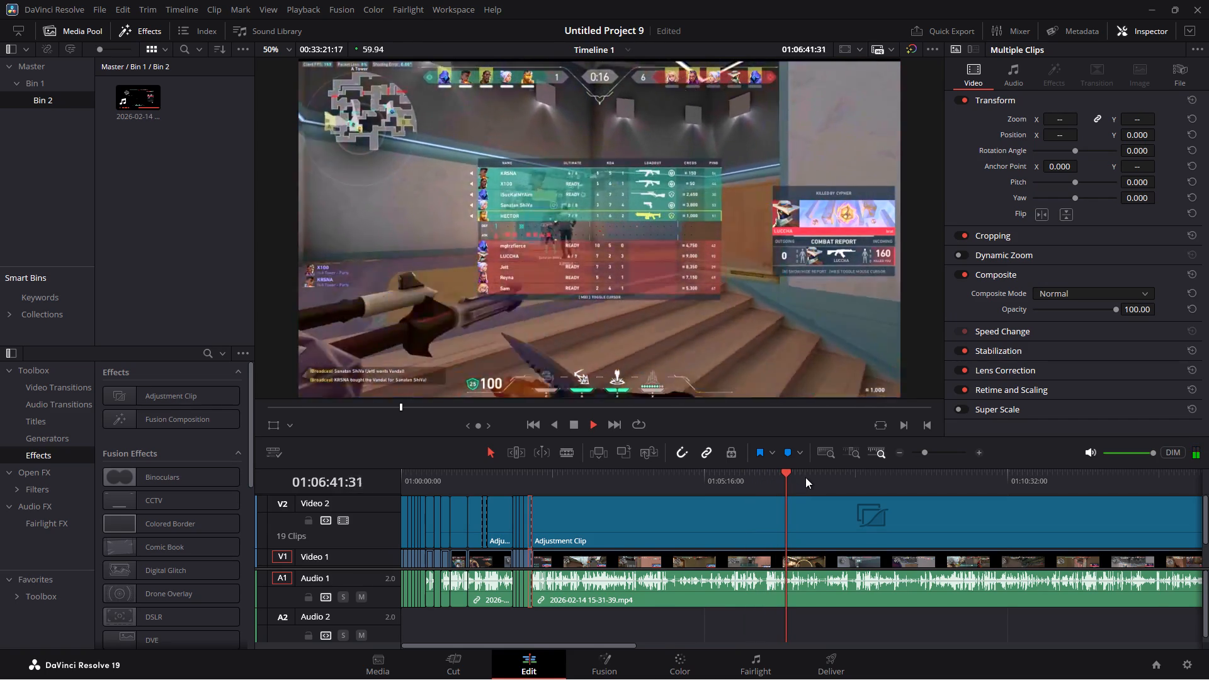
click(794, 472)
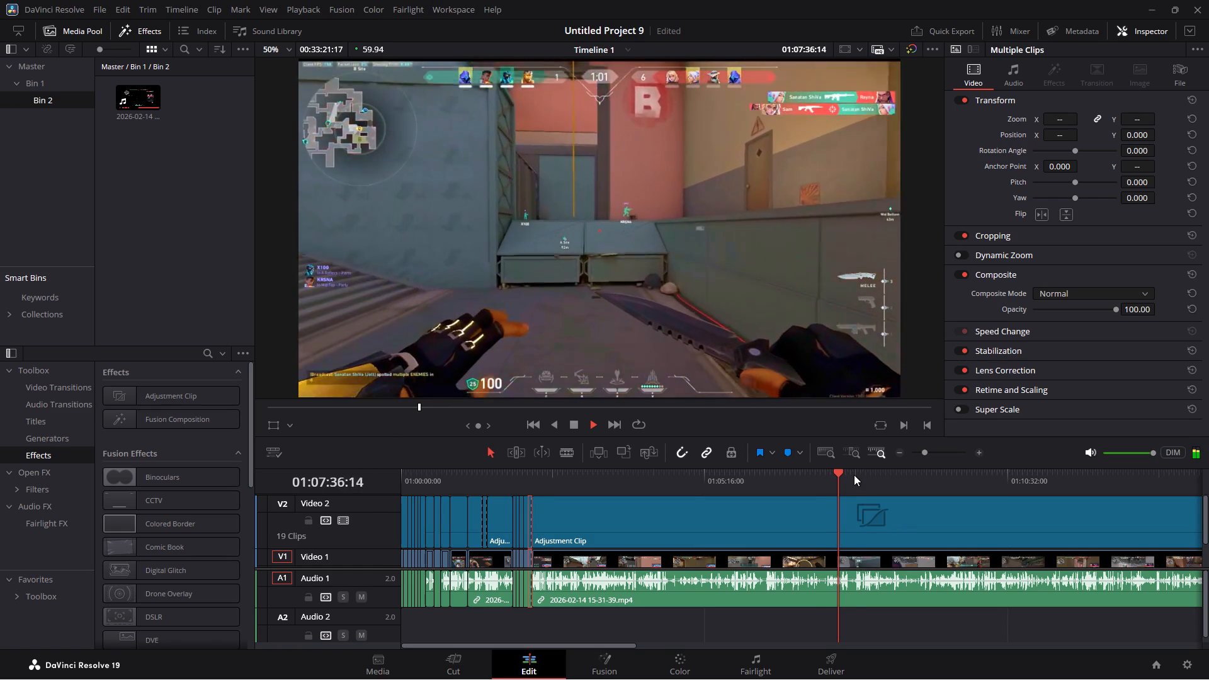
click(854, 475)
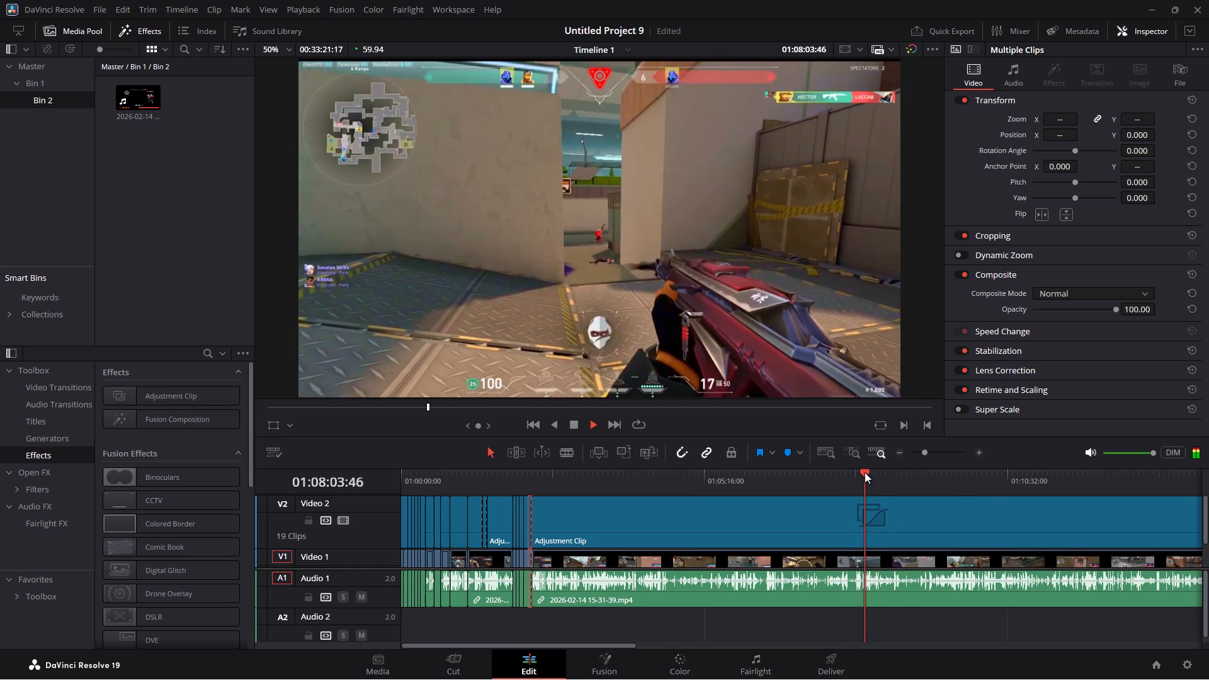
Split the gameplay and adjustment clips at 01:08:02:36 on the Cut page.
key(space)
click(864, 474)
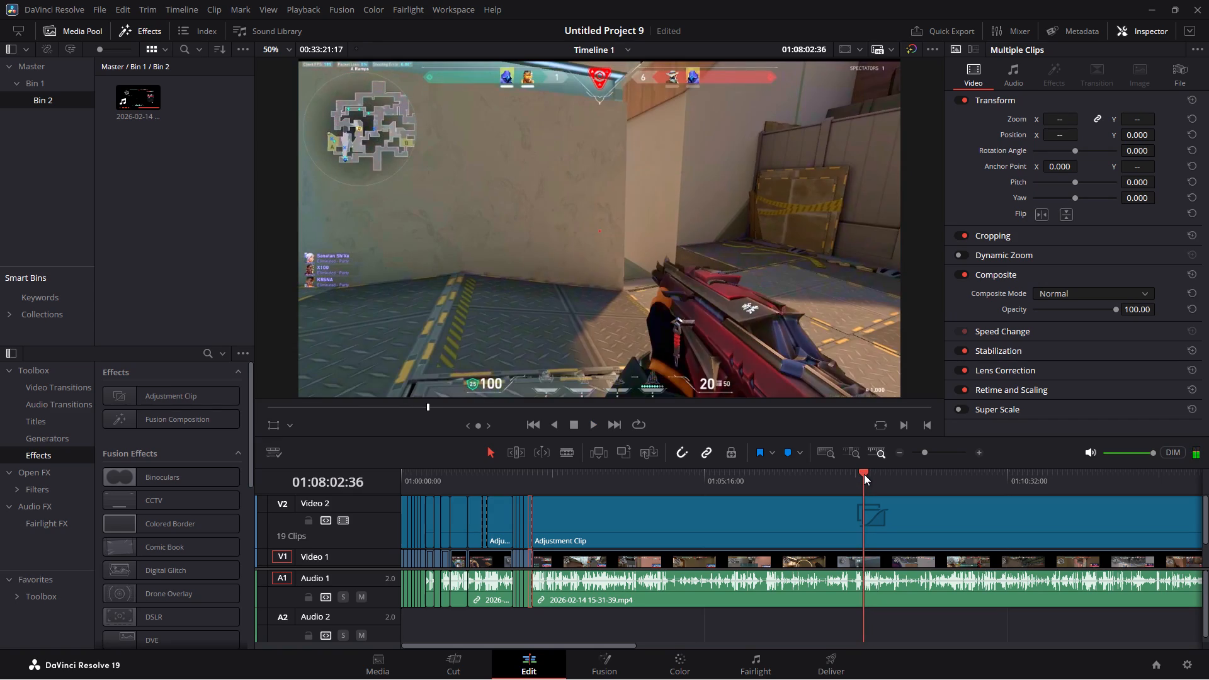
click(864, 474)
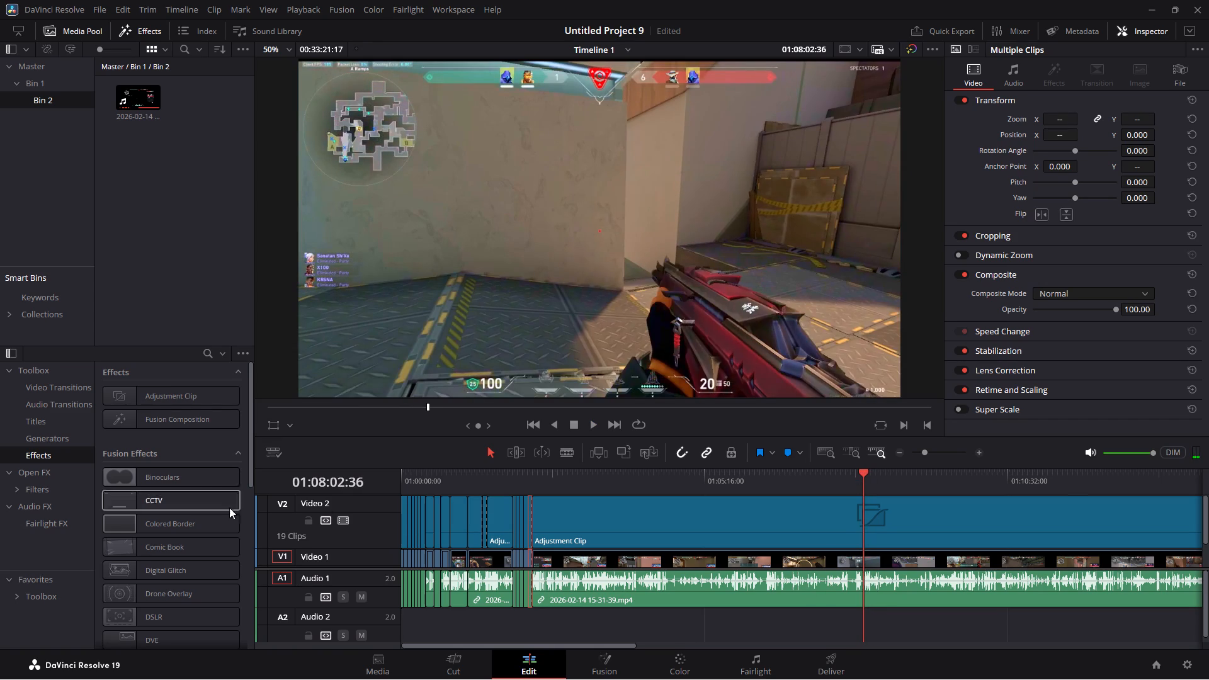
click(468, 666)
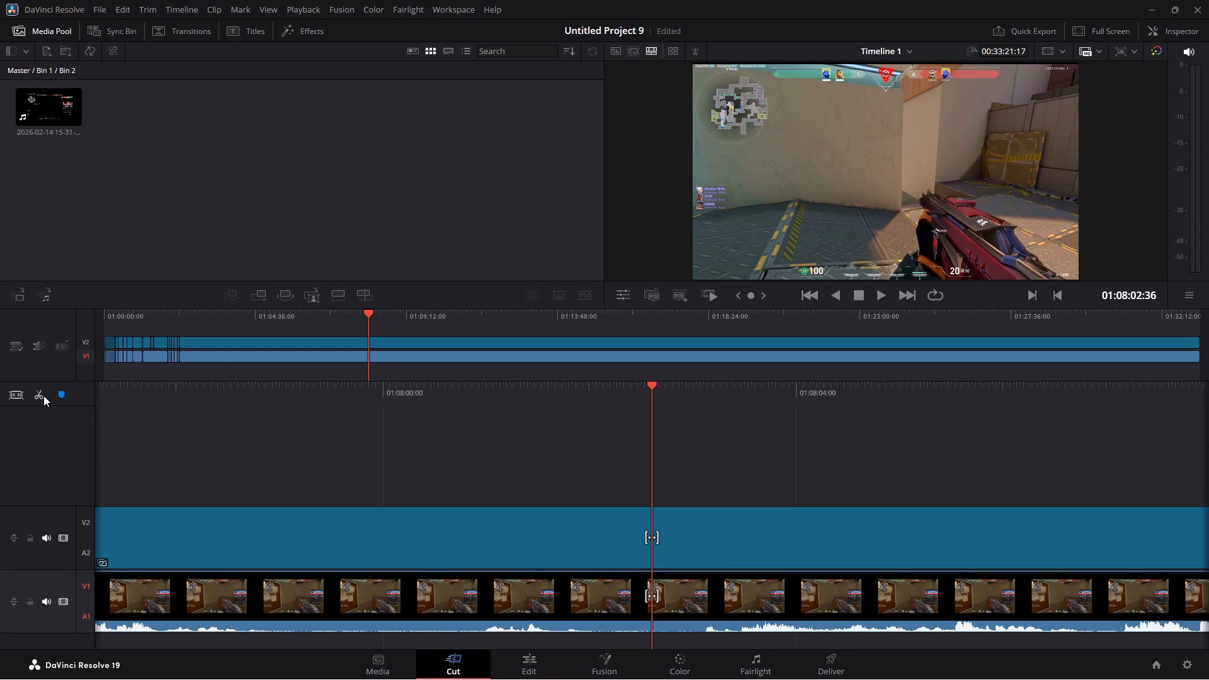
click(41, 395)
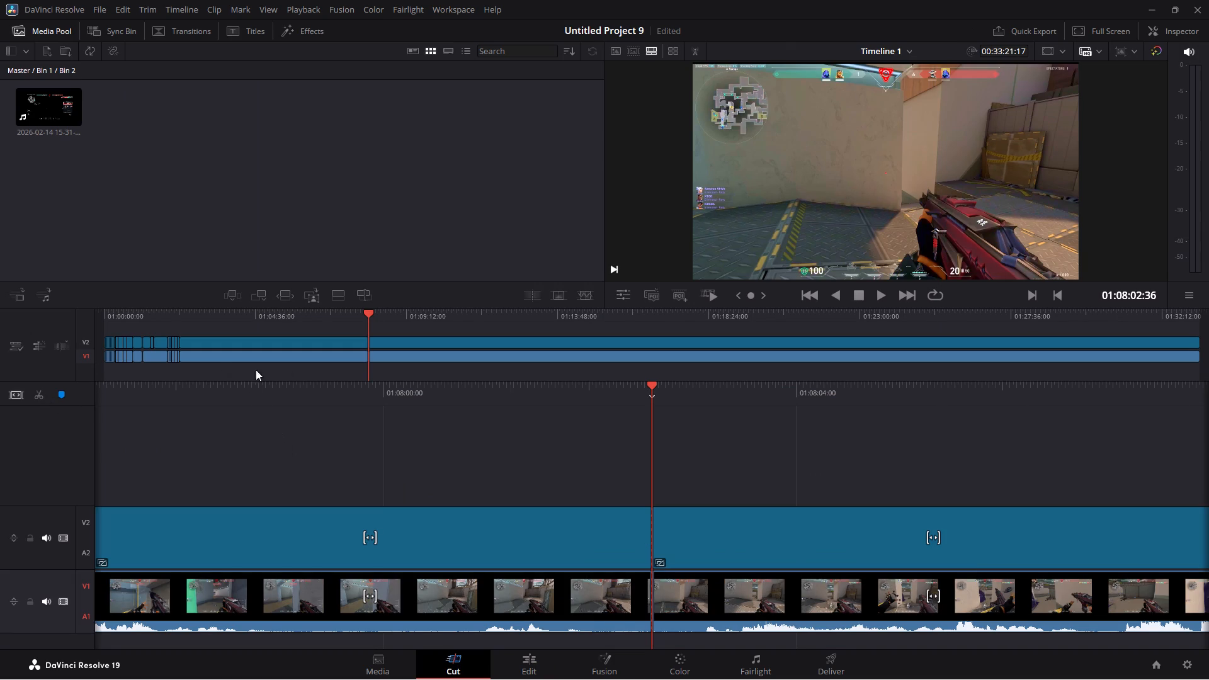
Ripple delete the gameplay and adjustment segments between the cuts at 01:02:16:54 and 01:08:02:36.
drag(369, 315, 238, 310)
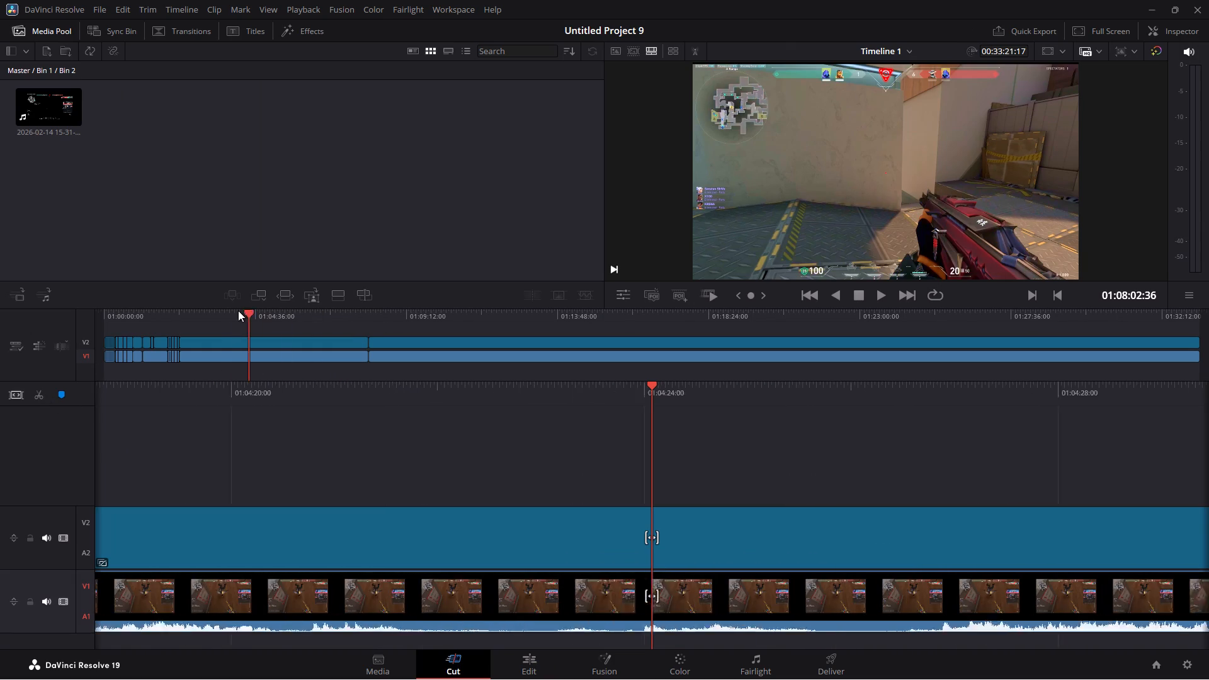
drag(238, 310, 184, 307)
key(space)
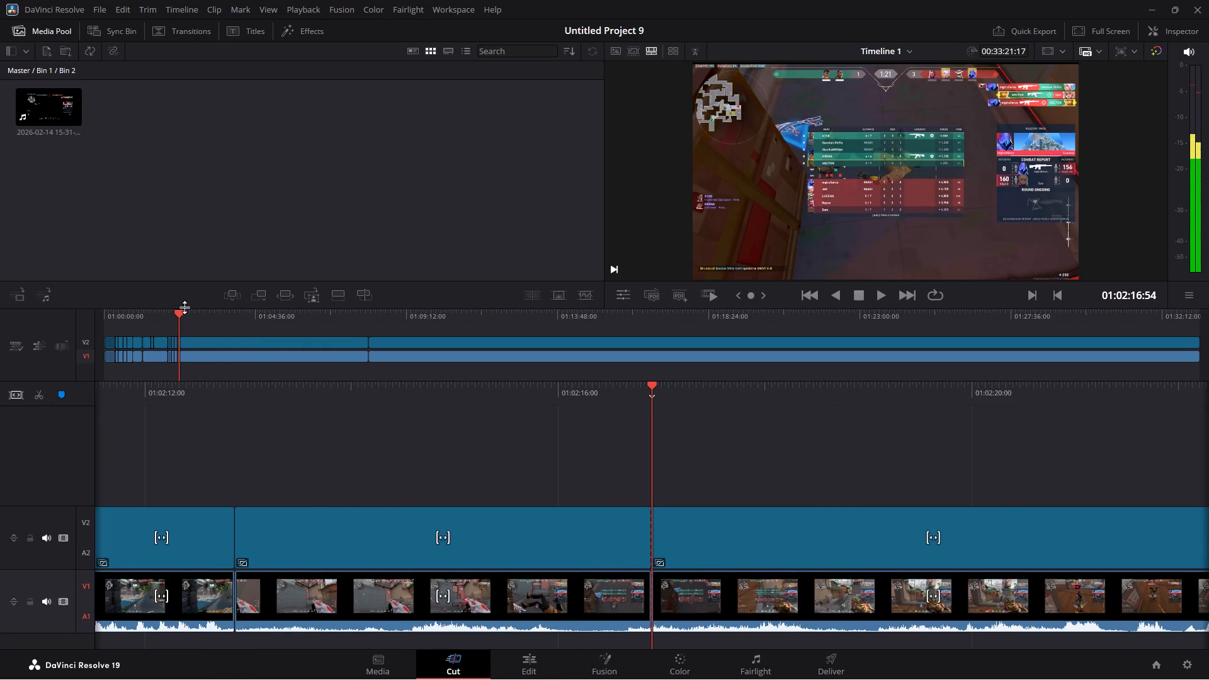
key(space)
key(space)
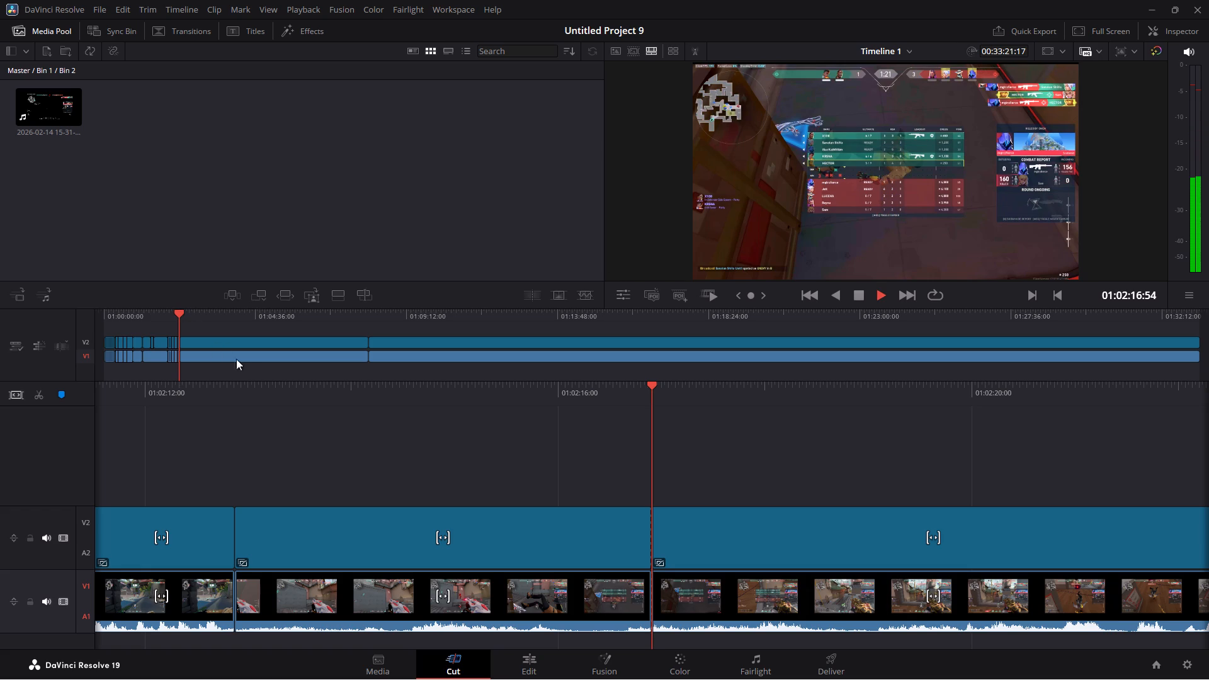
drag(259, 377, 264, 339)
drag(255, 366, 264, 341)
click(262, 371)
drag(264, 368, 270, 332)
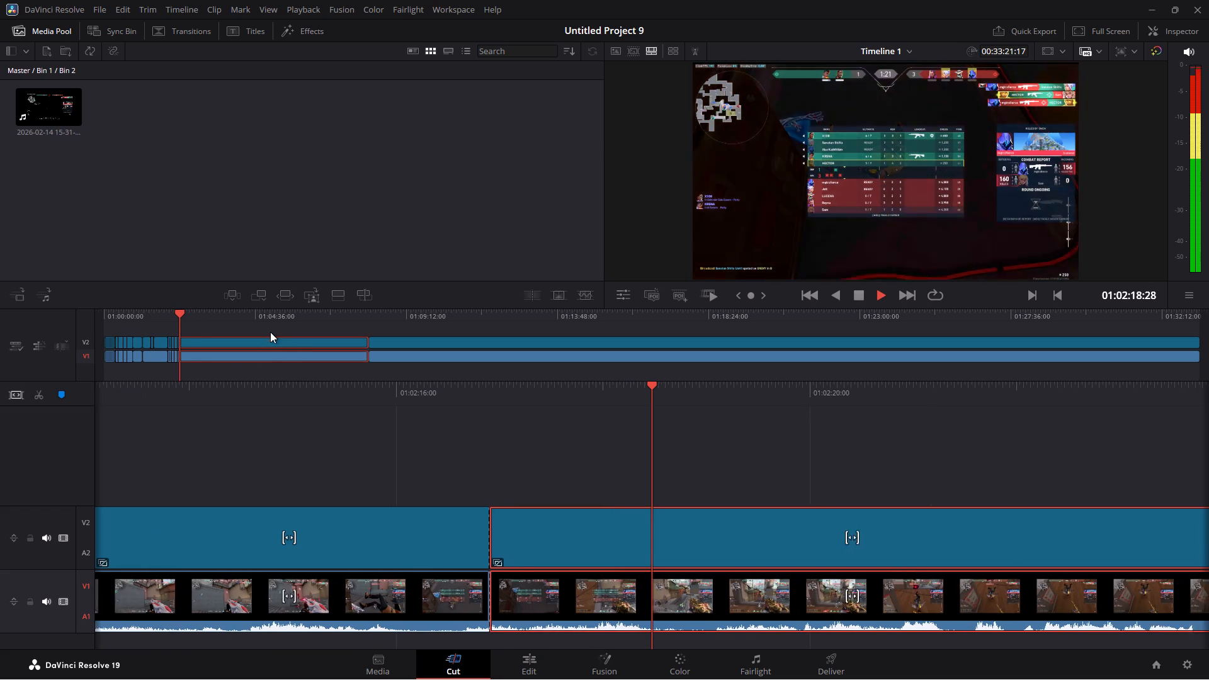
key(space)
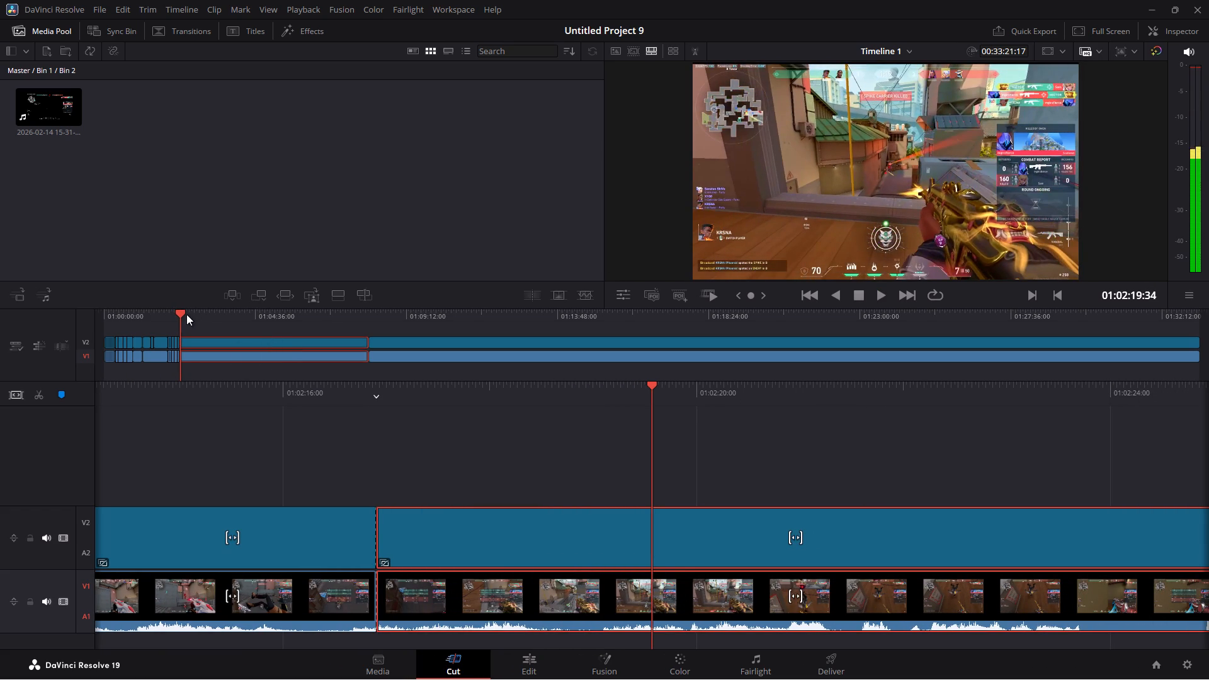
key(BackSpace)
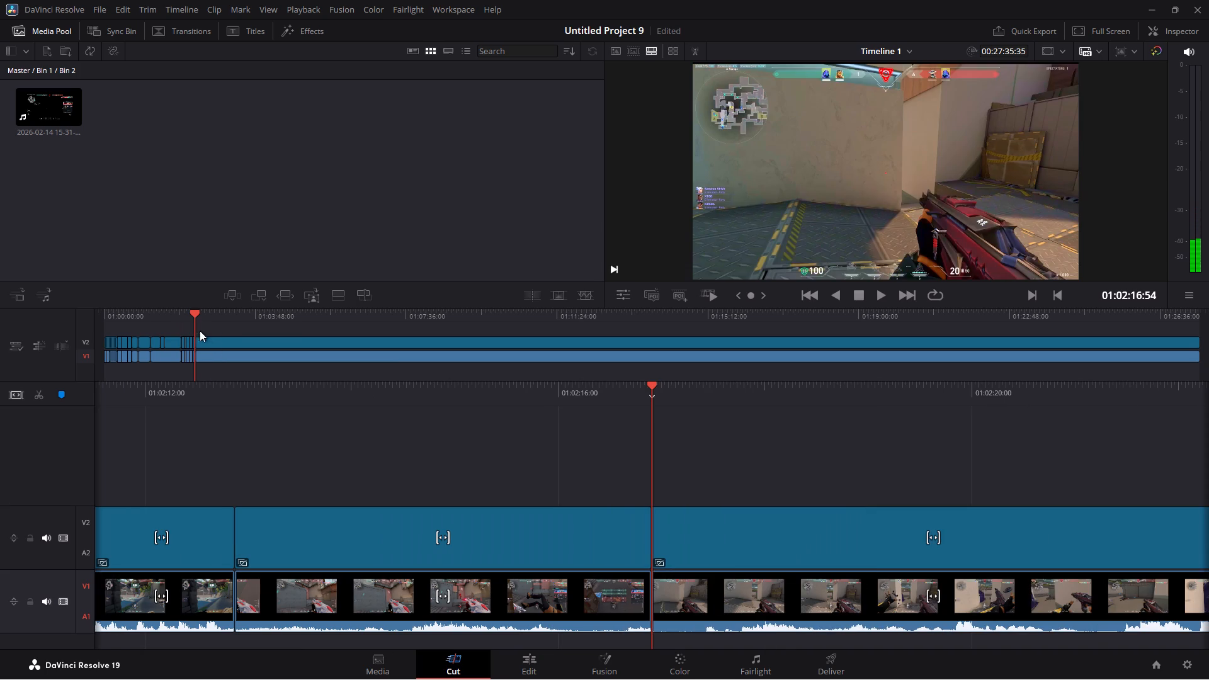
Play the kept action from 01:02:16:54 and split the gameplay and adjustment clips at 01:02:19:20 on the Cut page.
click(533, 662)
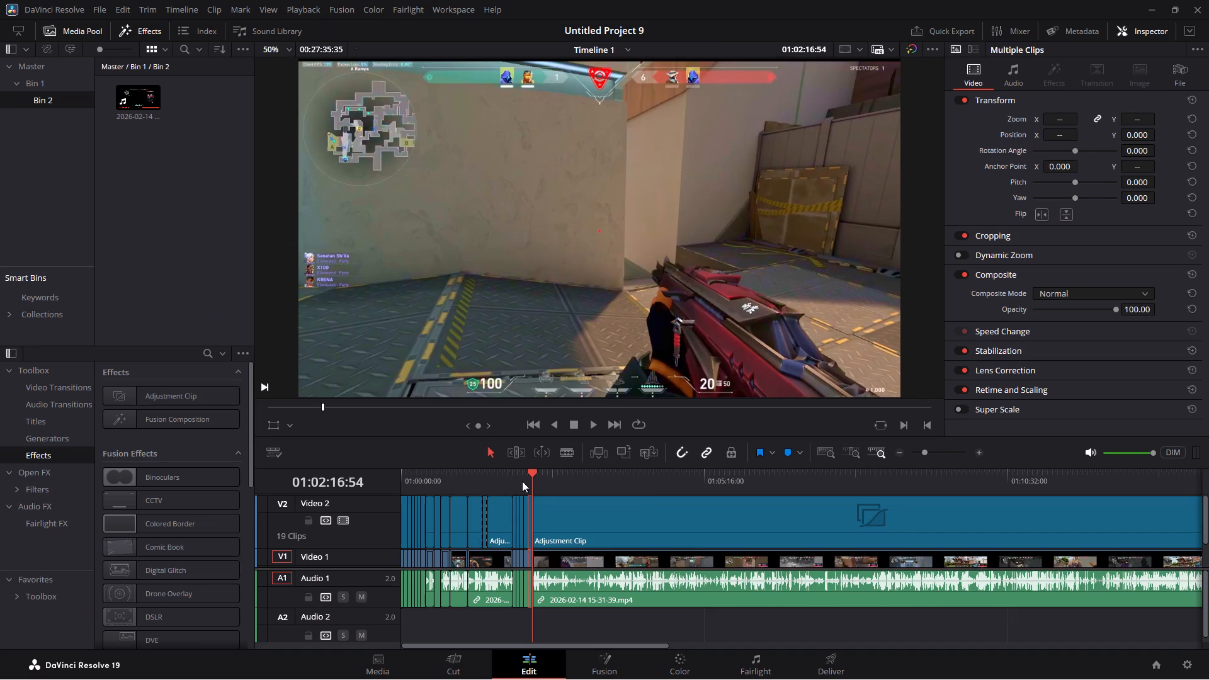
click(529, 472)
key(space)
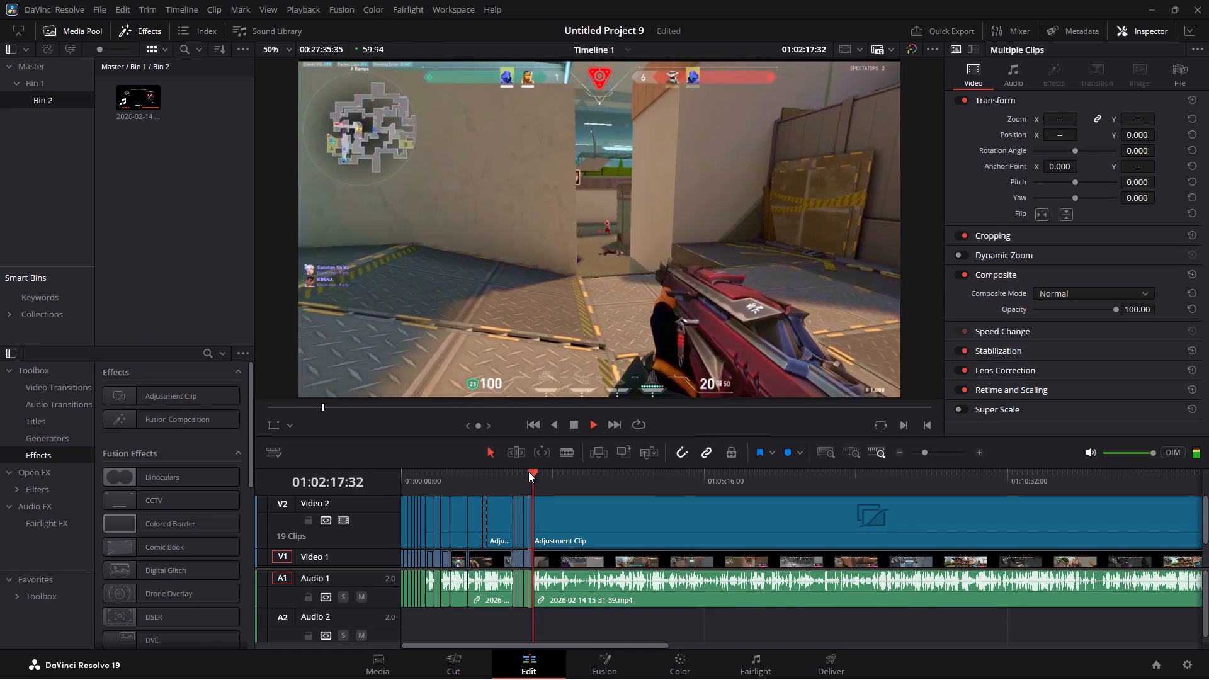
key(space)
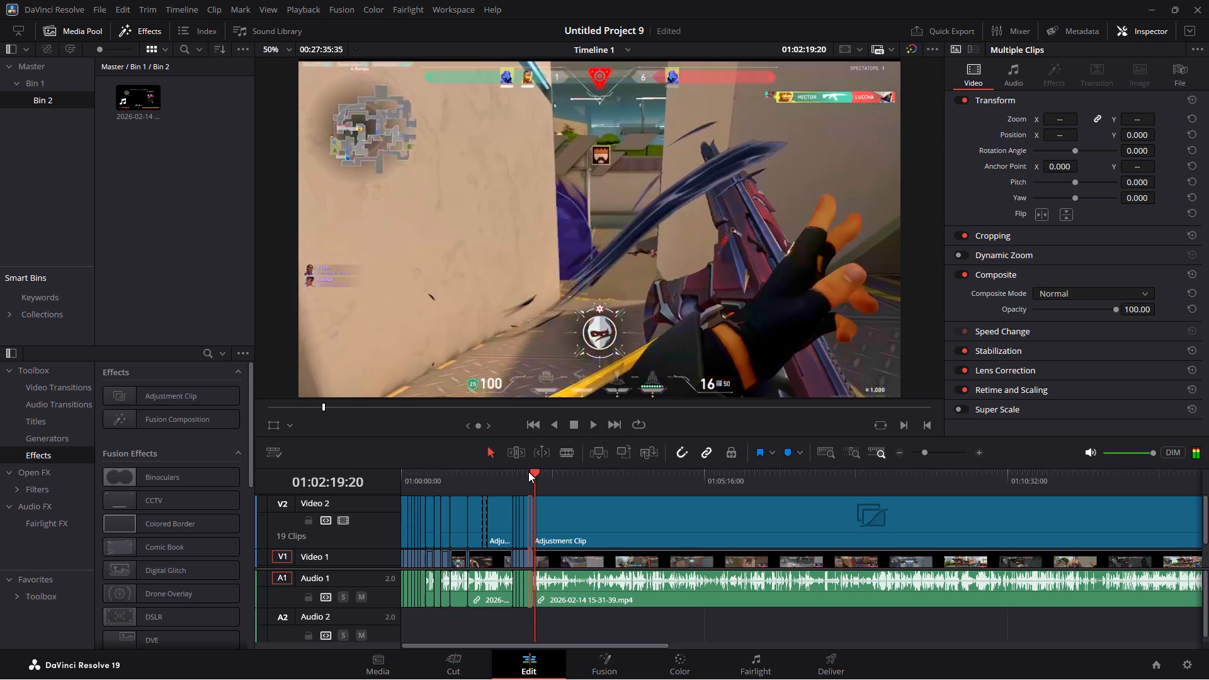
click(608, 669)
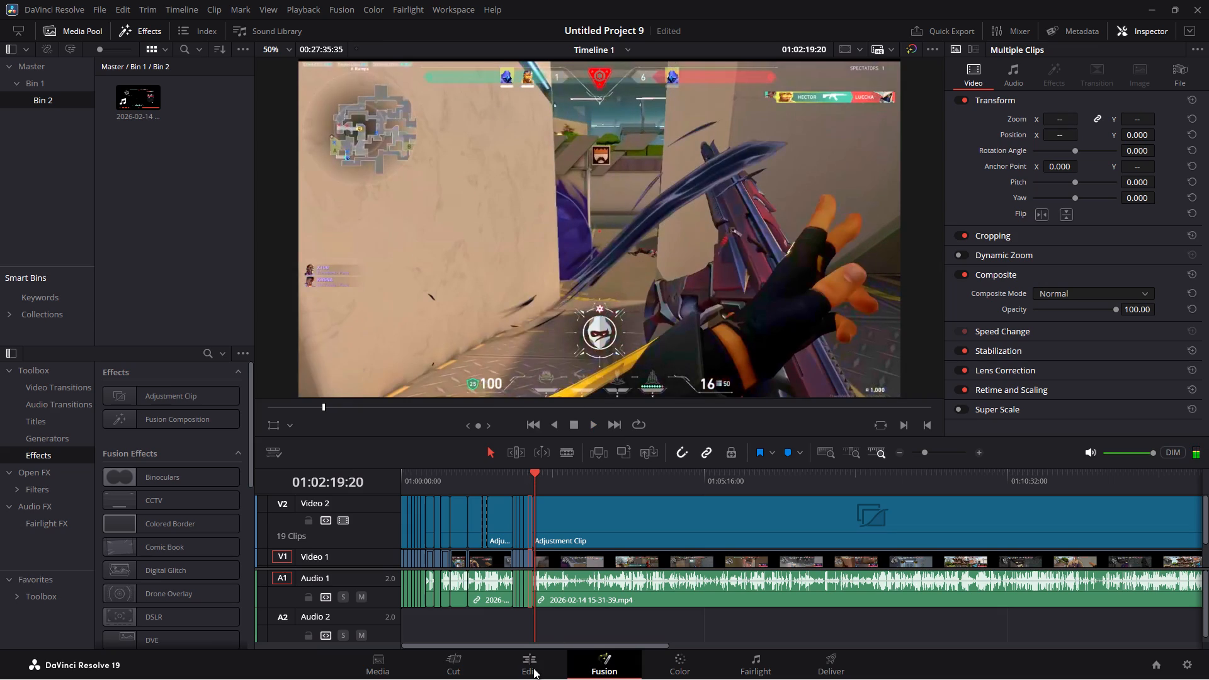
click(533, 668)
click(474, 664)
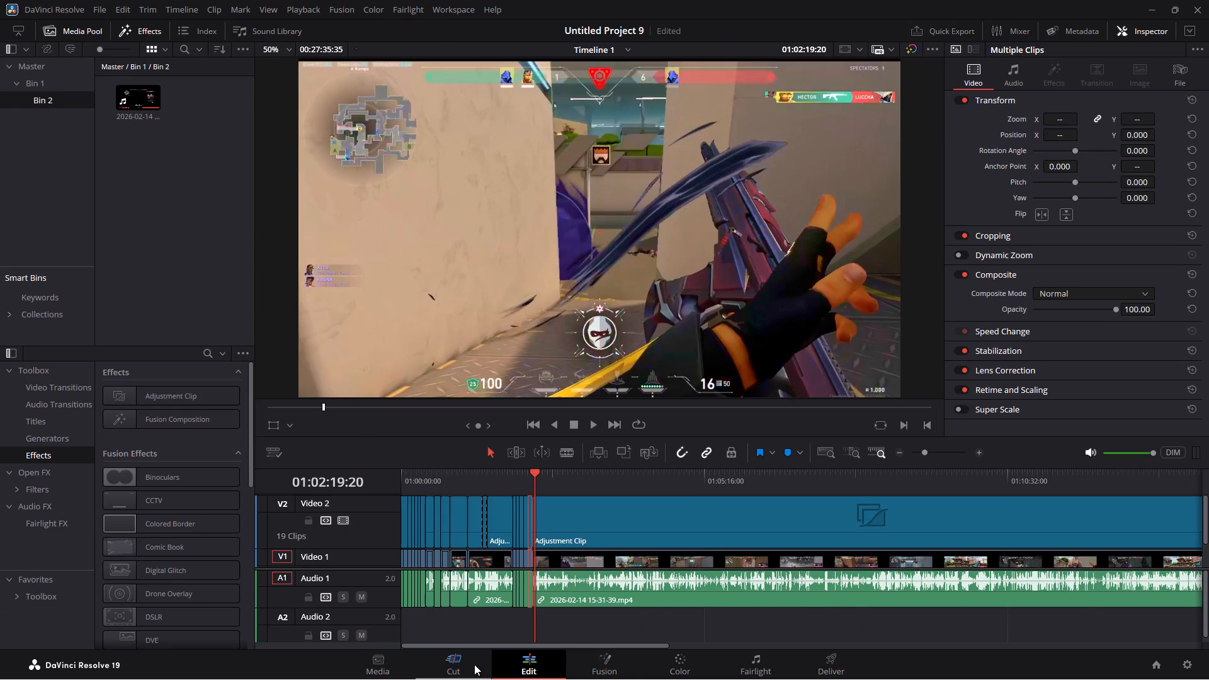
click(42, 392)
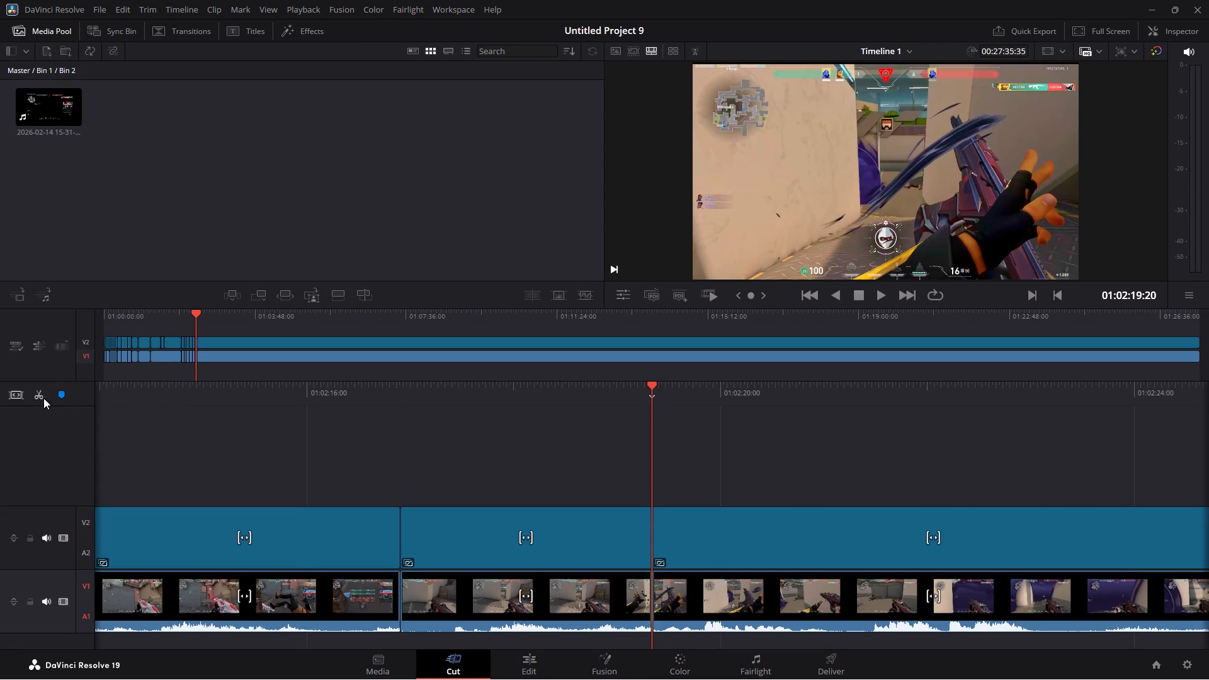
click(43, 398)
click(37, 396)
Review the gameplay from 01:02:19:20 to about 01:04:31 on the Edit page, looking for the next action worth keeping.
click(546, 663)
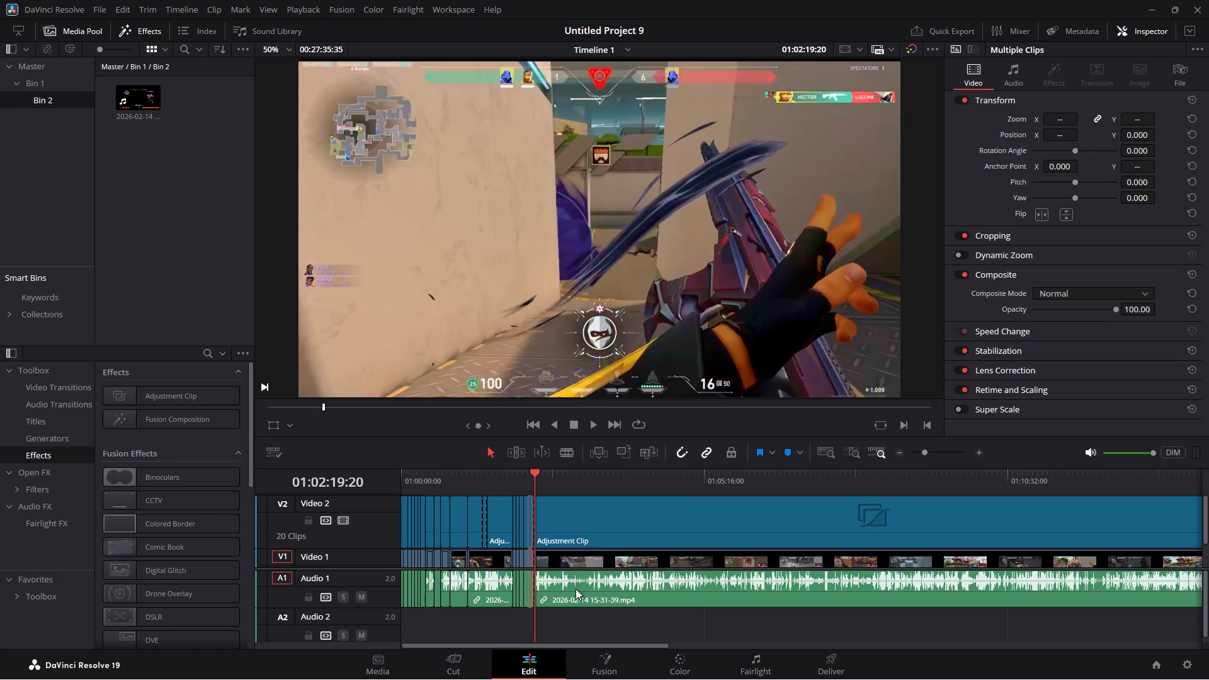
key(space)
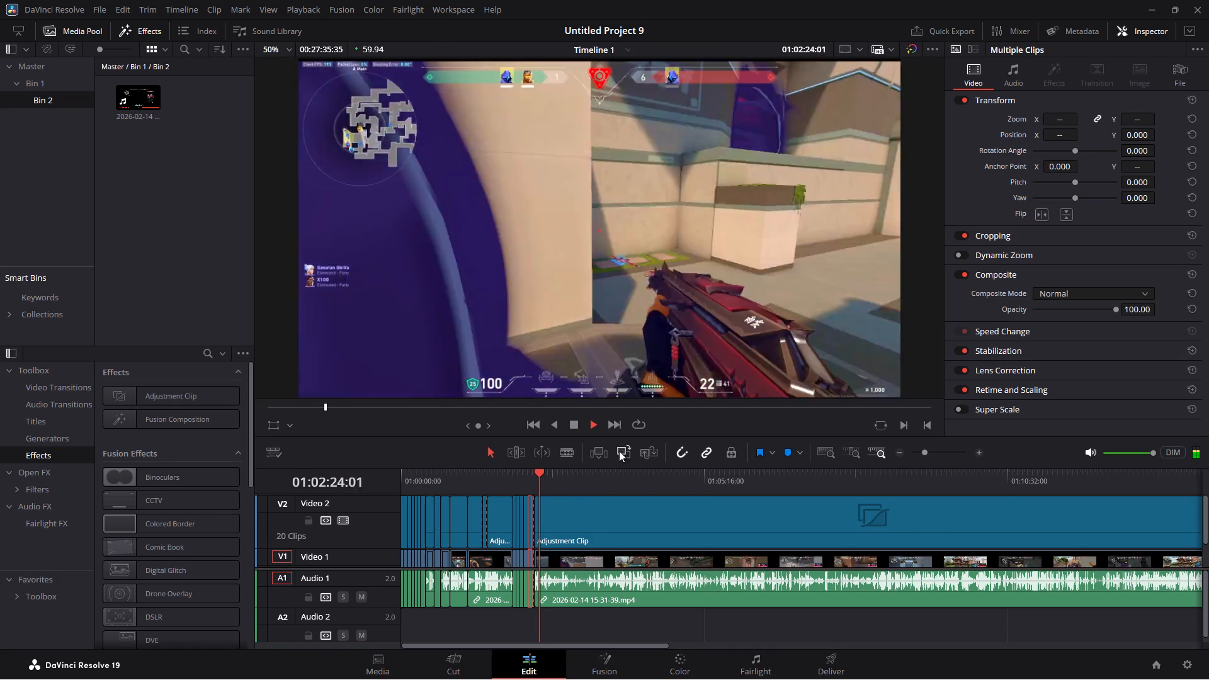
key(space)
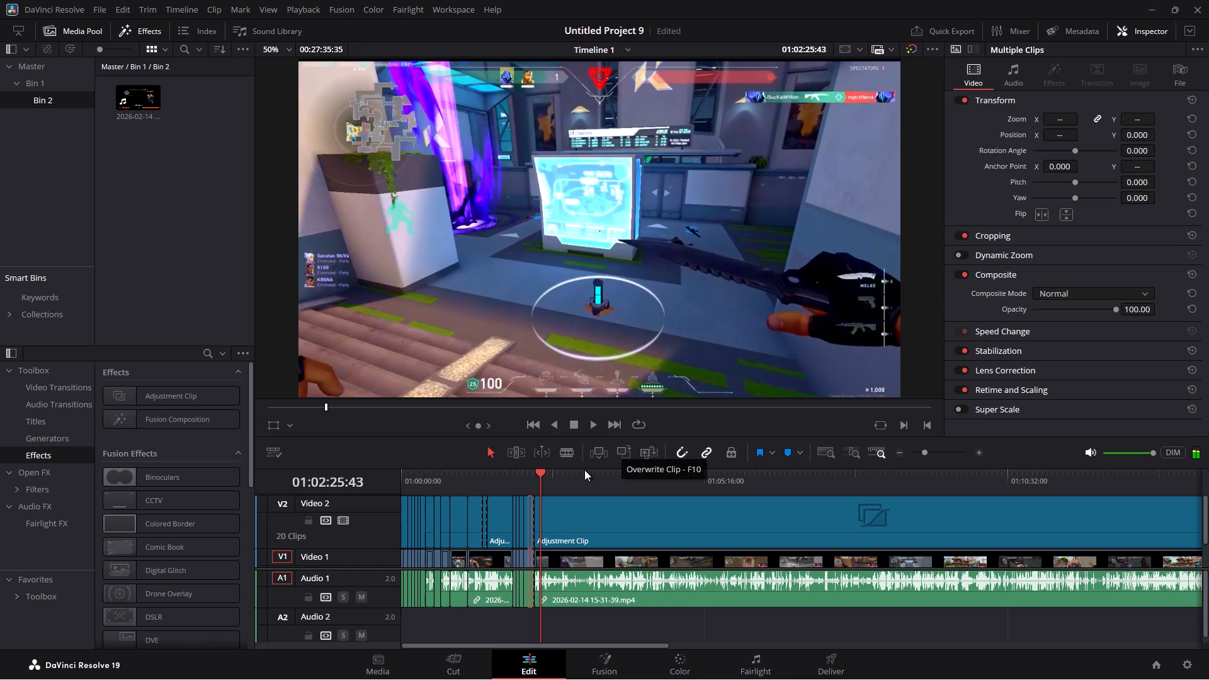
click(565, 472)
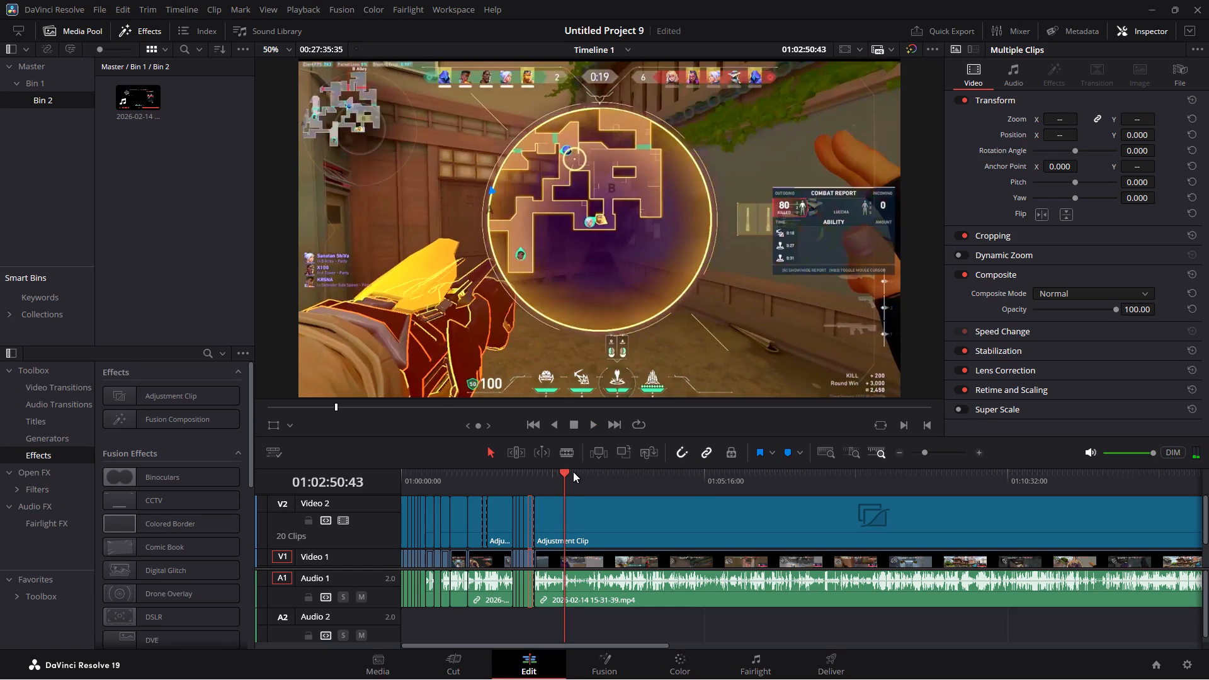
key(space)
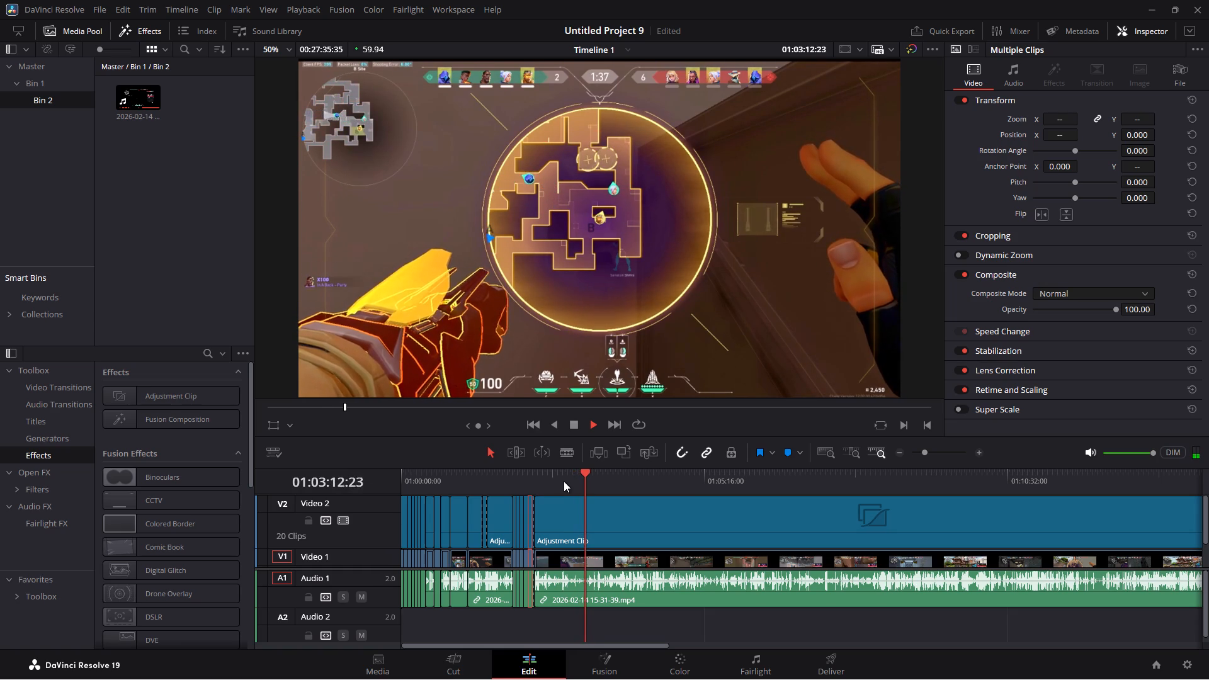
click(591, 469)
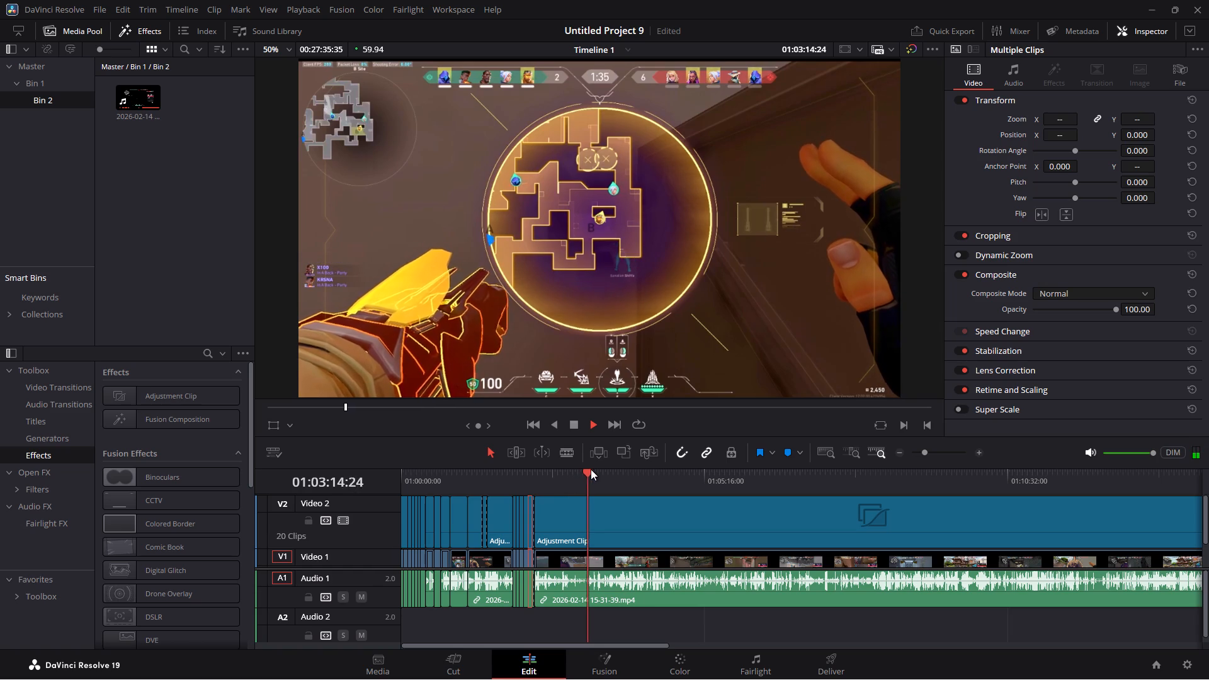
click(594, 469)
click(600, 472)
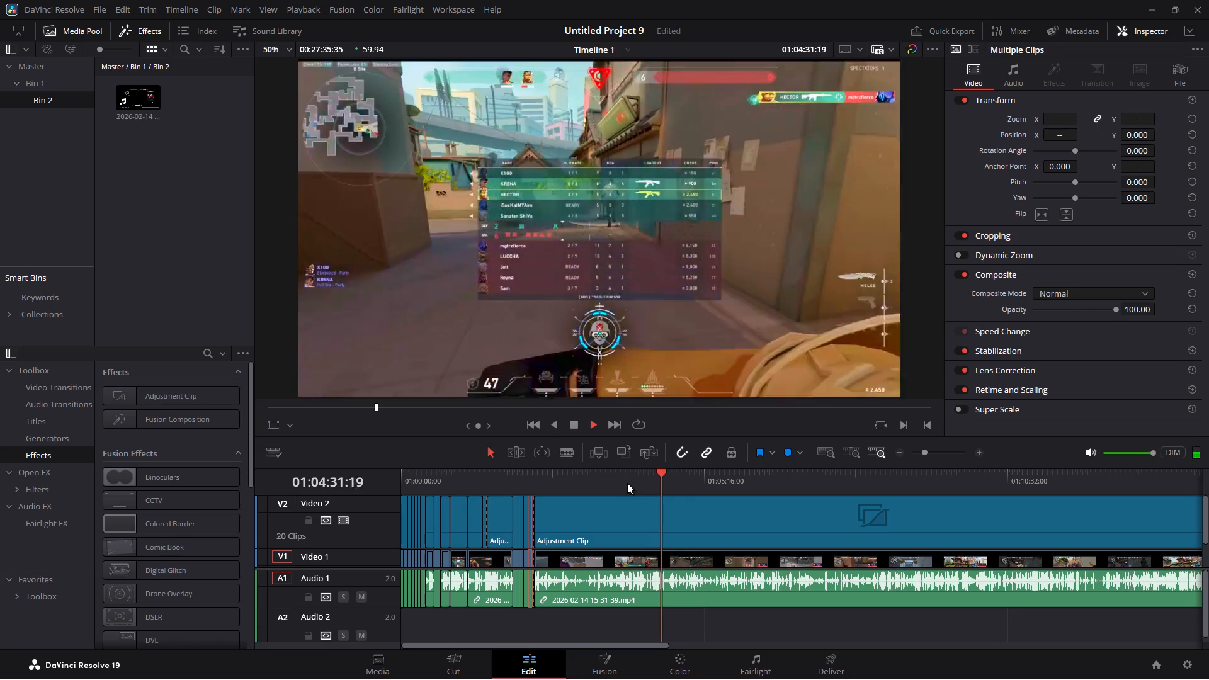
key(space)
Go back to the start of the fight and split the gameplay and adjustment clips at 01:03:47:50.
drag(659, 475, 645, 475)
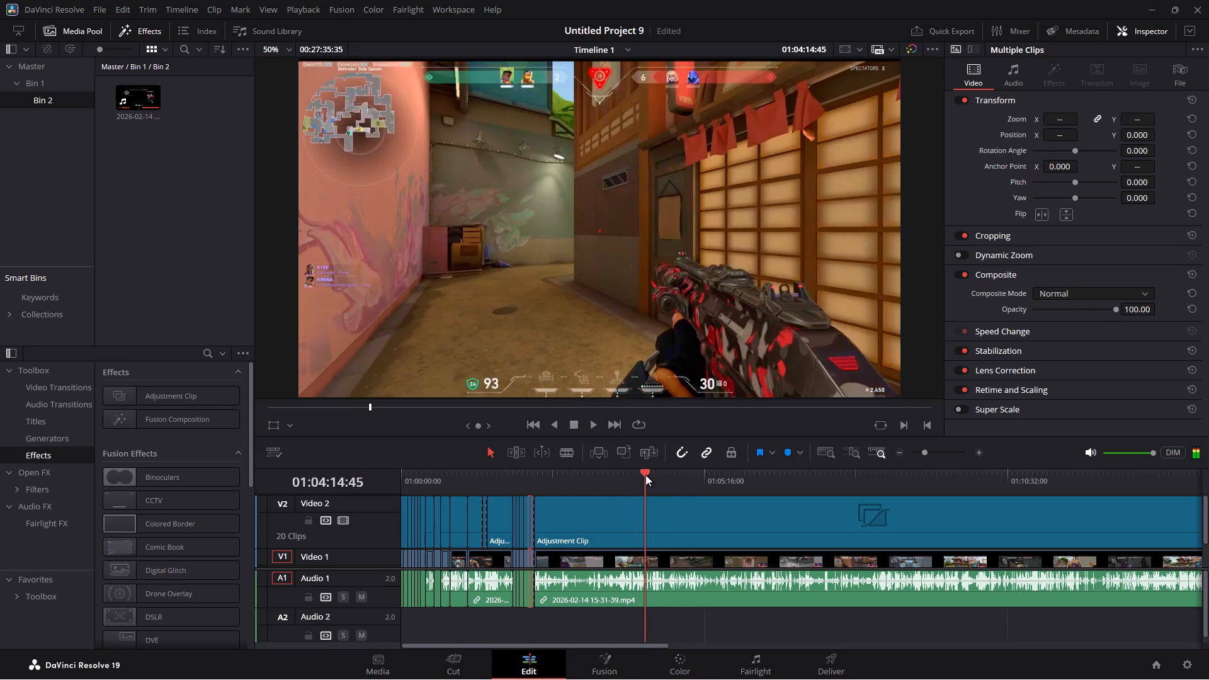
drag(645, 475, 626, 473)
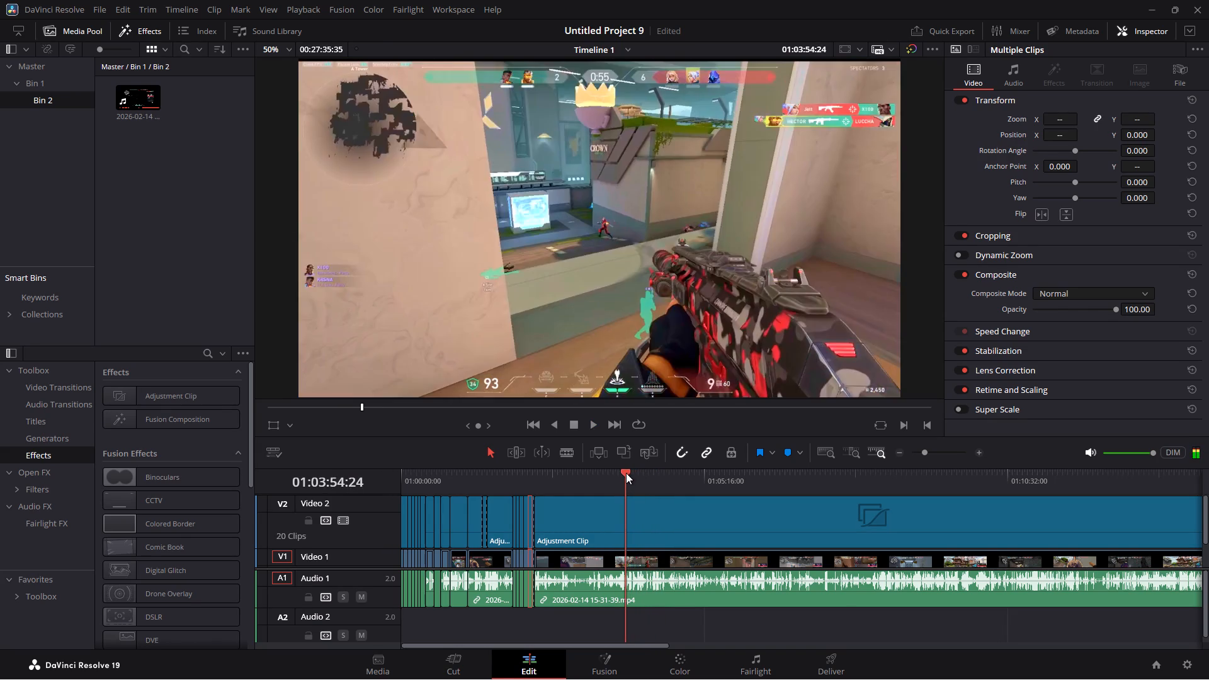
drag(626, 473, 622, 473)
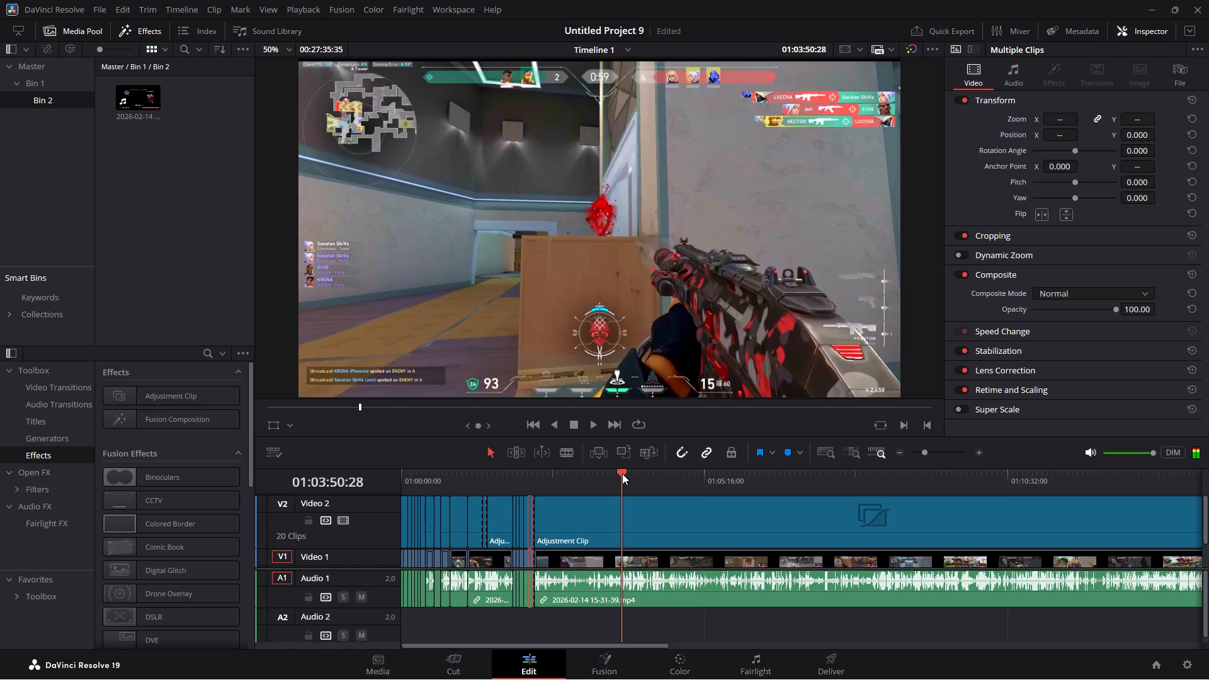
drag(622, 473, 620, 474)
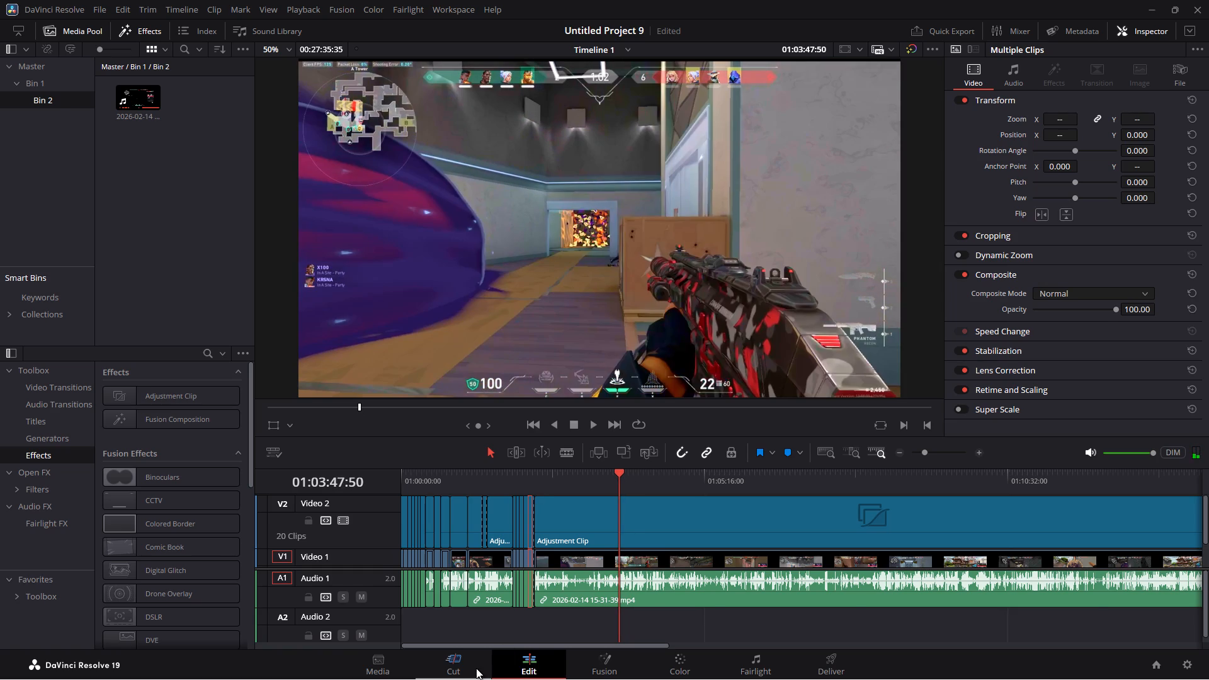
click(476, 668)
click(42, 392)
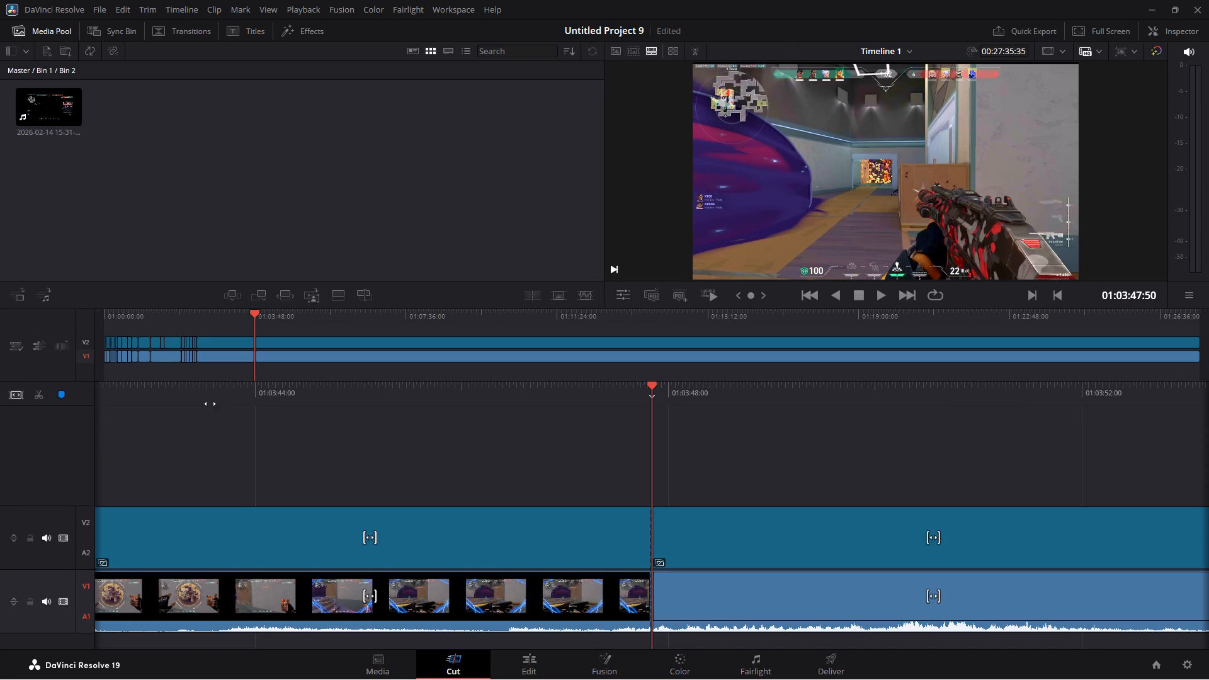
Ripple delete the gameplay and adjustment segments between the cuts at 01:02:19:20 and 01:03:47:50.
drag(225, 383, 236, 352)
drag(232, 370, 235, 367)
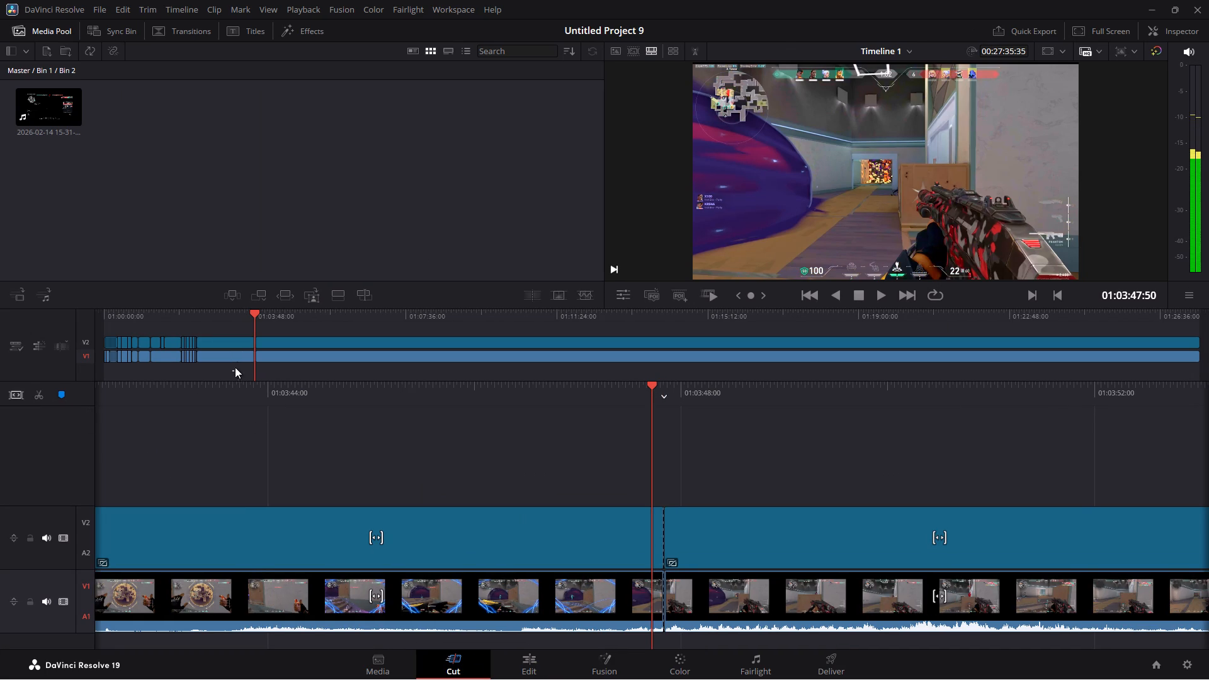
drag(235, 367, 239, 324)
key(BackSpace)
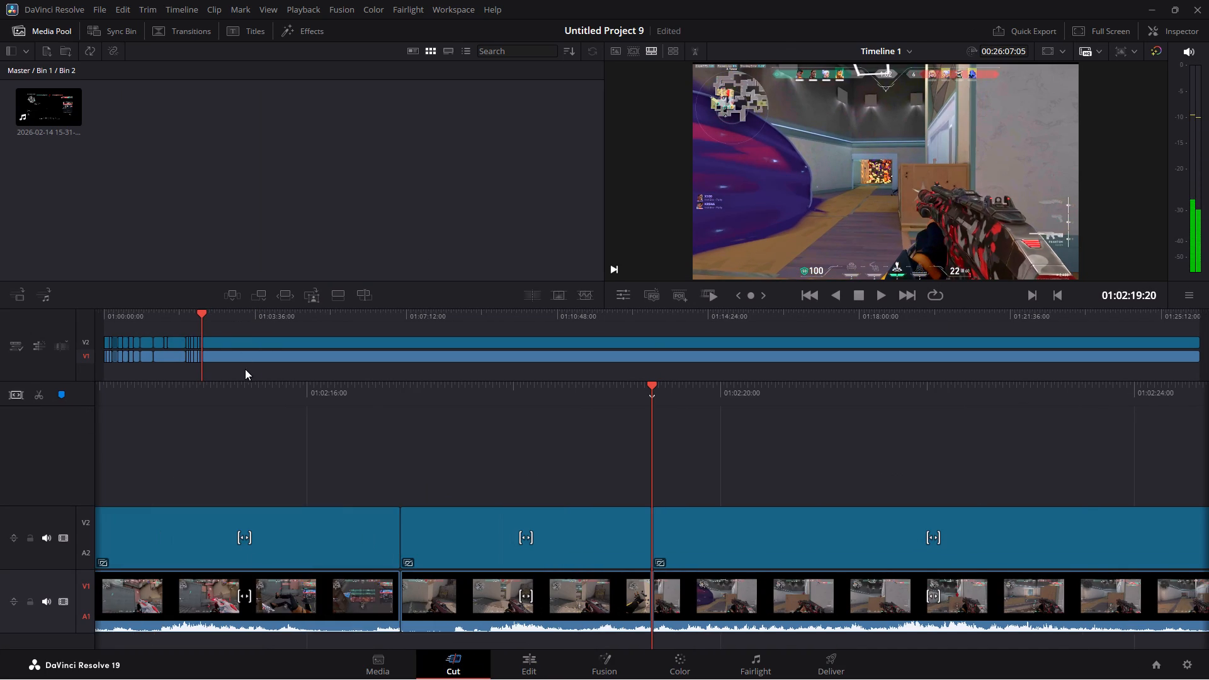
Play the fight from 01:02:19:20 and split the gameplay and adjustment clips at its end, 01:02:22:49.
click(527, 661)
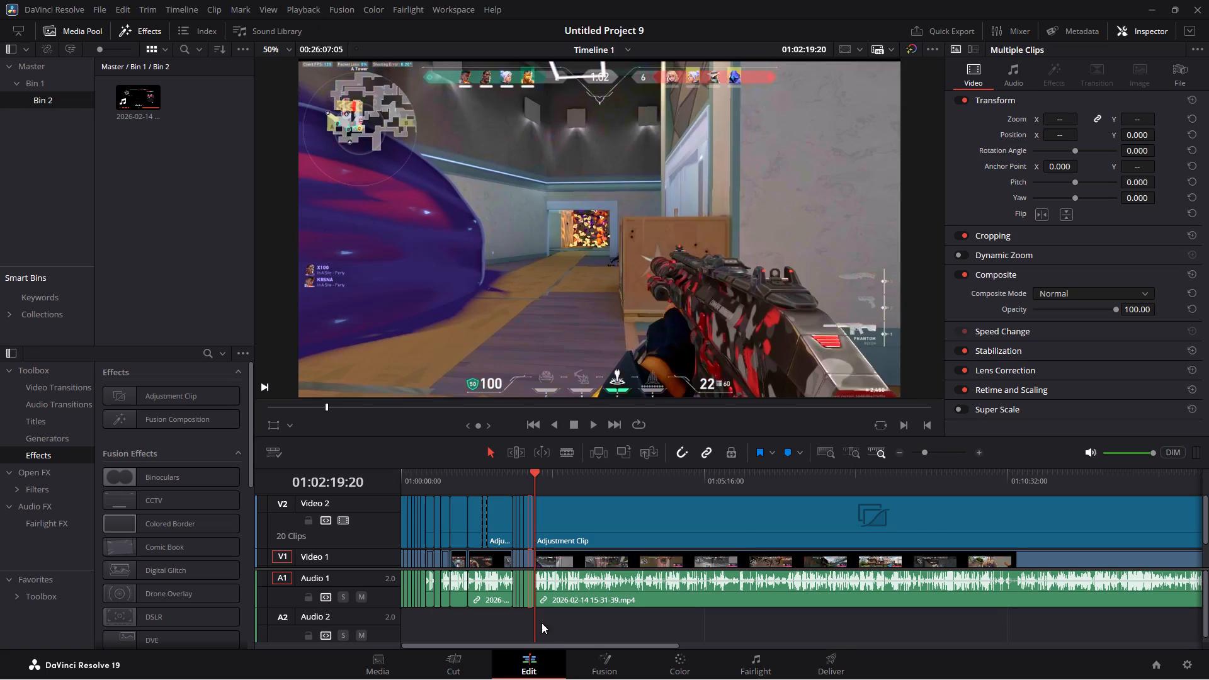
click(535, 472)
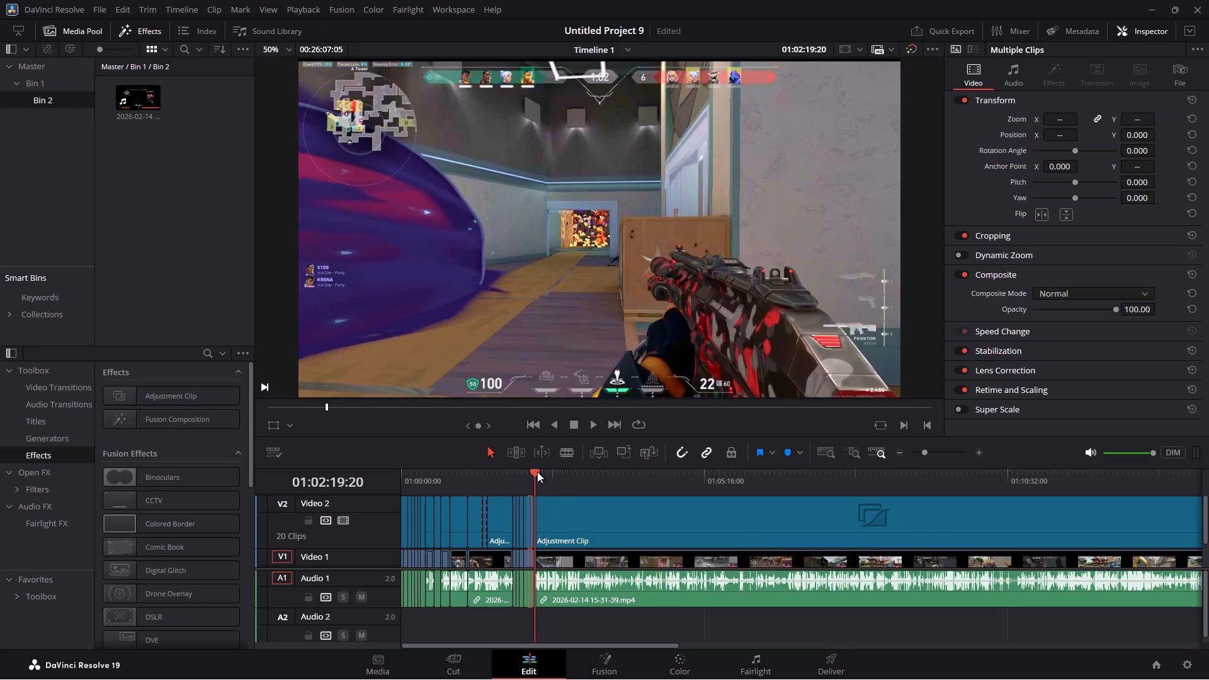
key(space)
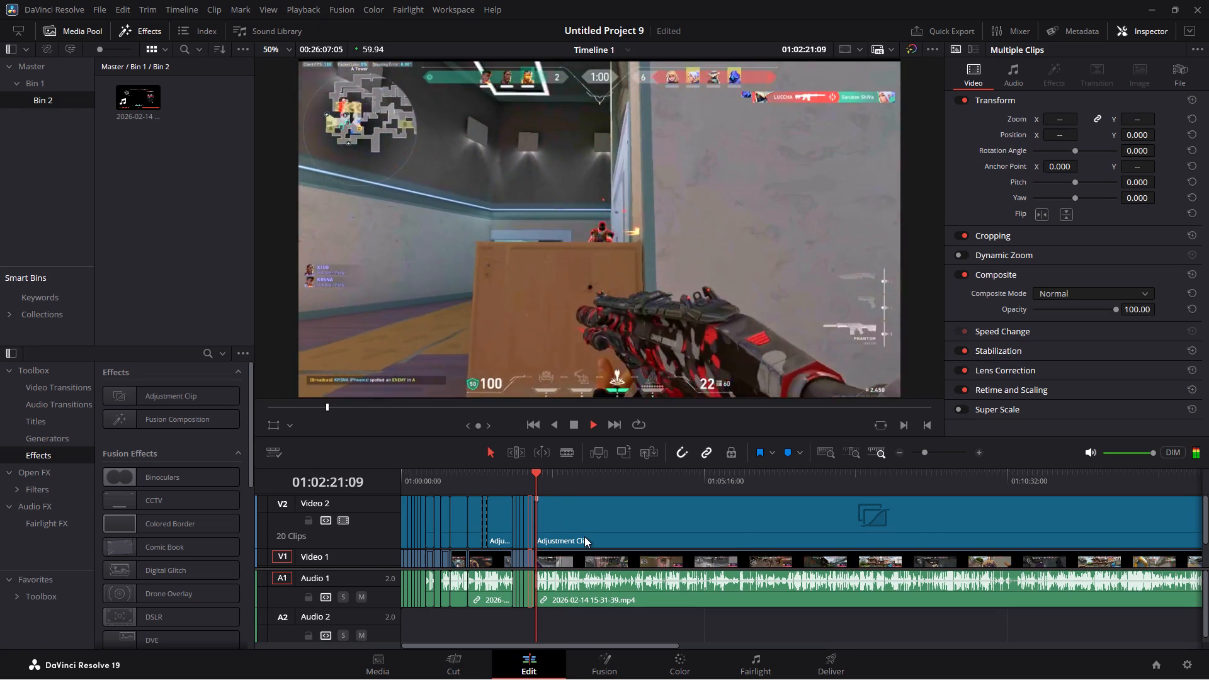
key(space)
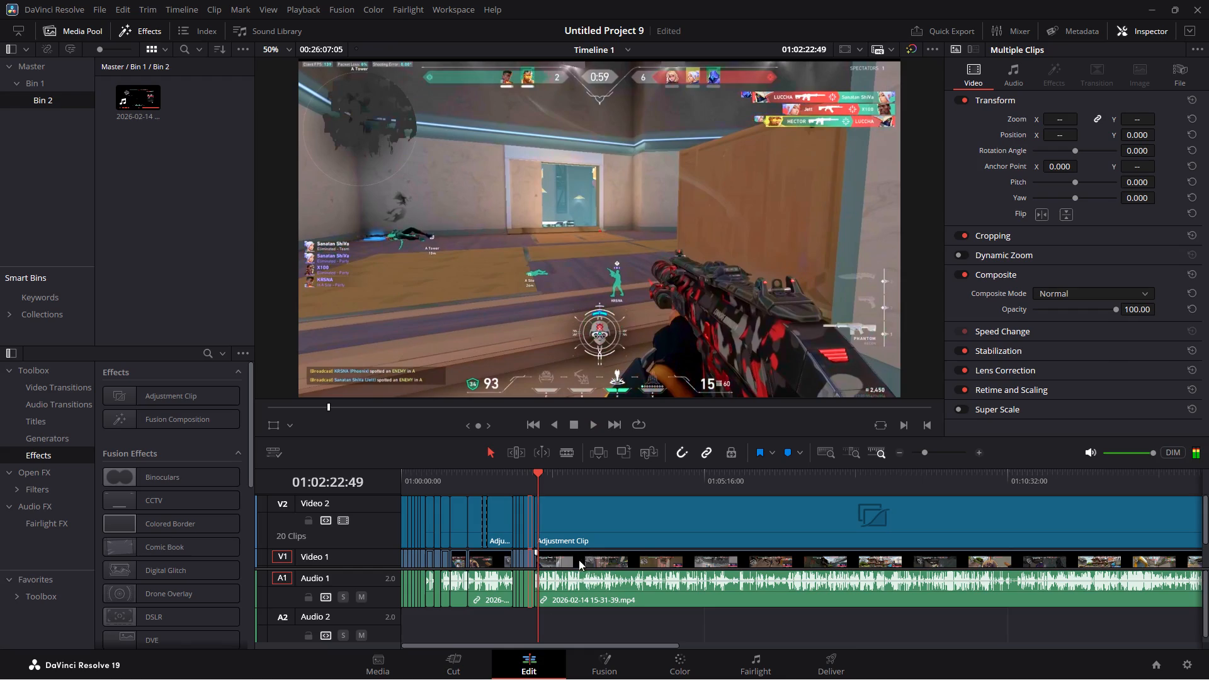
click(477, 674)
click(37, 392)
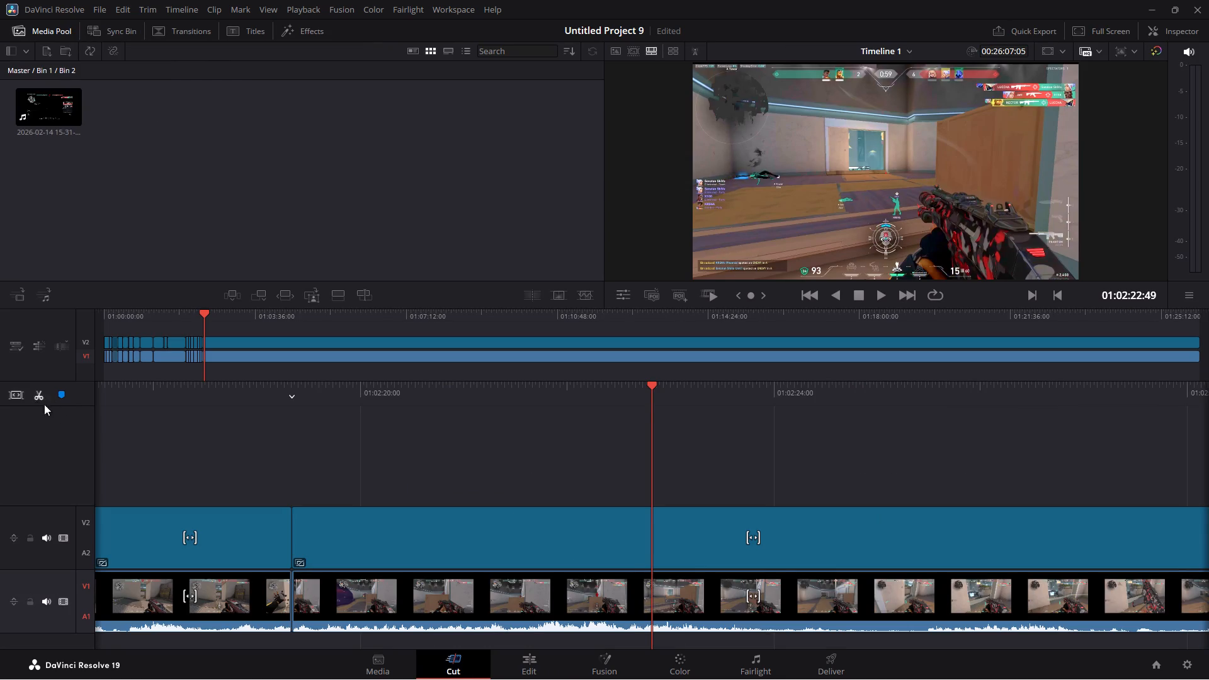
Find the start of the next fight in the gameplay and split the gameplay and adjustment clips at 01:02:51:22.
click(528, 668)
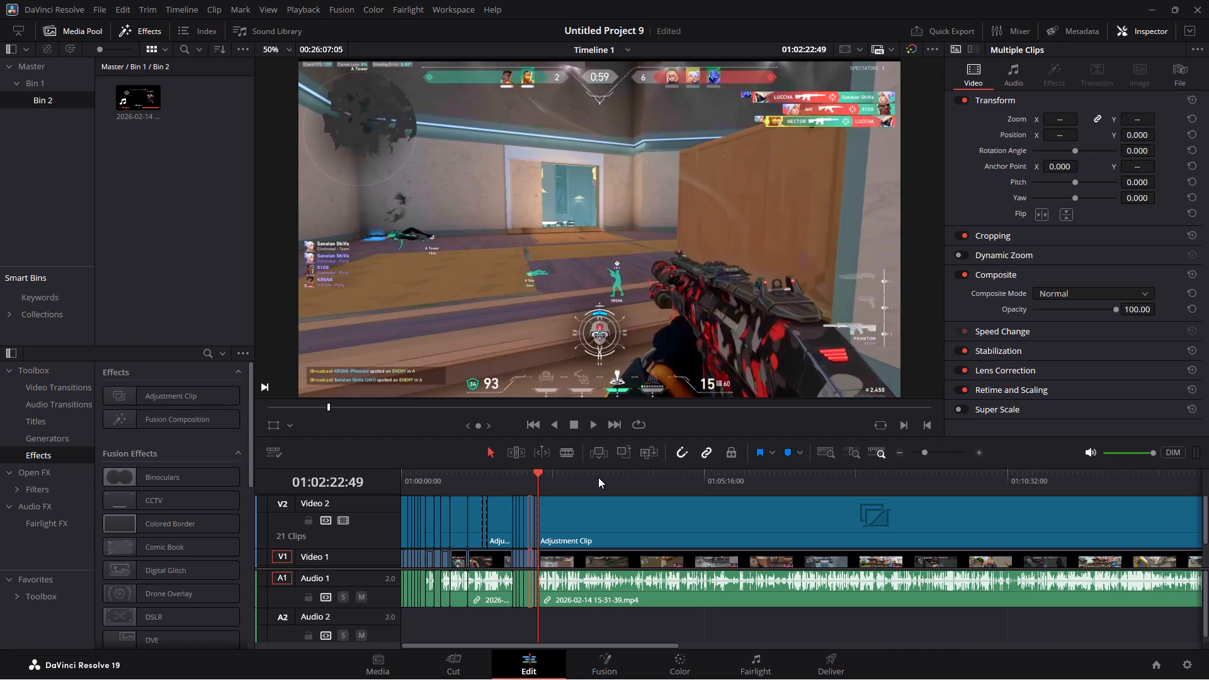
click(598, 475)
click(605, 475)
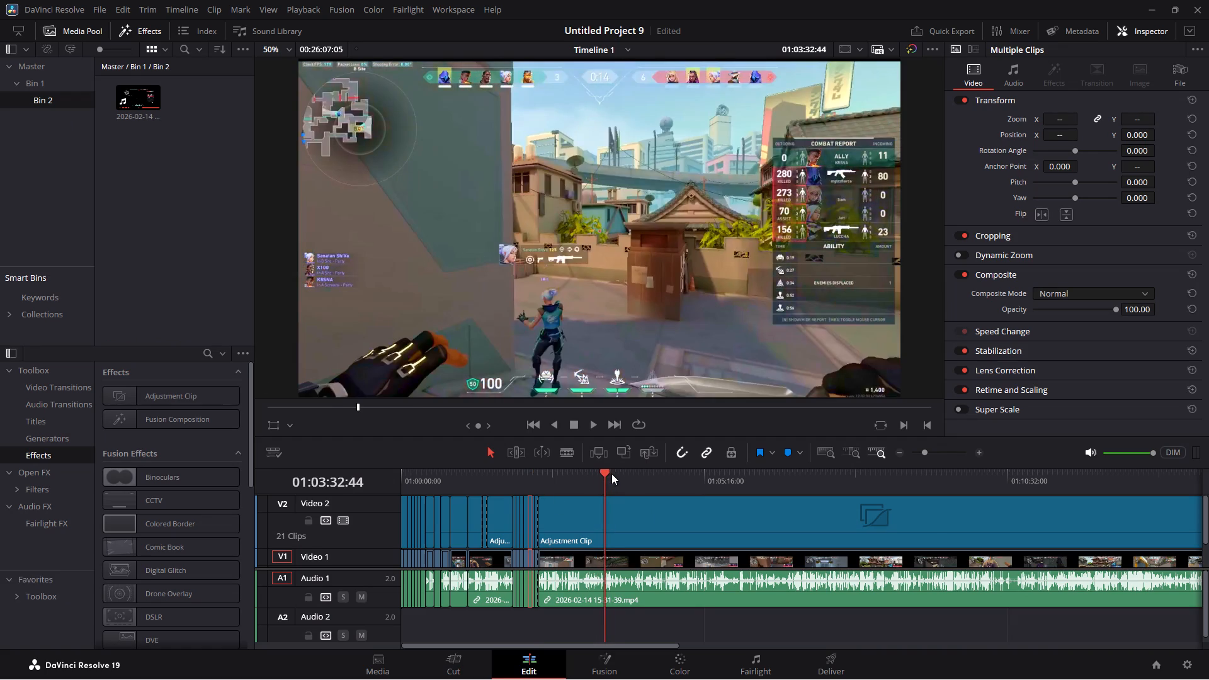
click(611, 473)
click(587, 474)
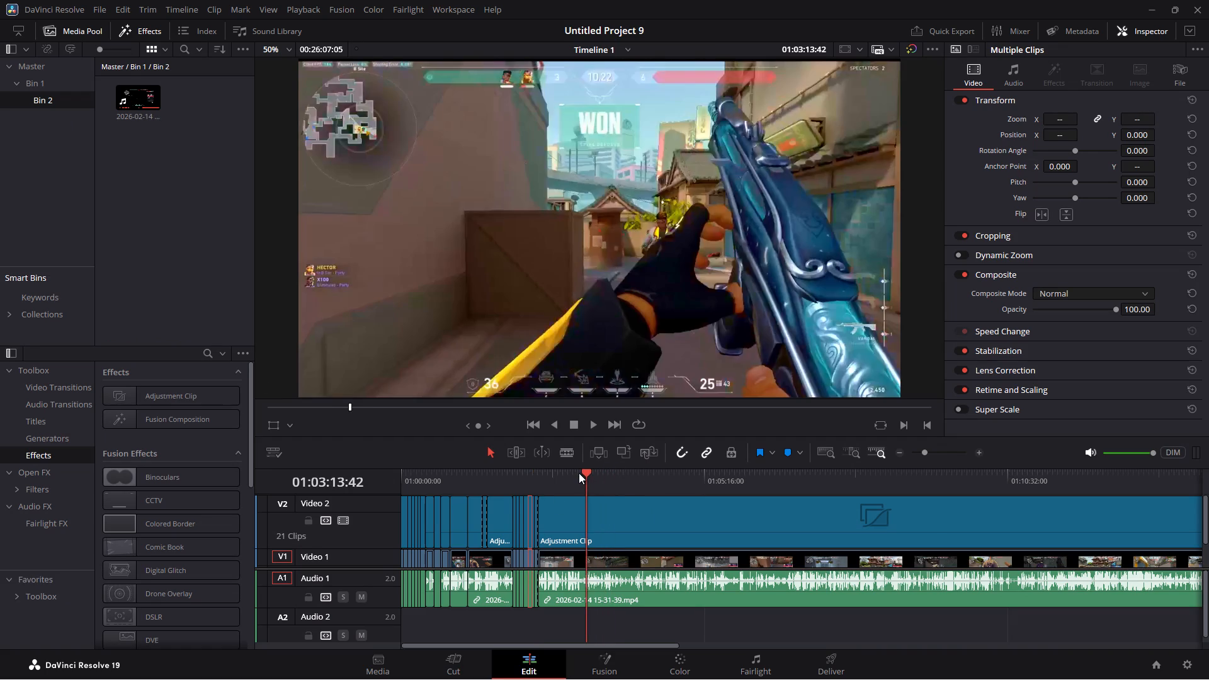
click(579, 472)
click(569, 472)
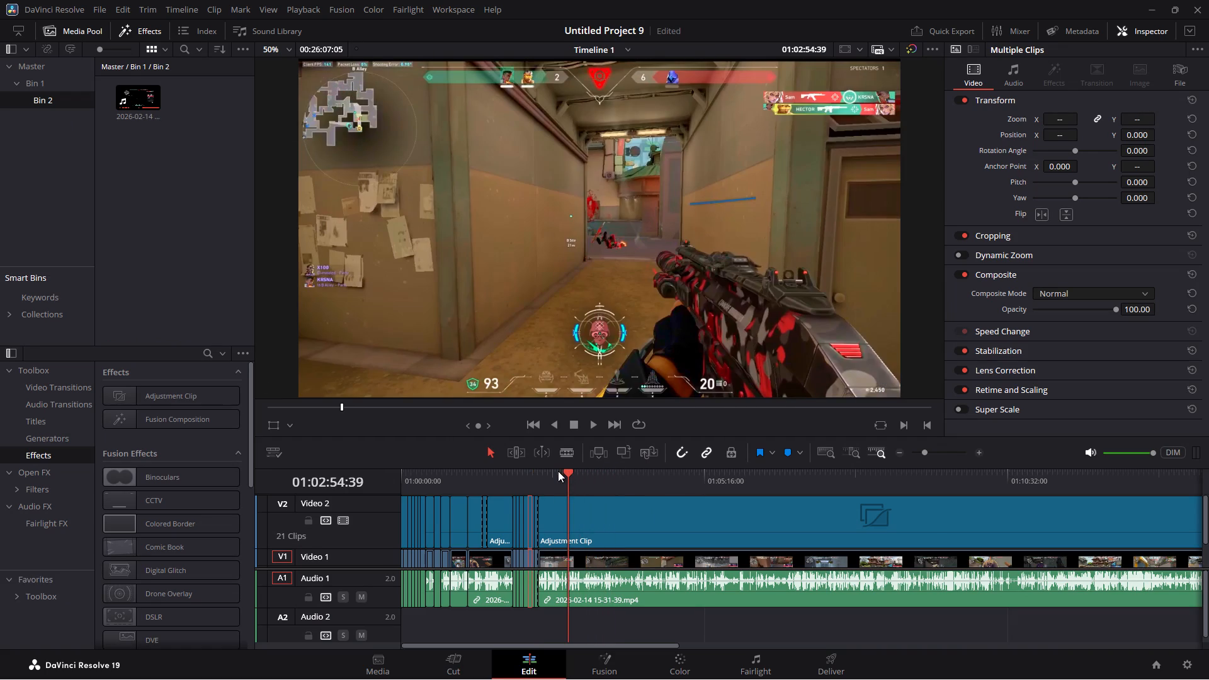
click(569, 472)
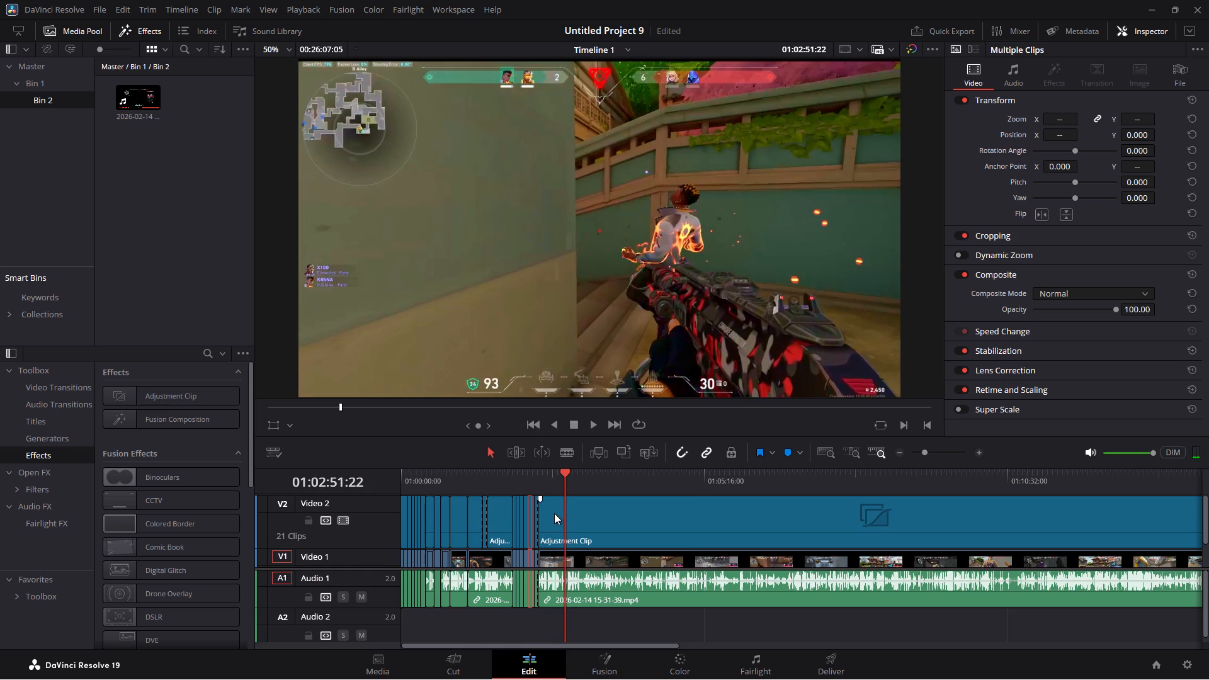
click(454, 660)
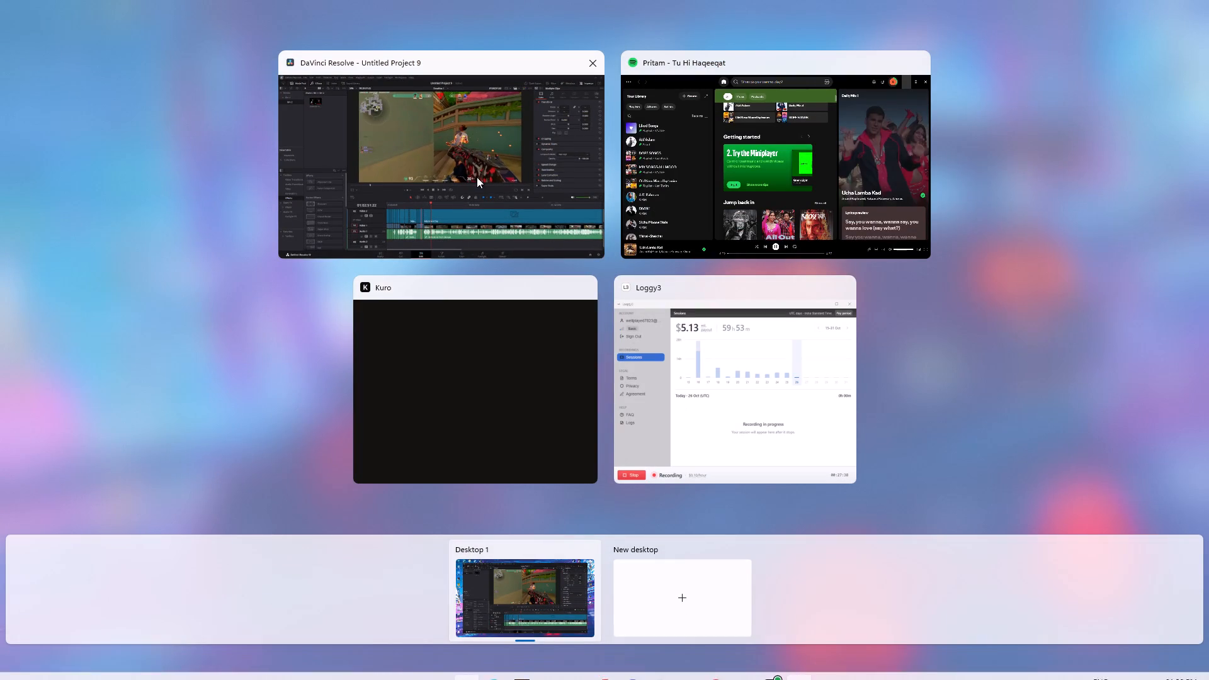
click(475, 182)
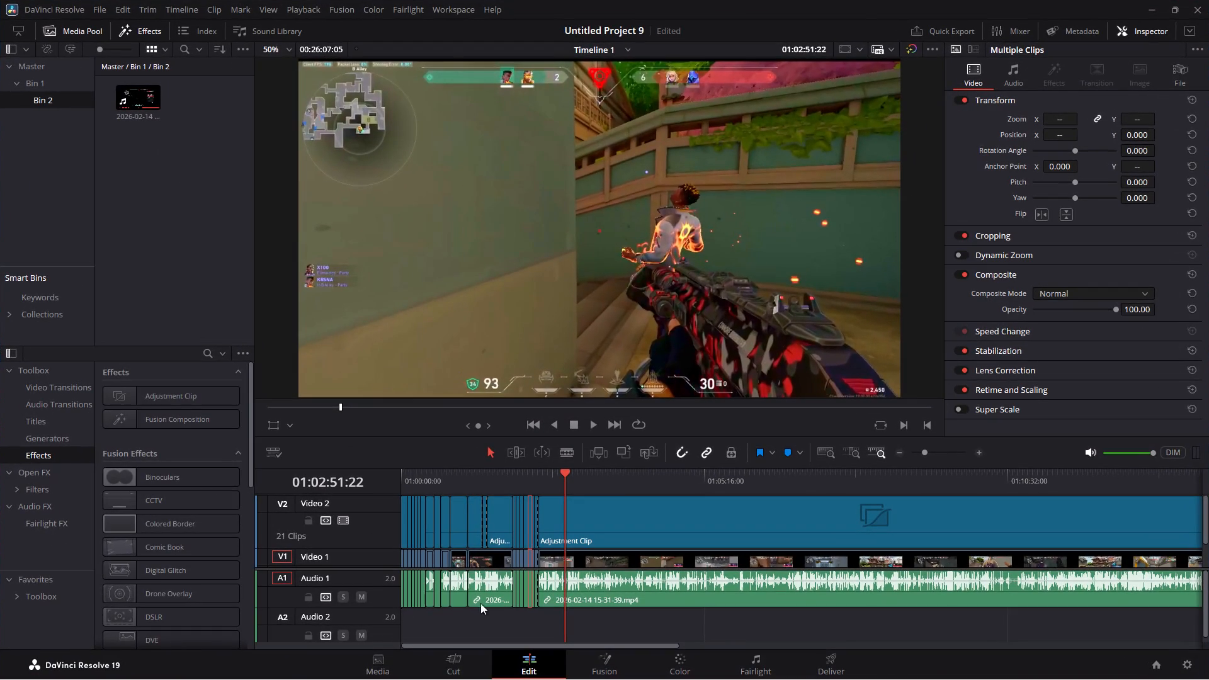
click(444, 668)
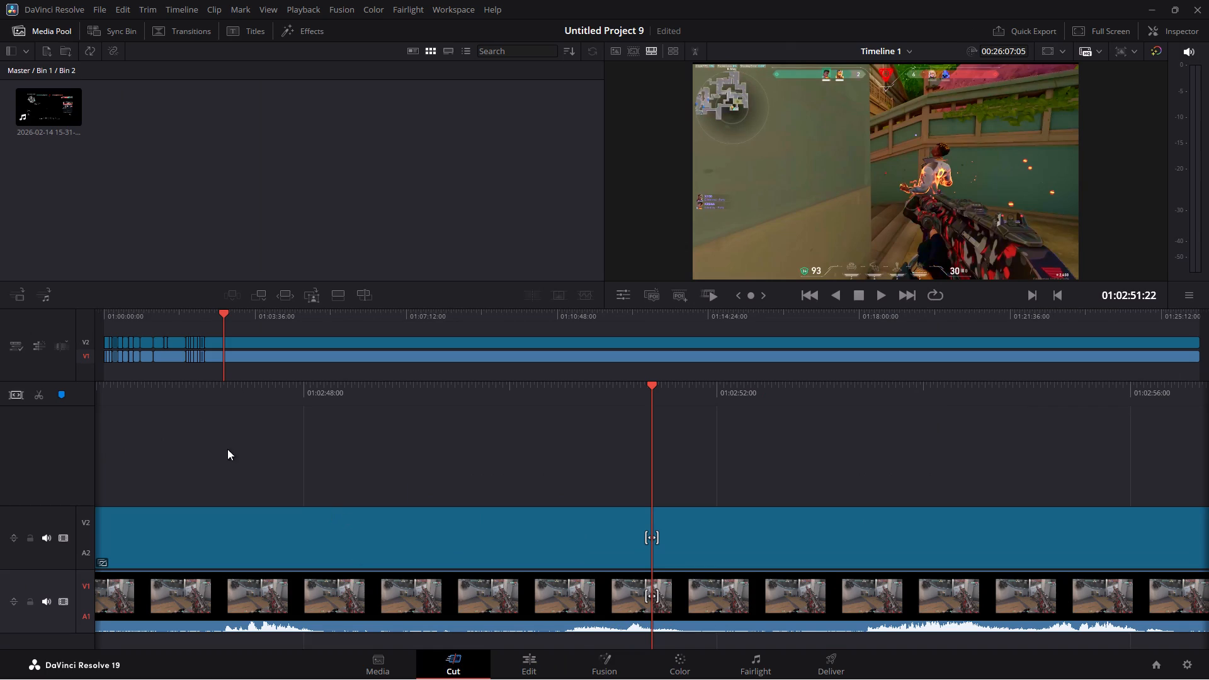
click(40, 392)
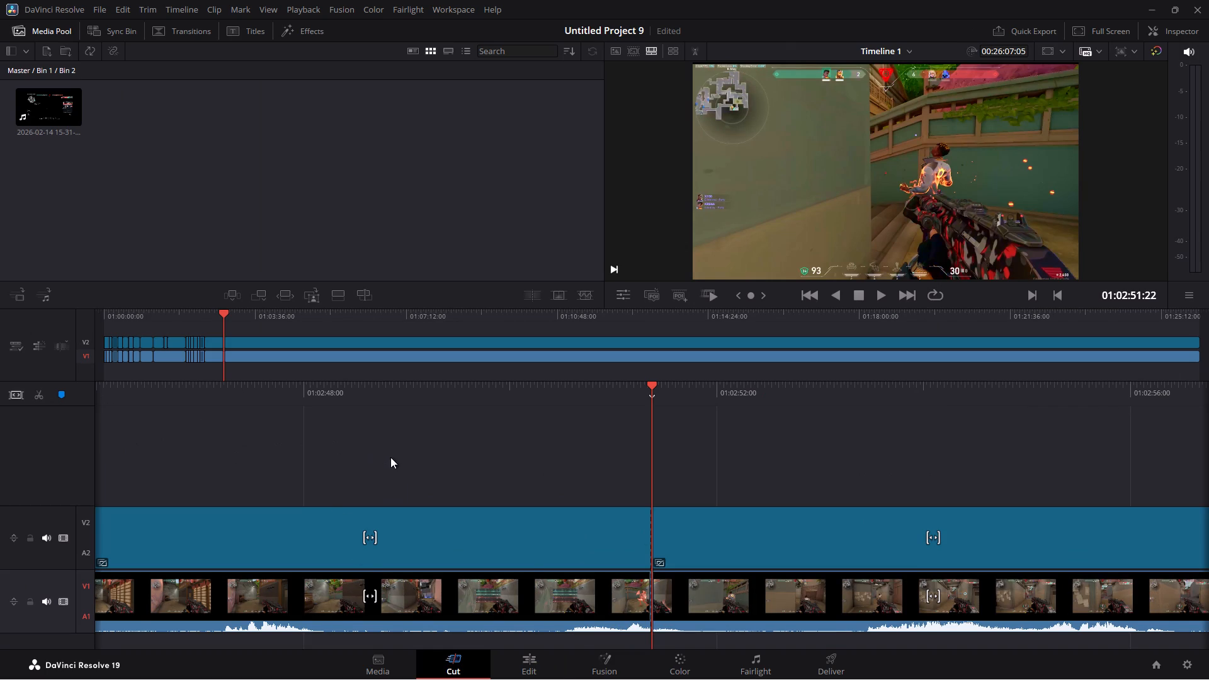
Delete the gameplay and adjustment segments between 01:02:22:49 and 01:02:51:22 and move the remaining clips back to close the gap.
click(543, 655)
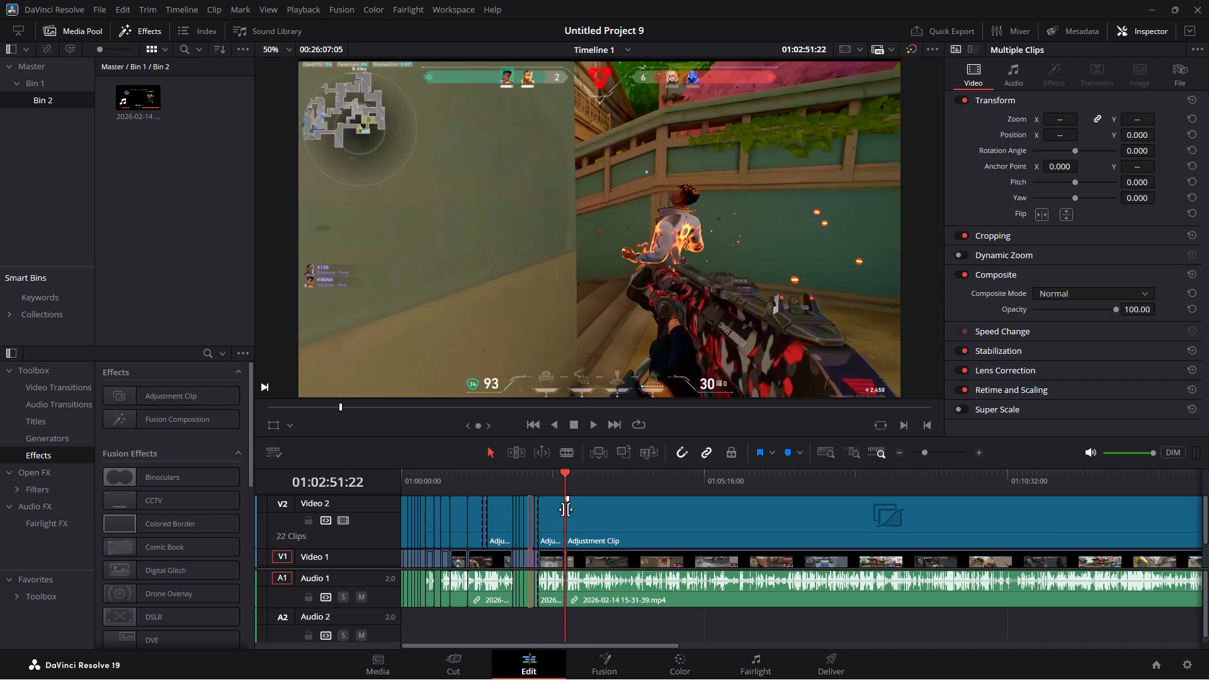
drag(553, 617, 556, 492)
key(BackSpace)
drag(594, 625, 579, 485)
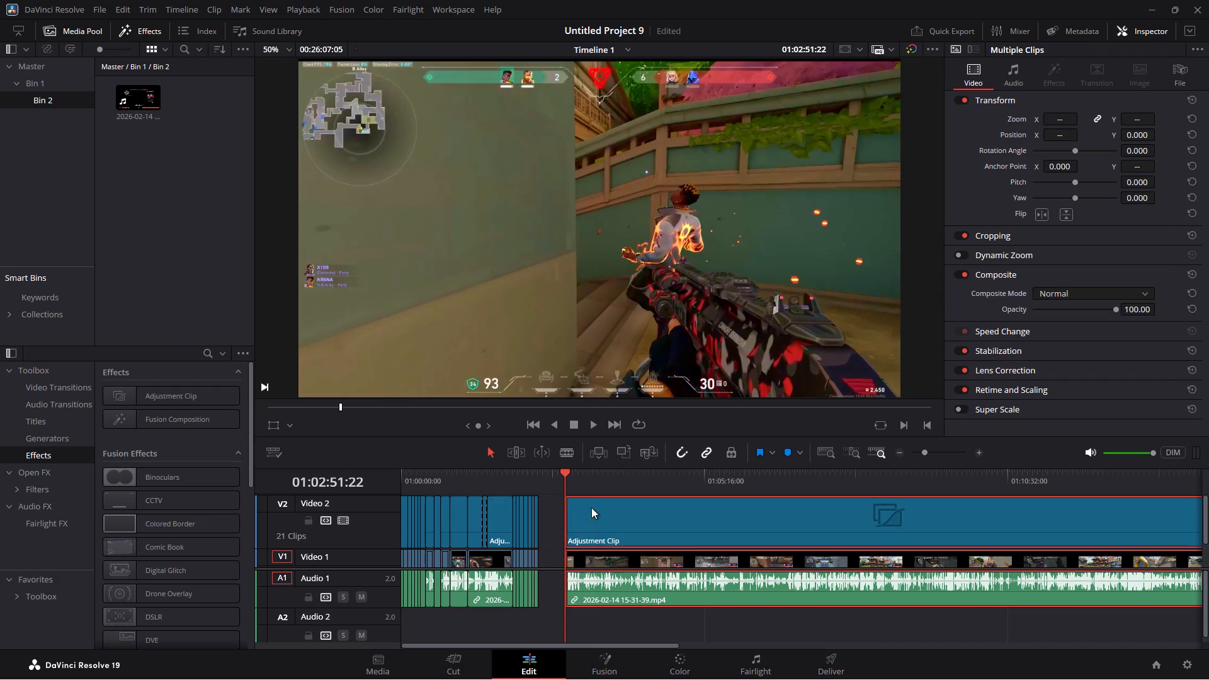
drag(593, 515, 570, 513)
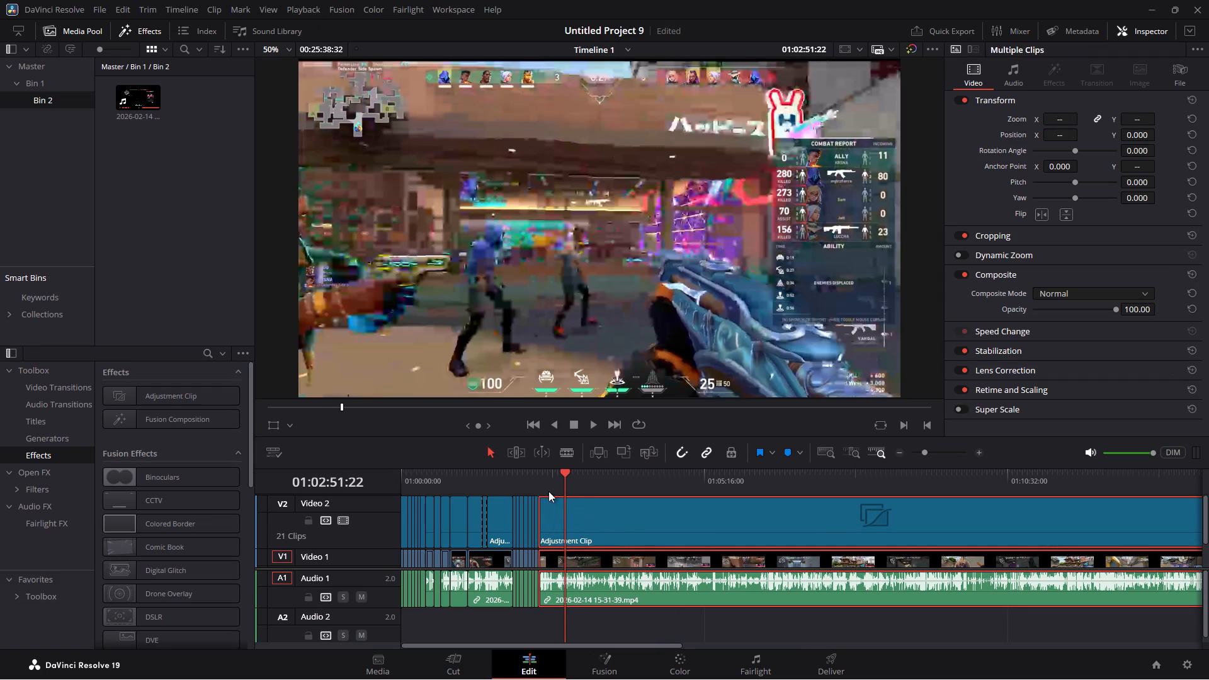
Play back the fight from about 01:02:19 to check the cut into the following clip.
click(536, 479)
key(space)
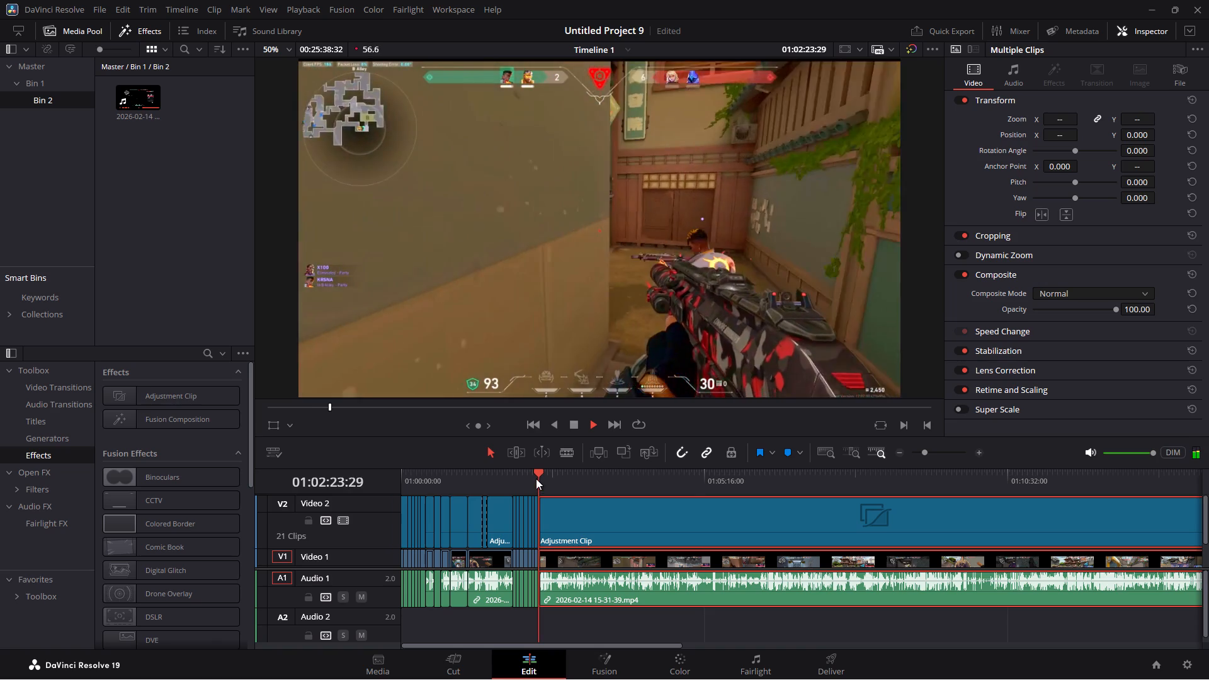
click(538, 475)
key(space)
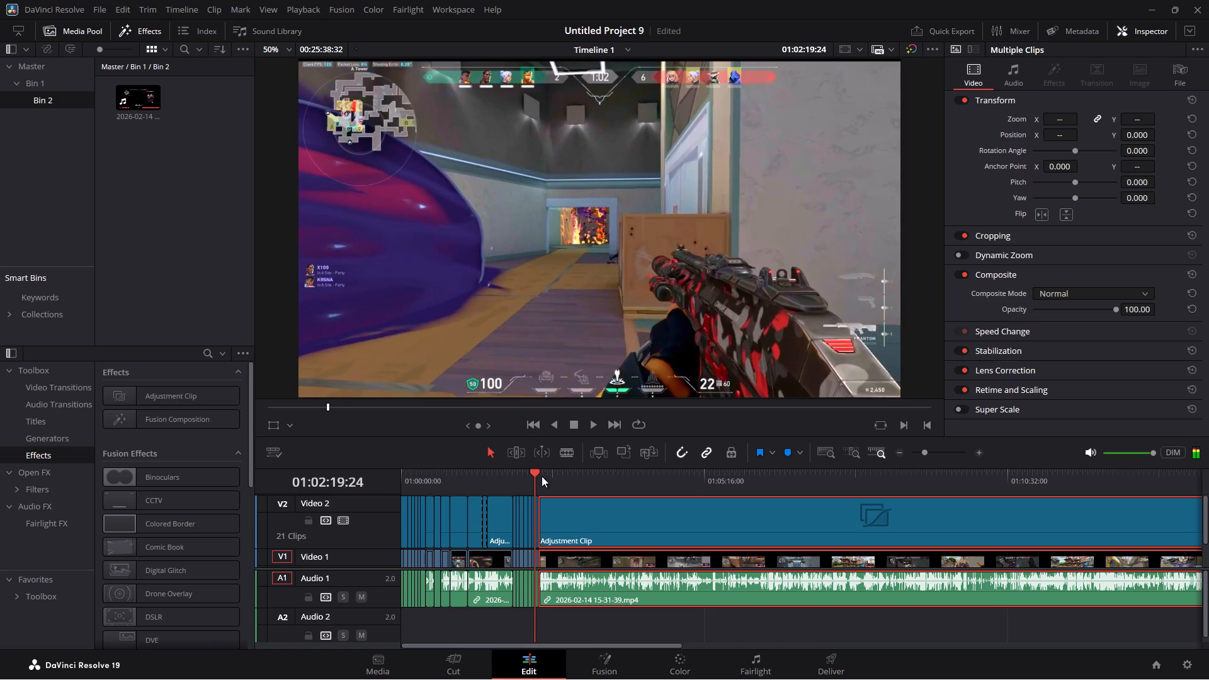
key(space)
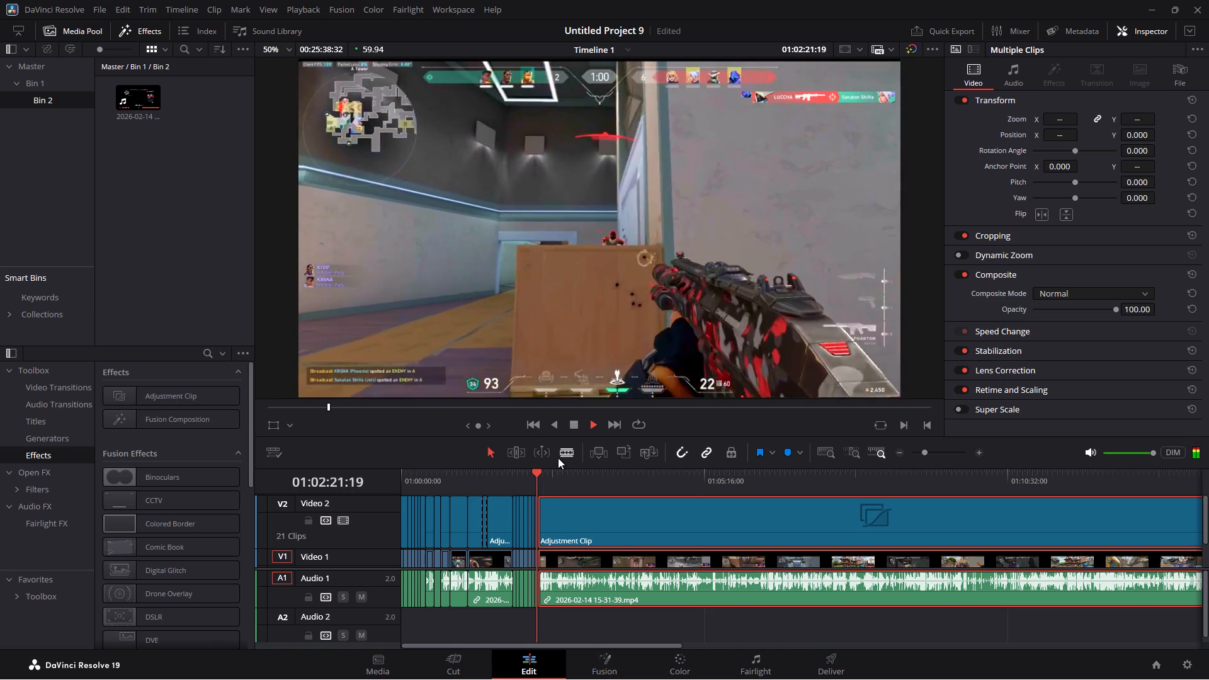
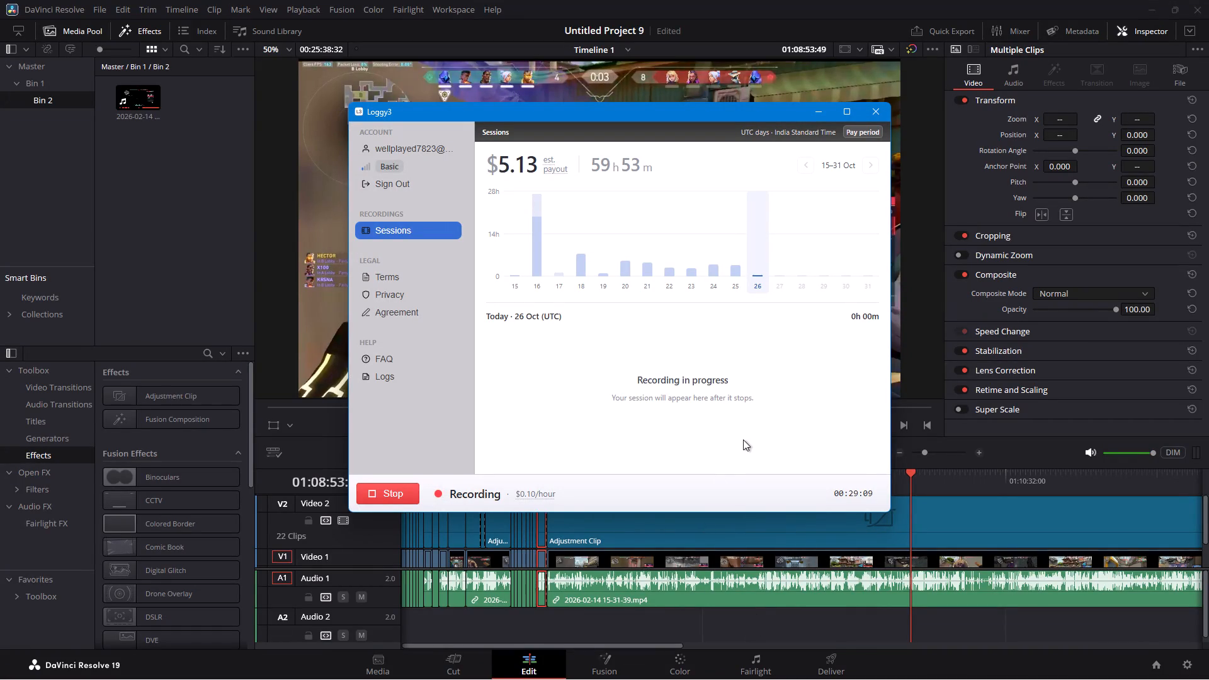
Switch back to DaVinci Resolve, skim the gameplay from 01:02:34:14 and play it from 01:03:22:14 to find the next fight.
click(803, 624)
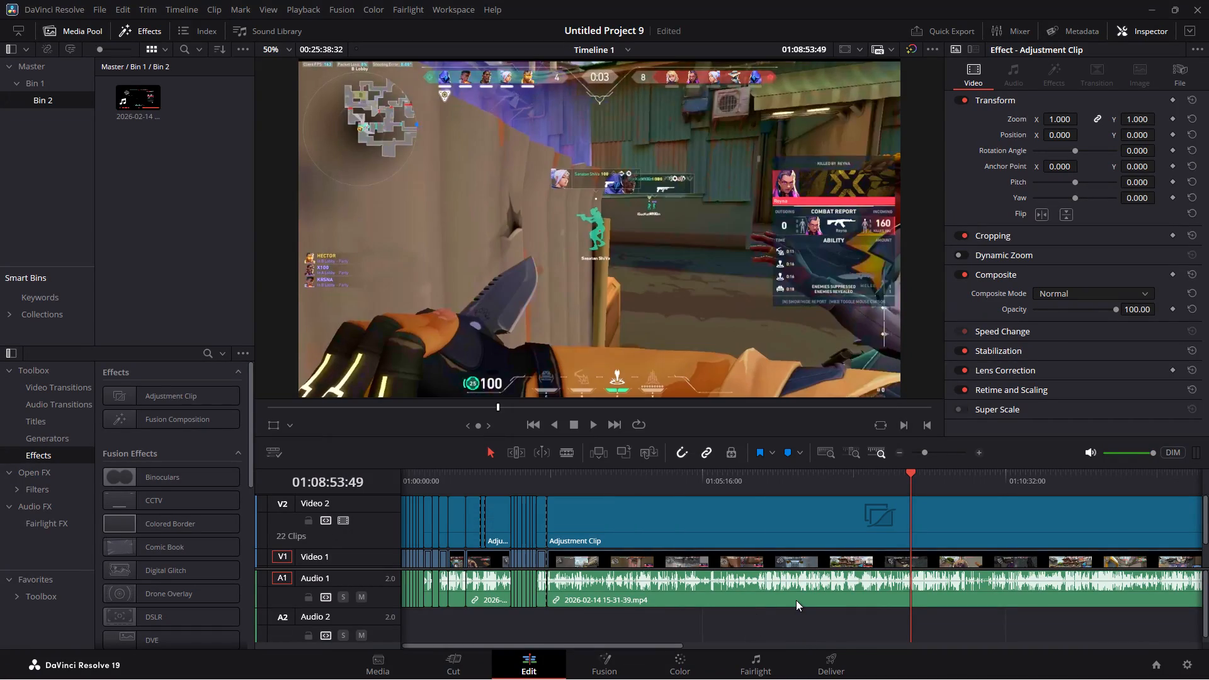
click(548, 475)
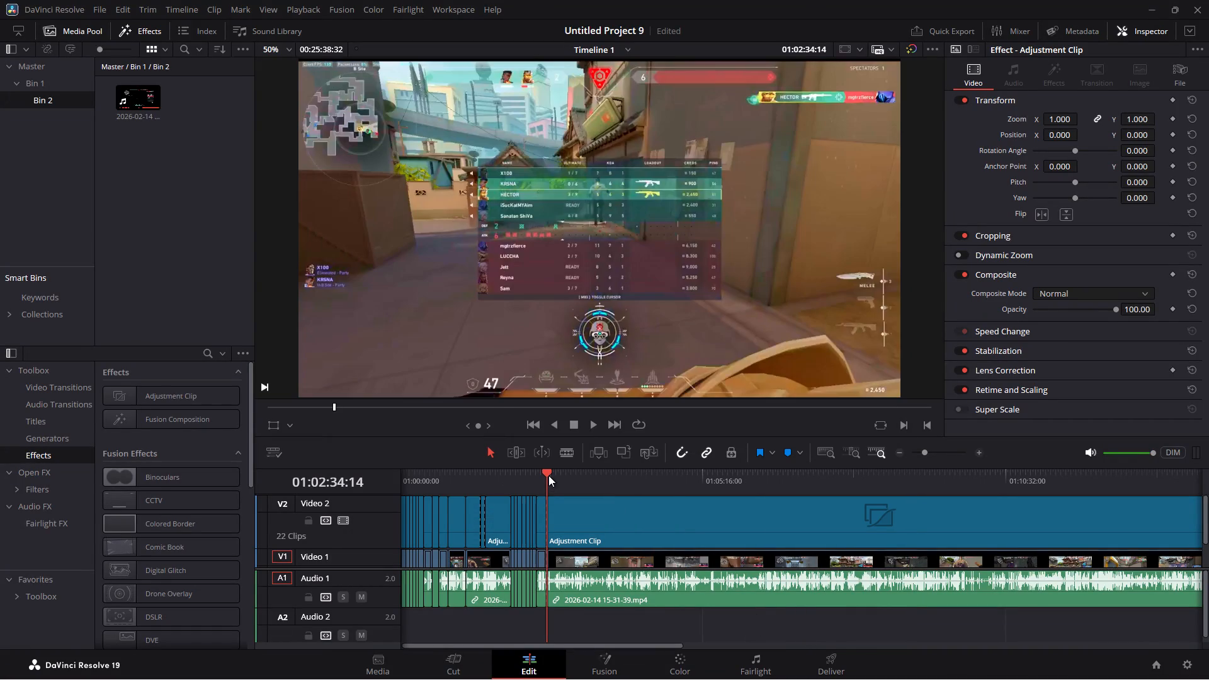
click(553, 472)
click(560, 473)
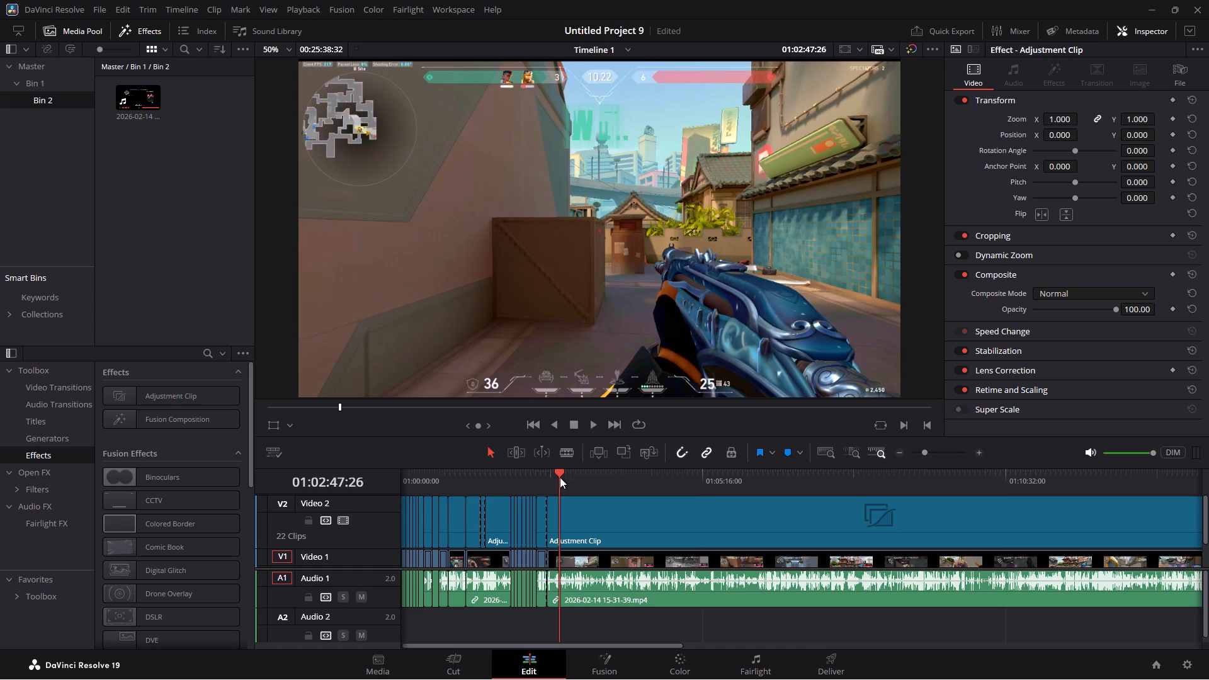
click(564, 475)
click(565, 473)
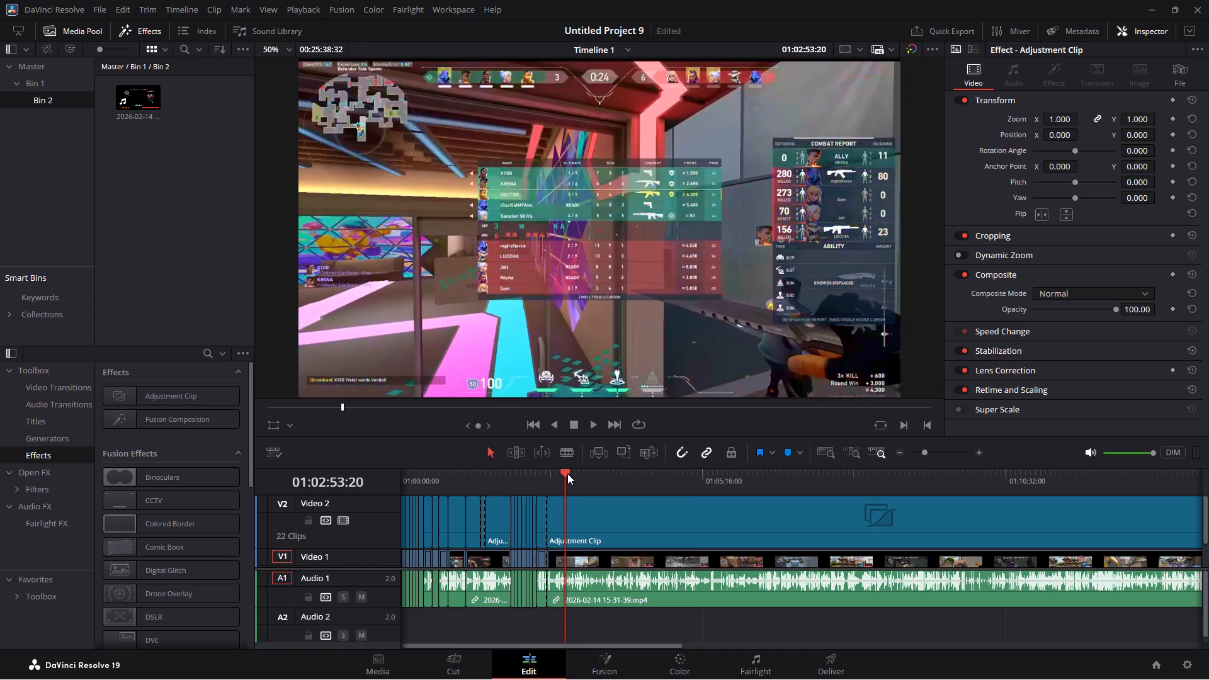
click(567, 473)
click(571, 473)
click(576, 473)
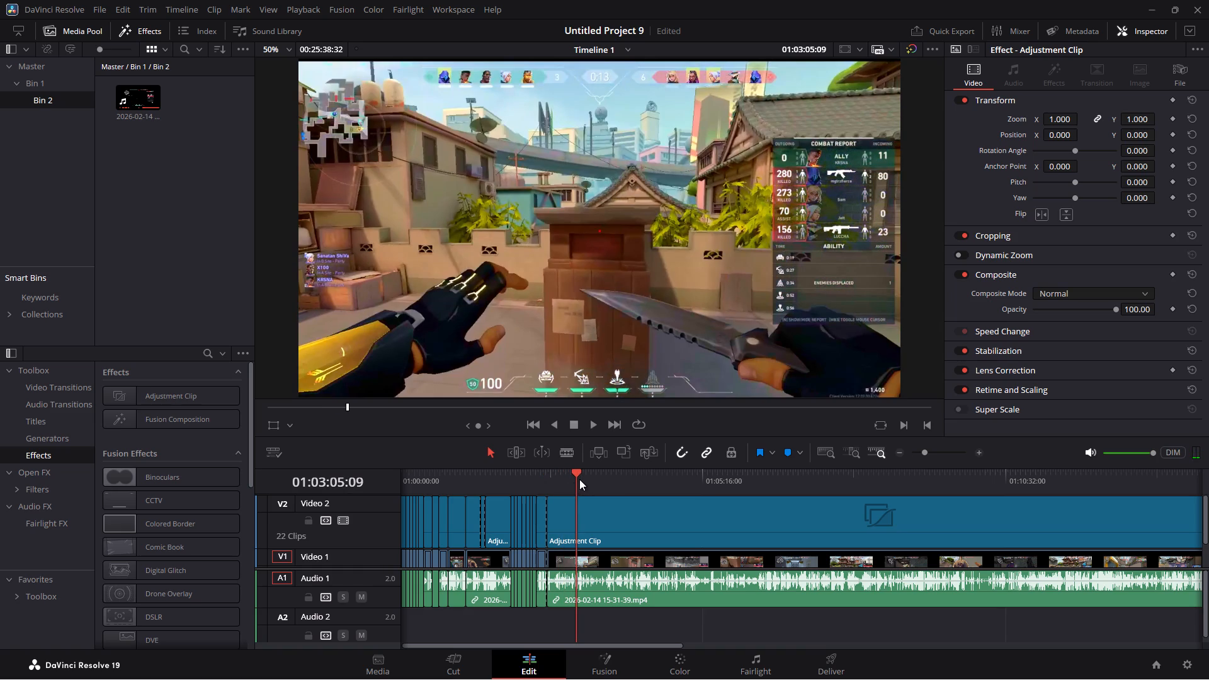
click(581, 475)
click(584, 472)
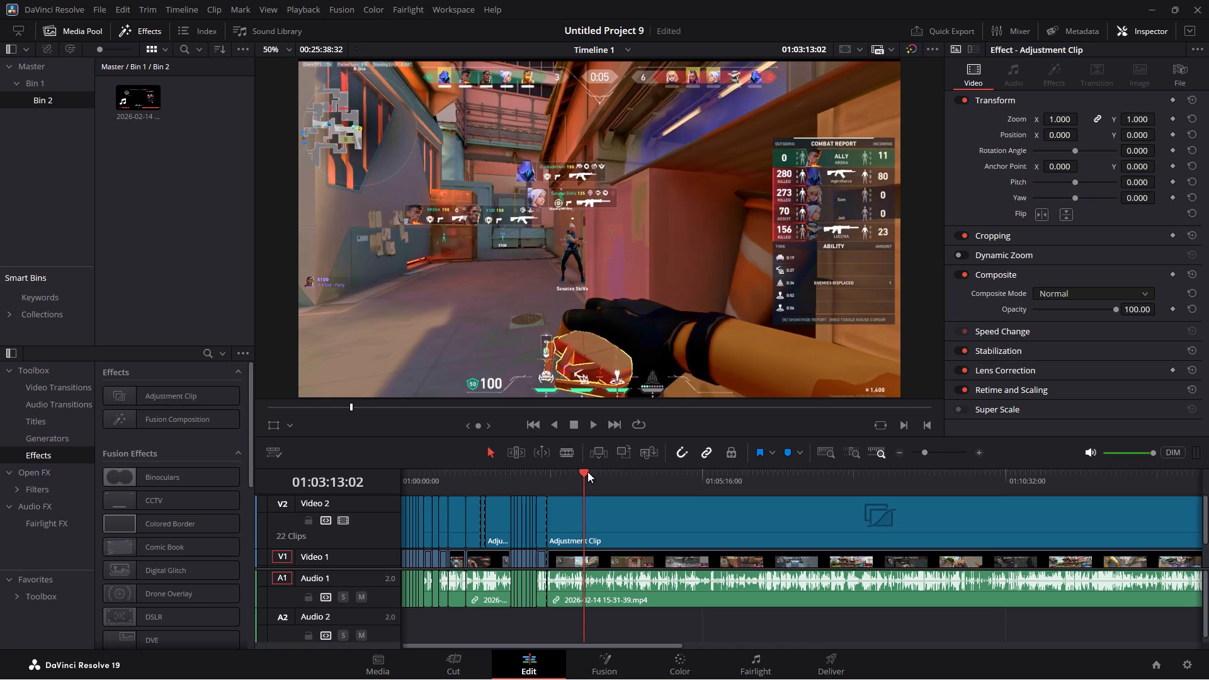
click(591, 472)
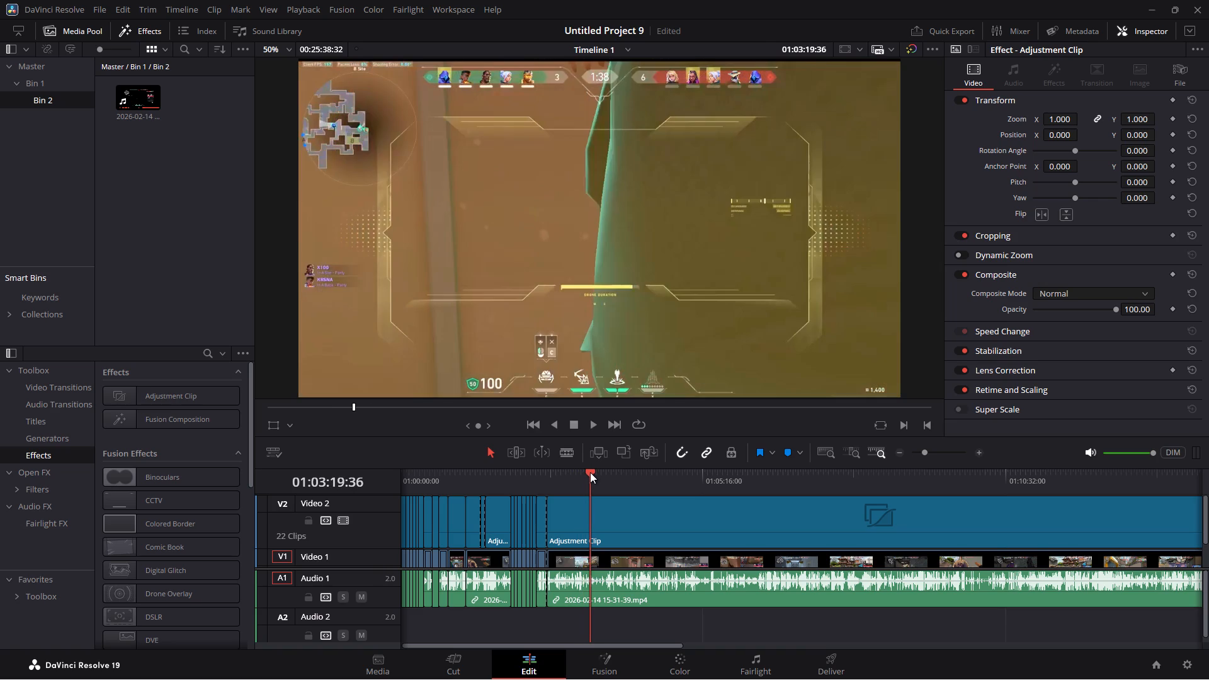
click(590, 472)
click(593, 472)
click(593, 472)
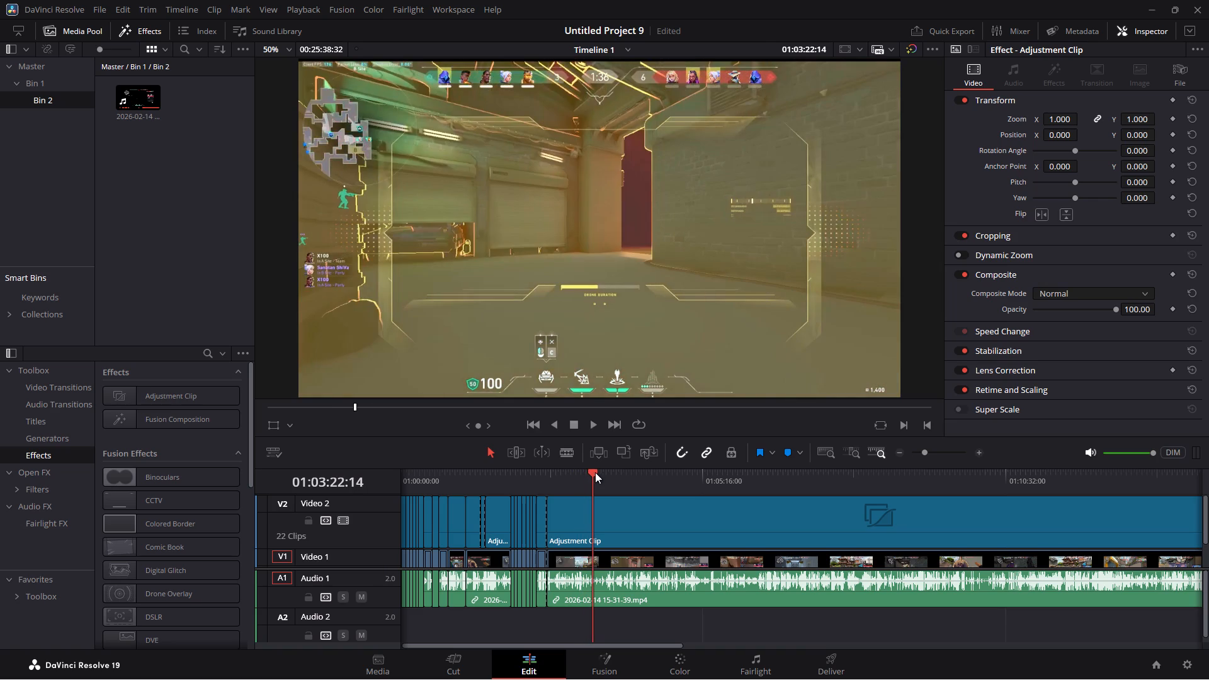
click(596, 428)
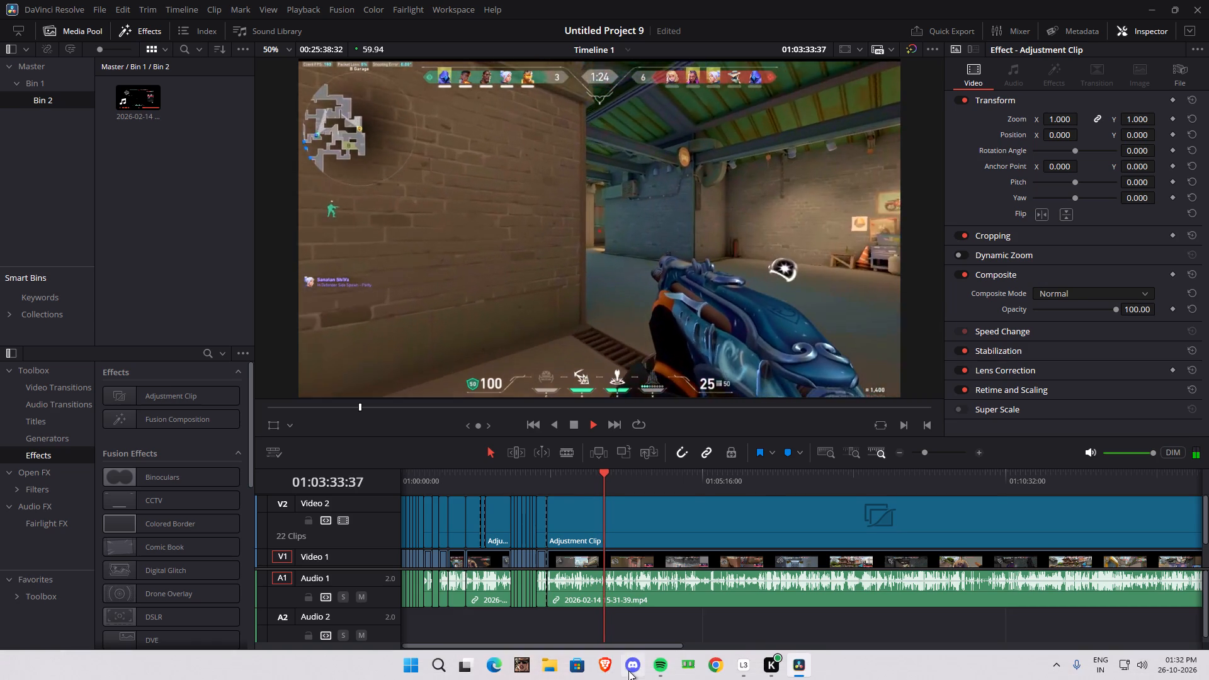
Switch to Spotify, toggle playback of the current song and close the Spotify window.
click(654, 662)
click(564, 514)
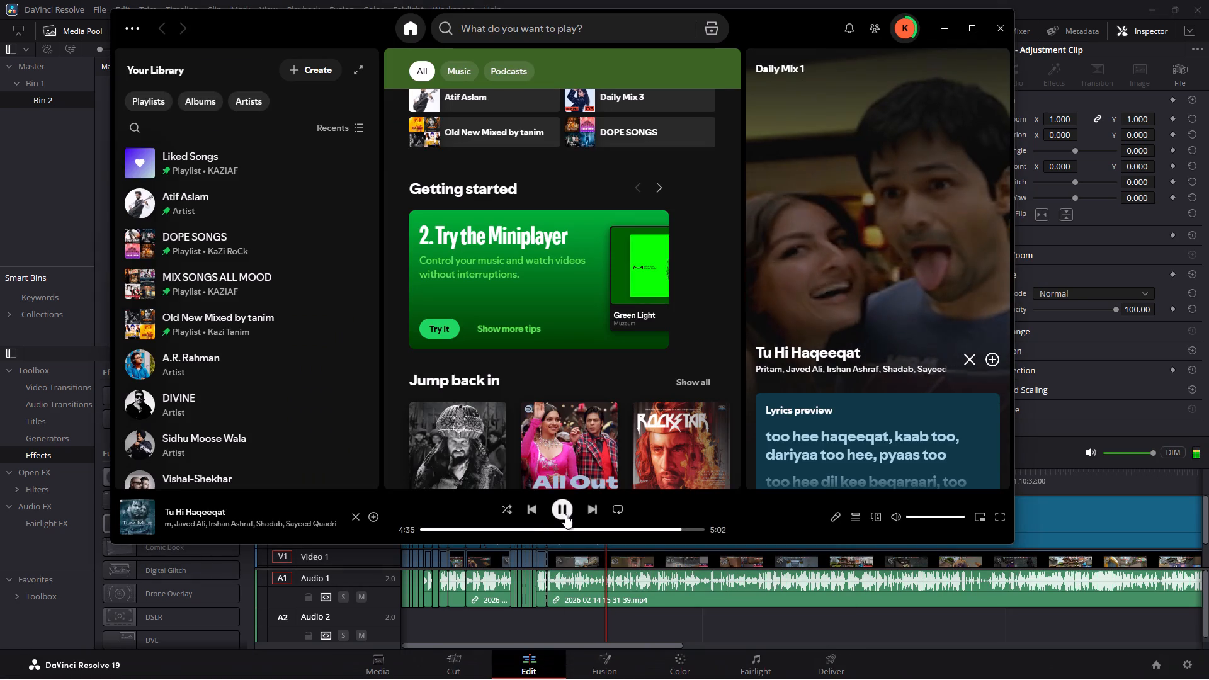
click(998, 30)
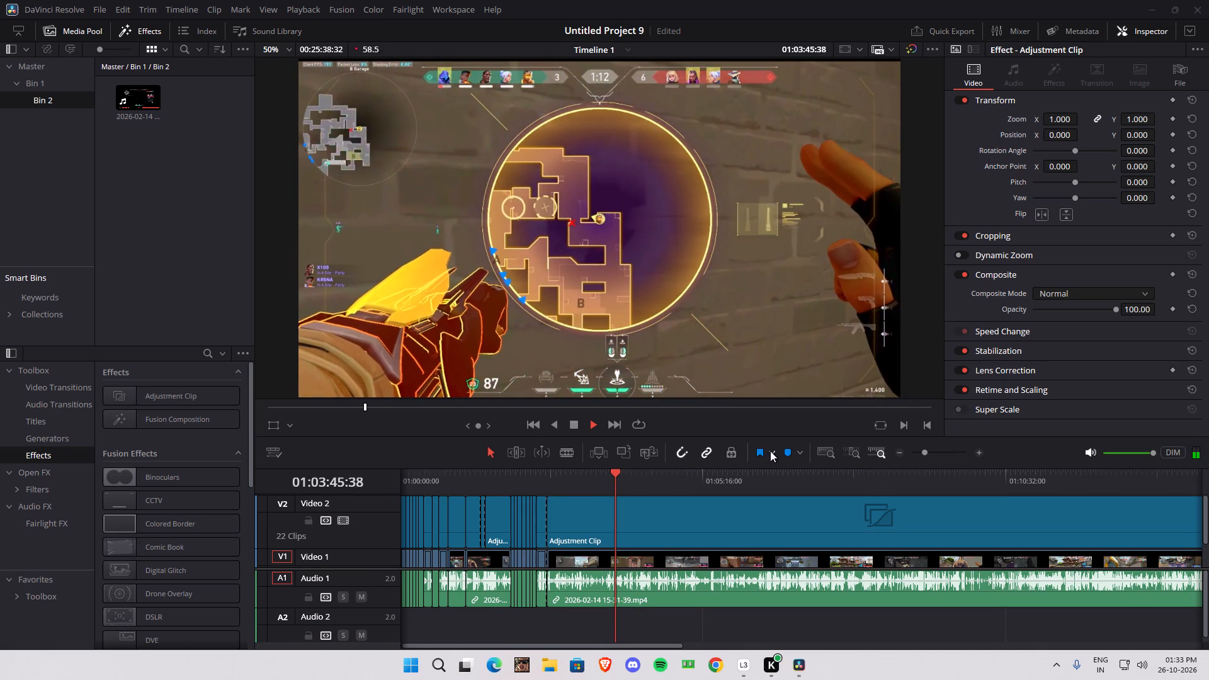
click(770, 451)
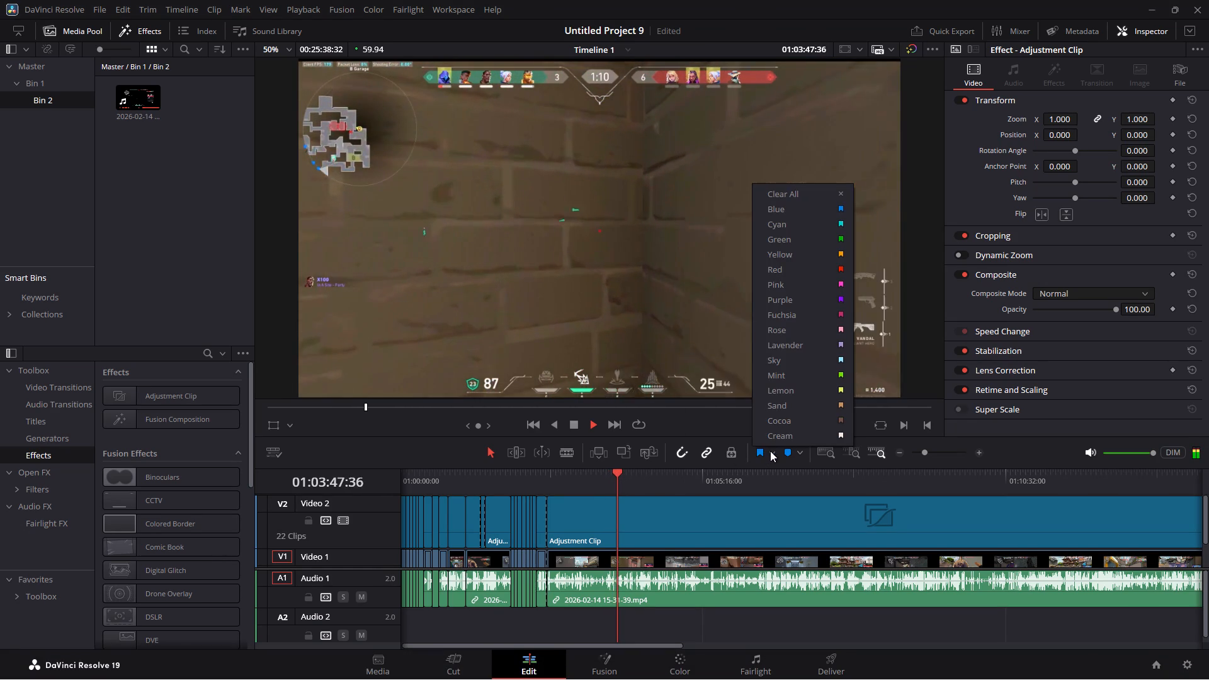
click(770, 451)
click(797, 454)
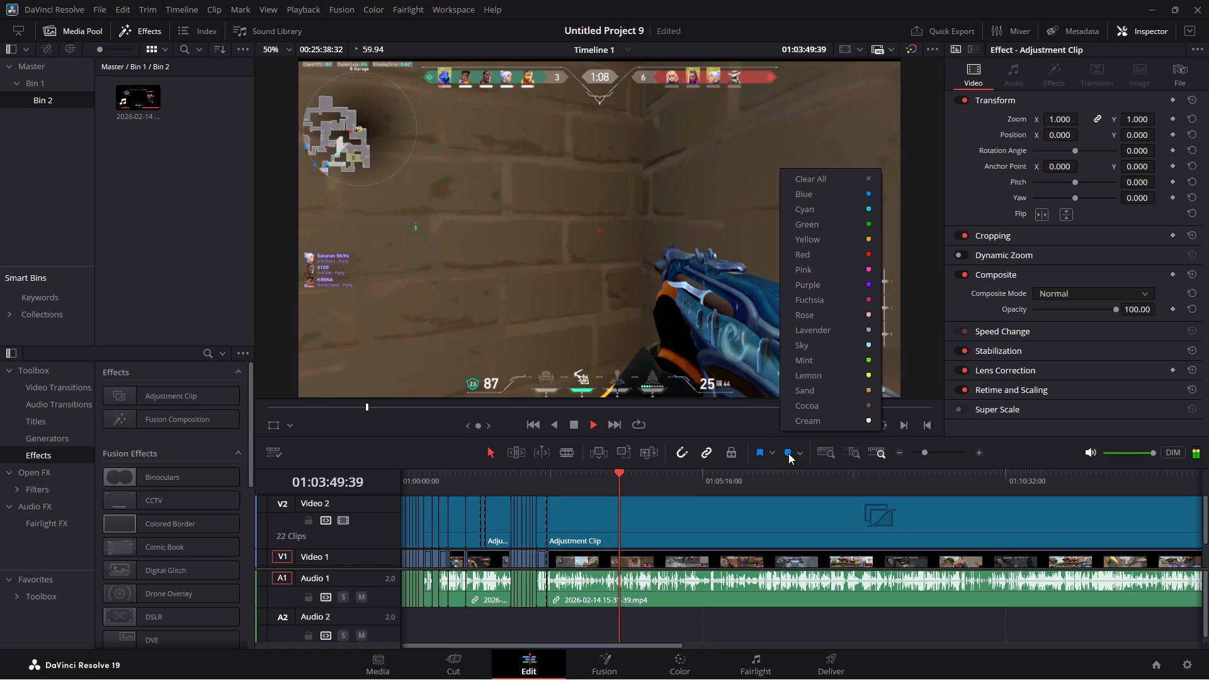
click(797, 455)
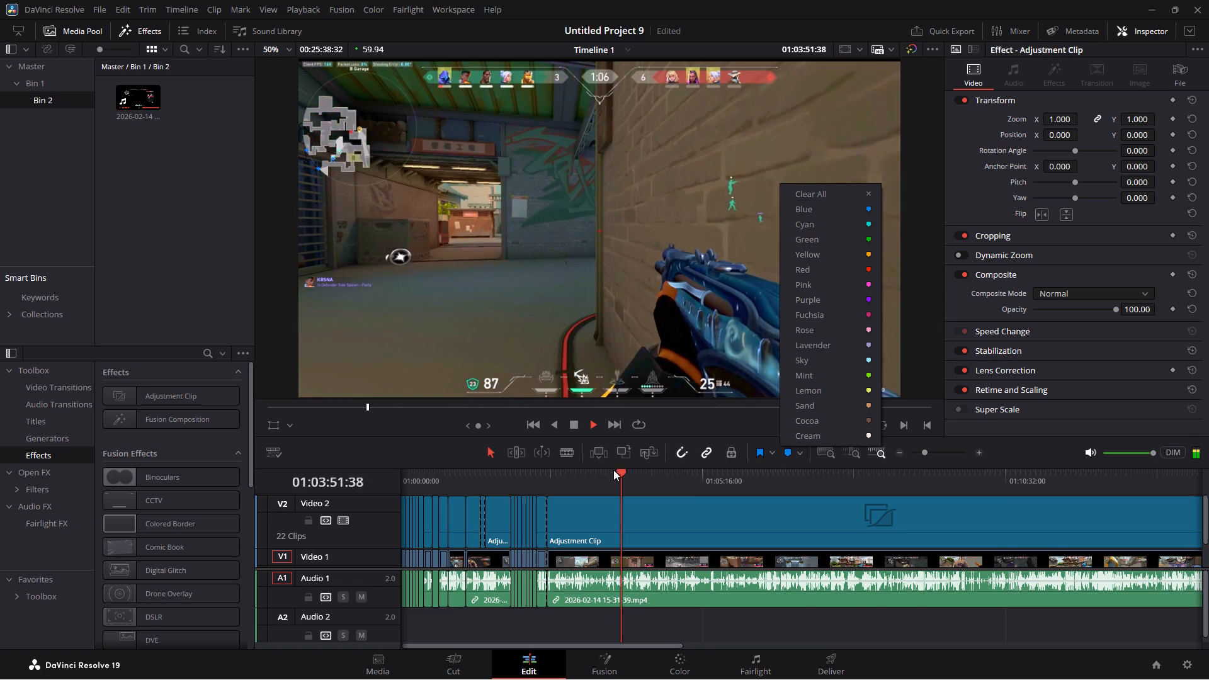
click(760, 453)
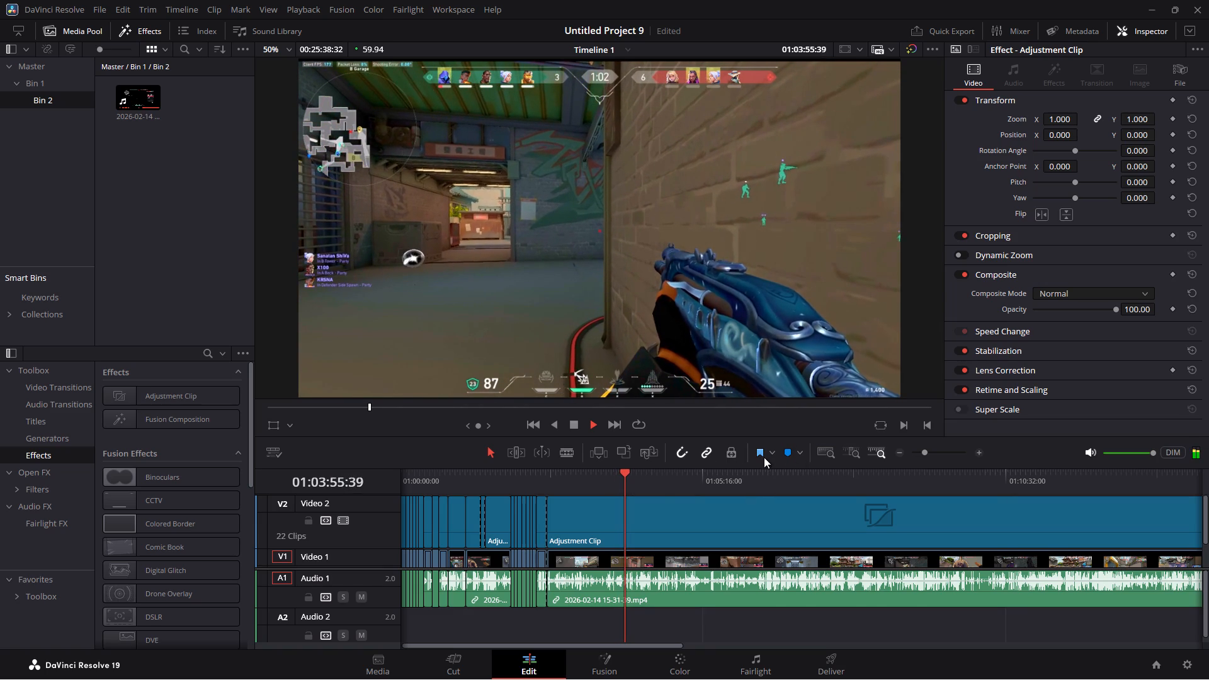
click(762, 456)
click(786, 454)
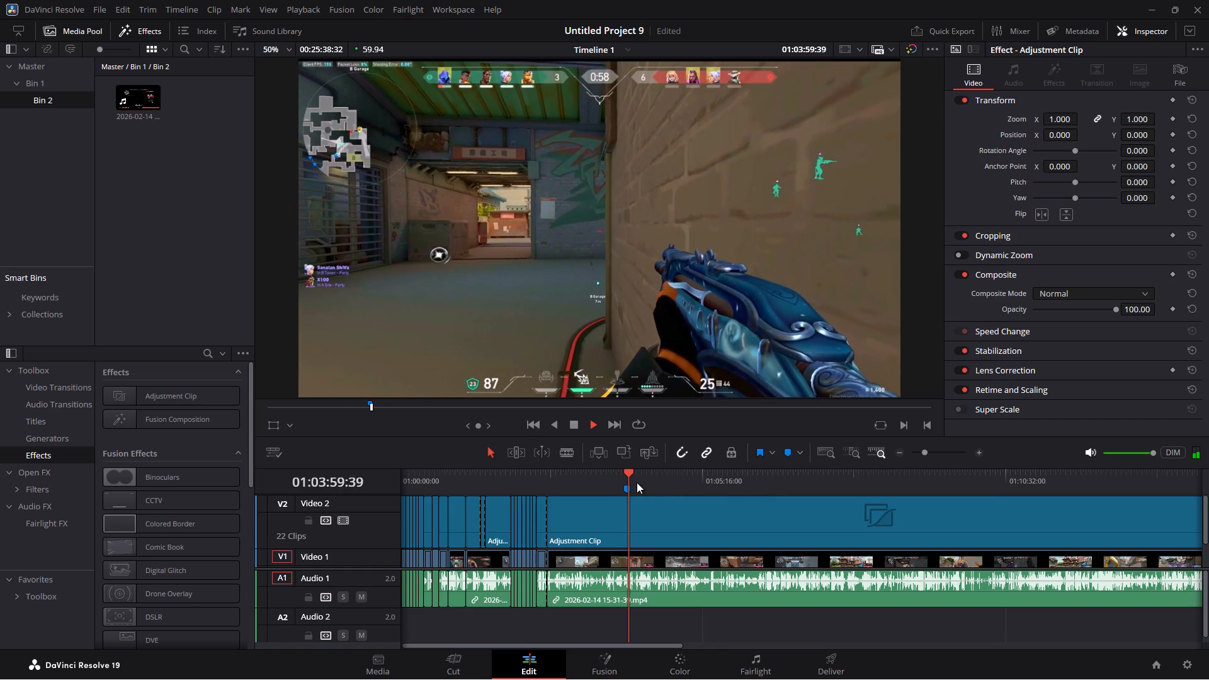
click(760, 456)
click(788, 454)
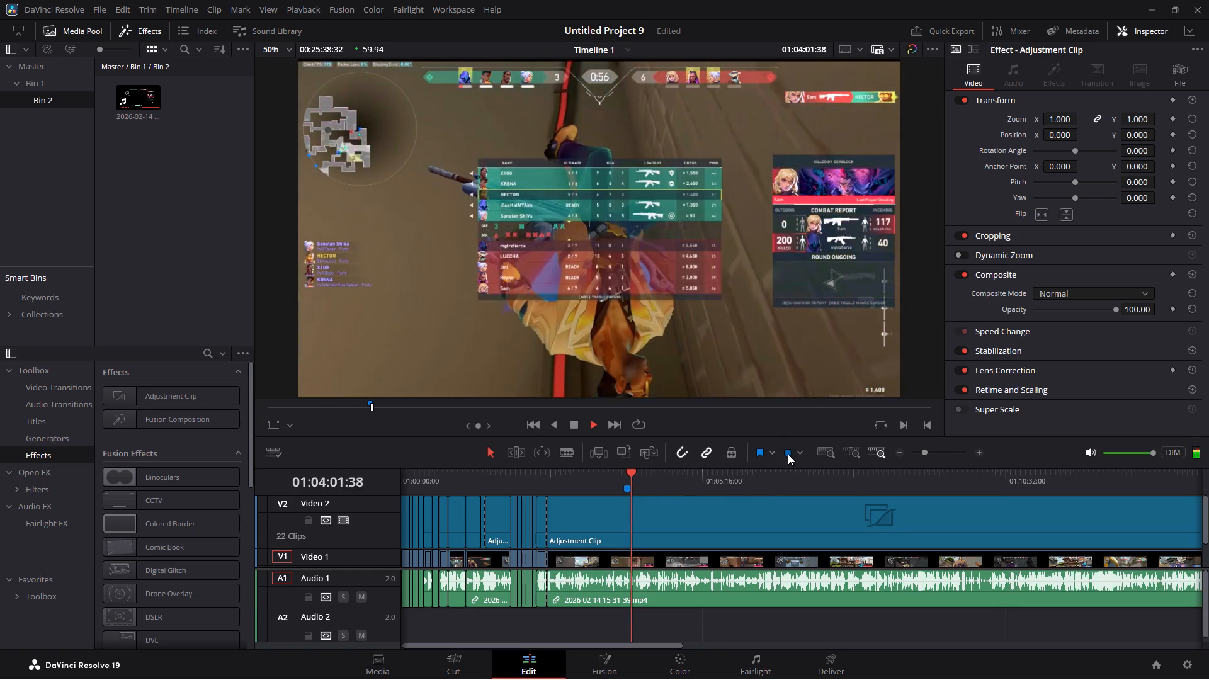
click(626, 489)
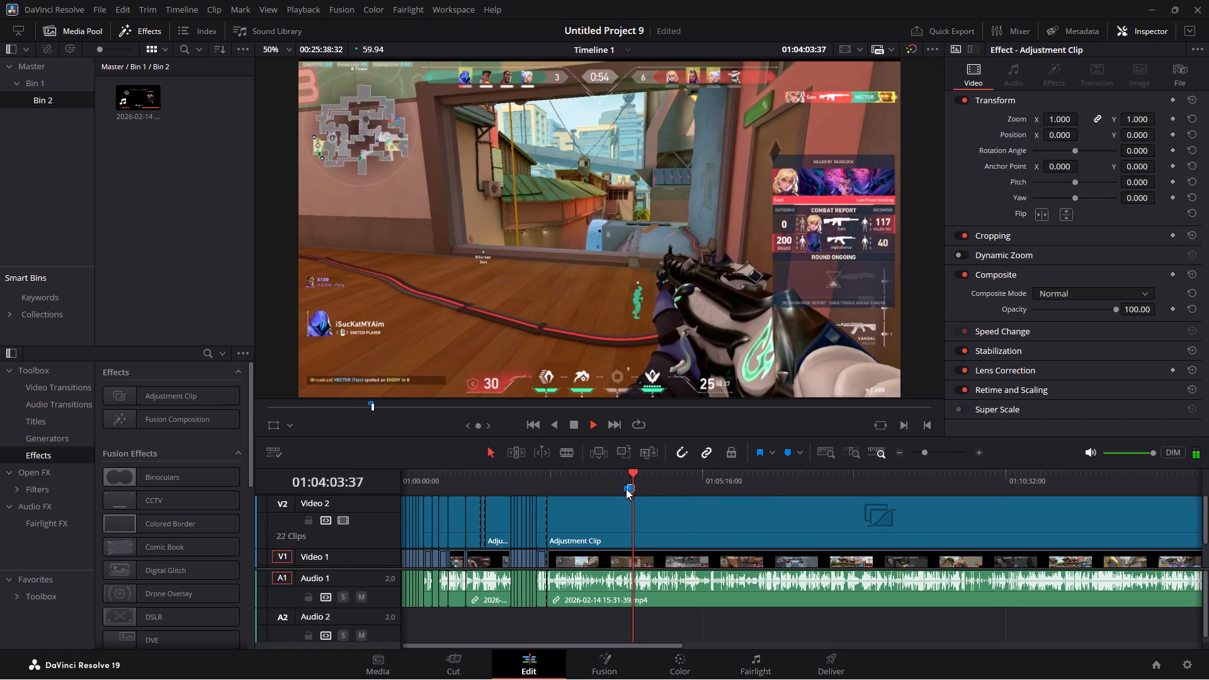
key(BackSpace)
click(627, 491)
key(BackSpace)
Go back to the kill in the gameplay and place a blue timeline marker at about 01:03:38.
drag(630, 473, 619, 473)
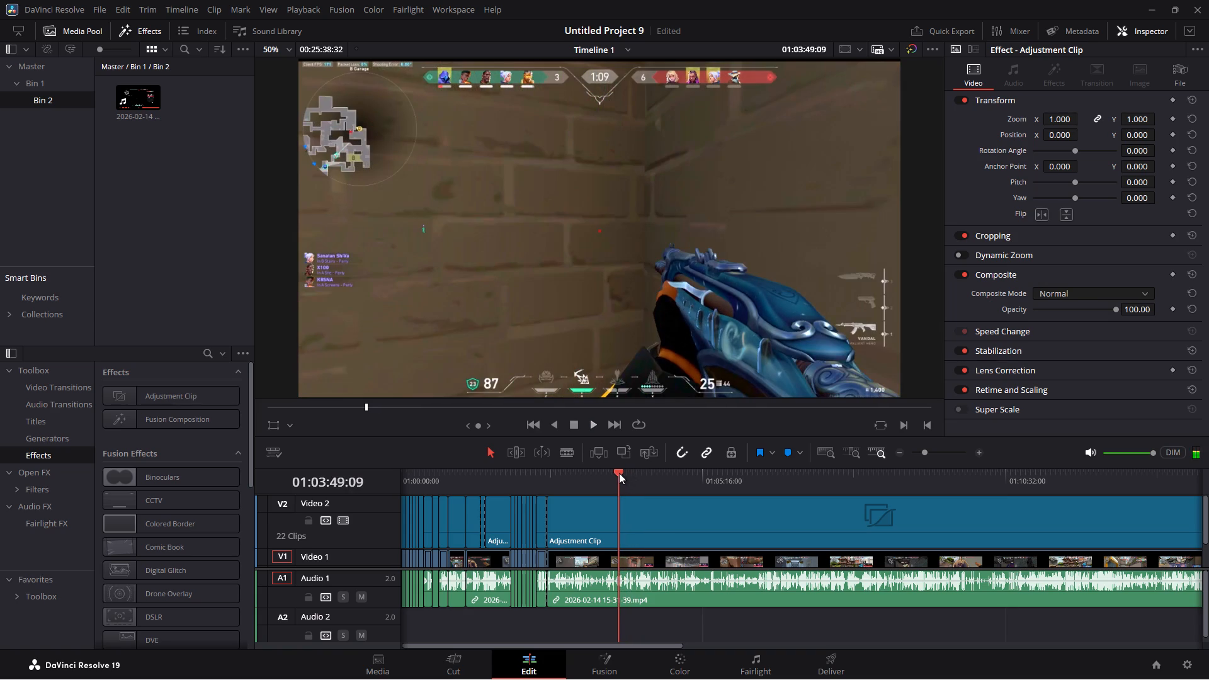
drag(619, 473, 611, 474)
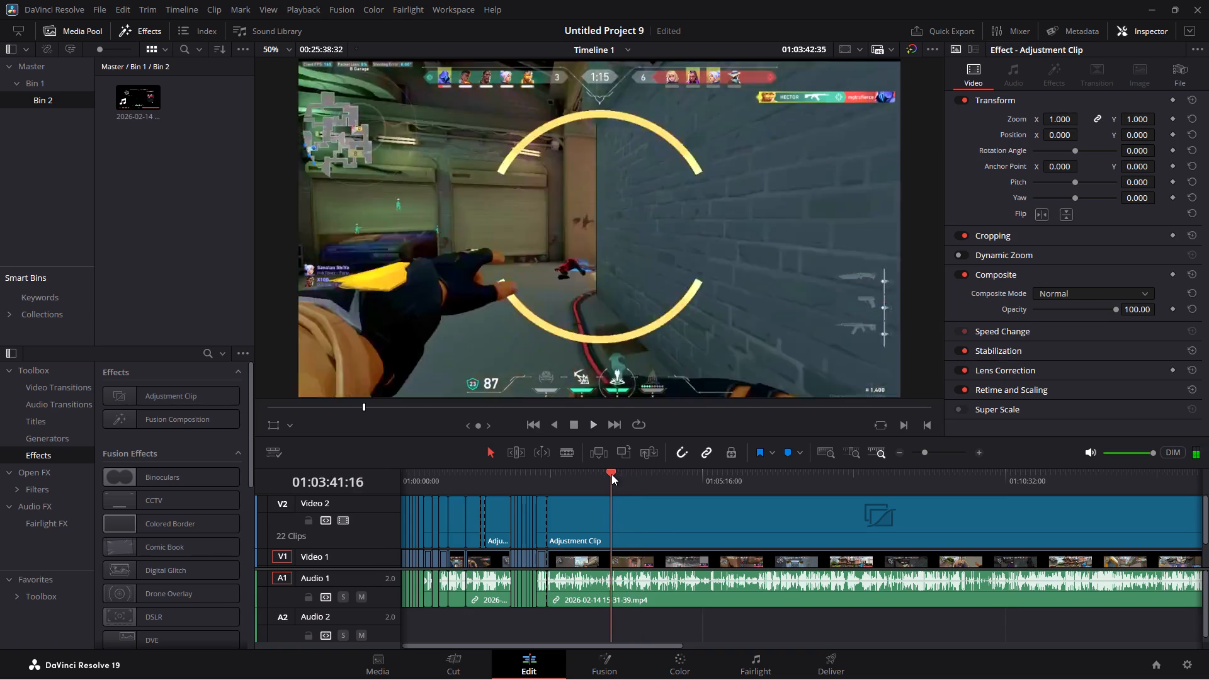
drag(611, 474, 608, 475)
click(788, 451)
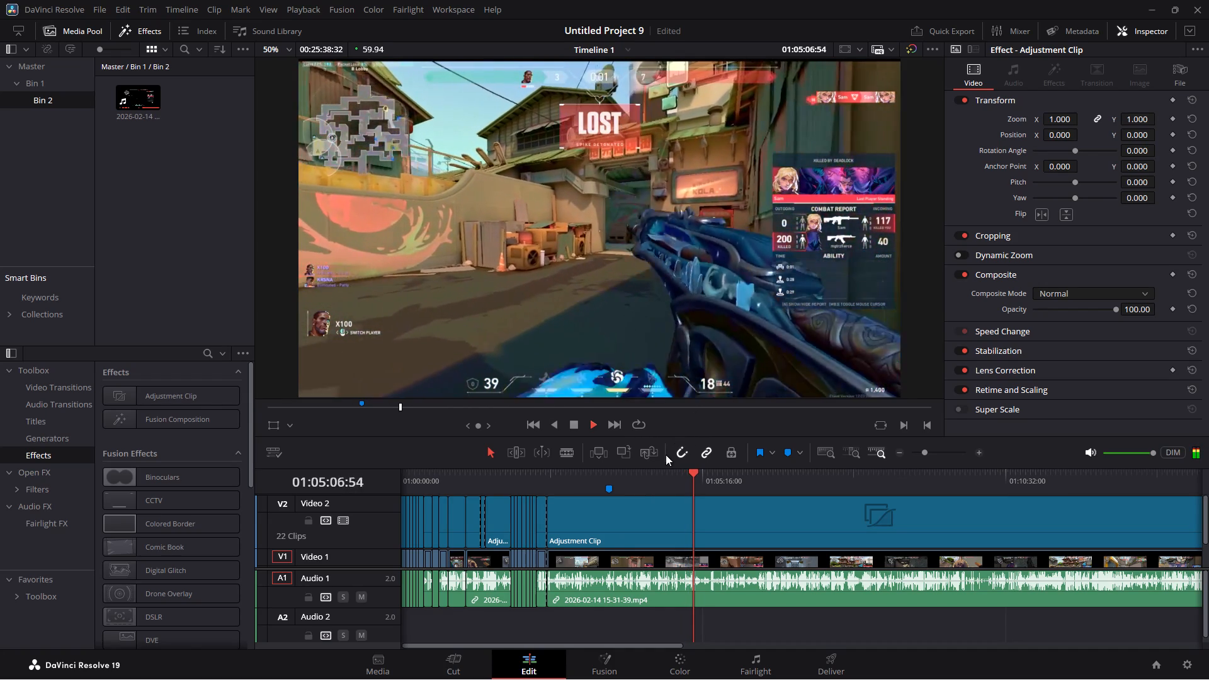
Find the start of the marked fight and split the gameplay and adjustment clips at 01:03:36:06.
key(space)
drag(695, 472, 624, 472)
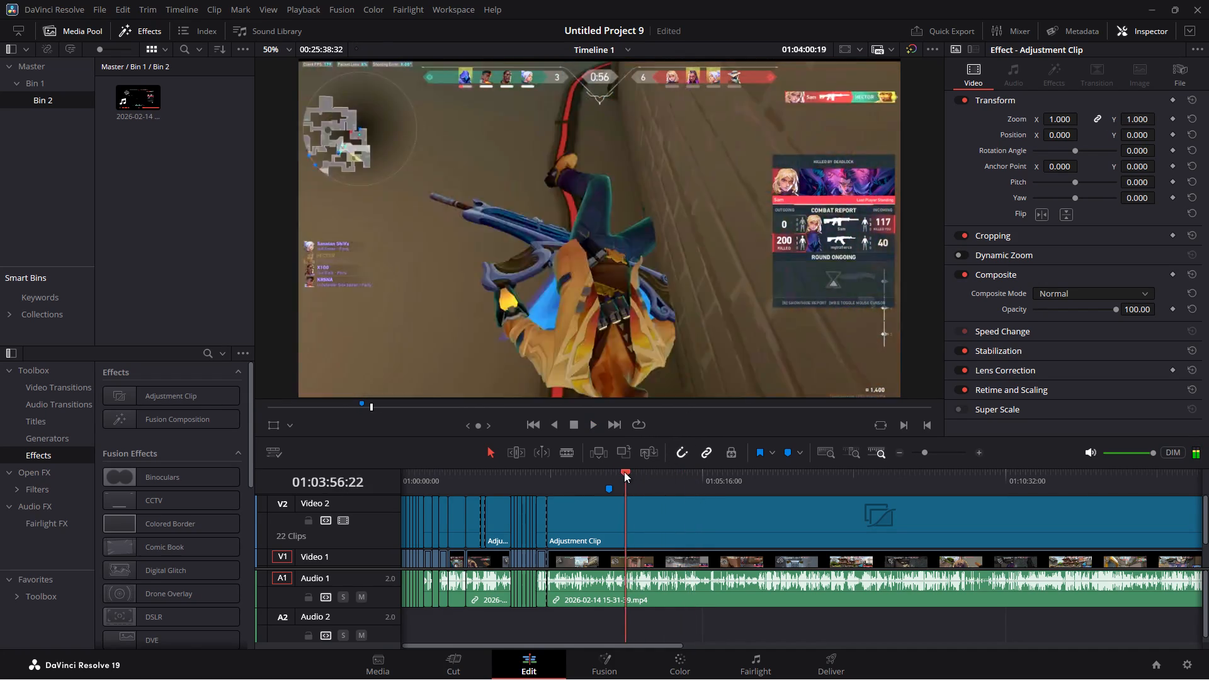
drag(624, 472, 603, 471)
click(603, 471)
key(space)
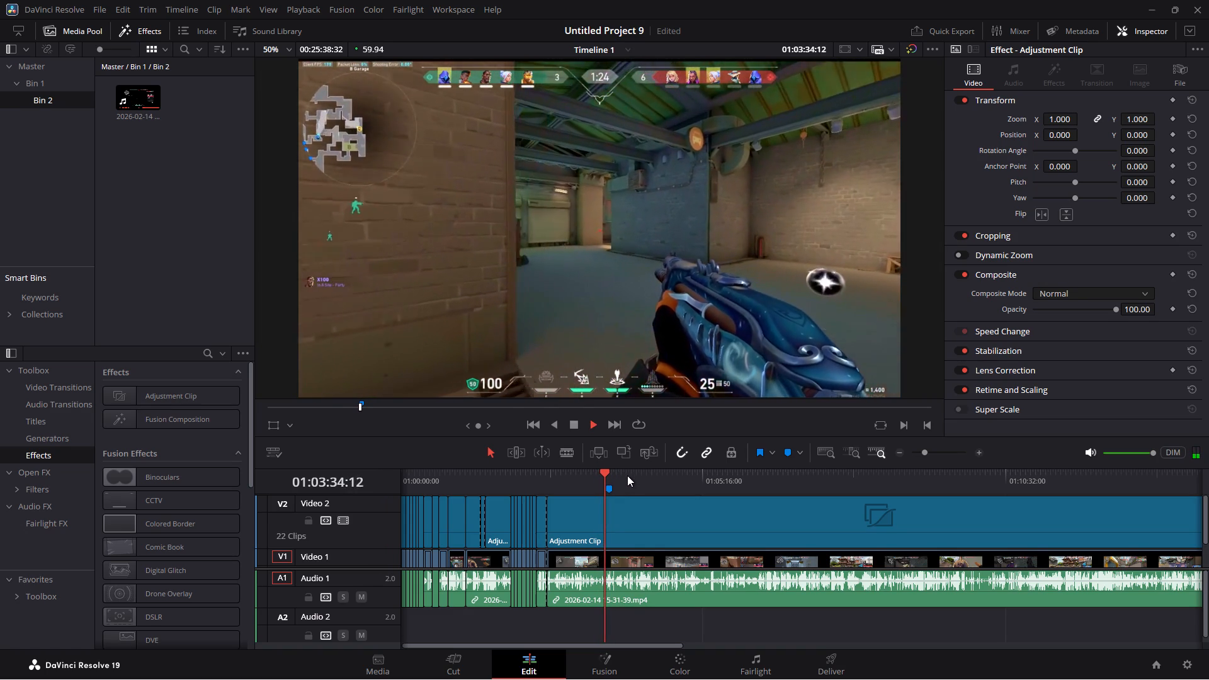
key(space)
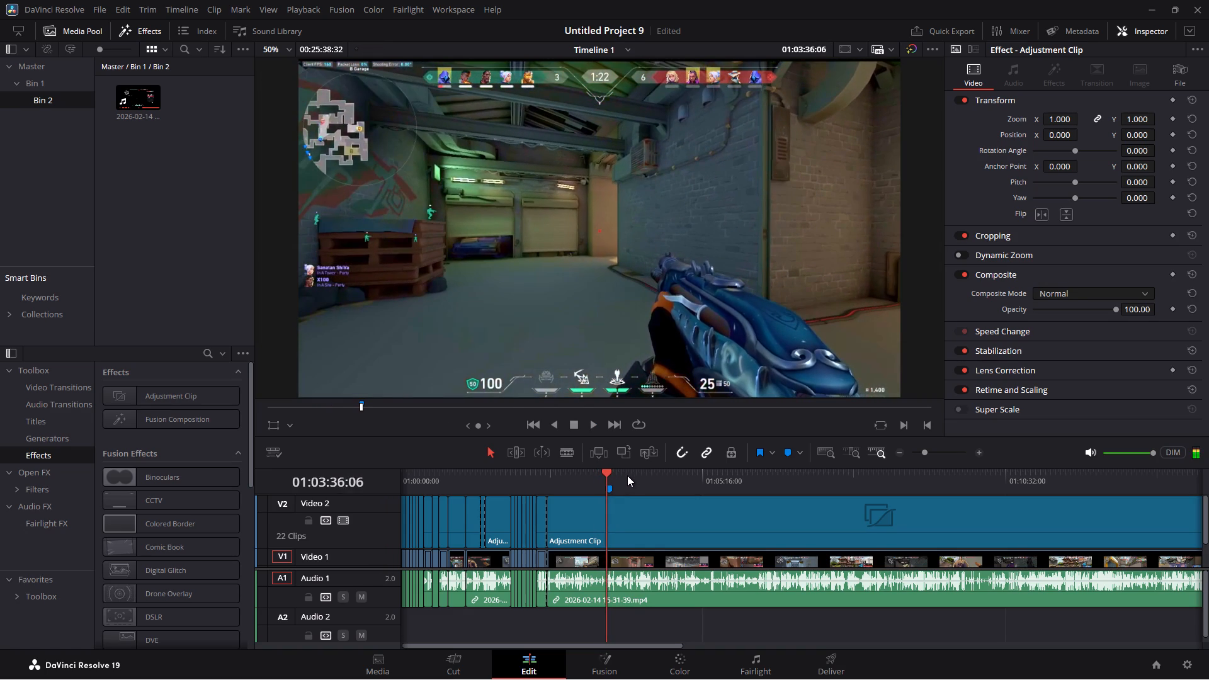
click(462, 659)
click(38, 392)
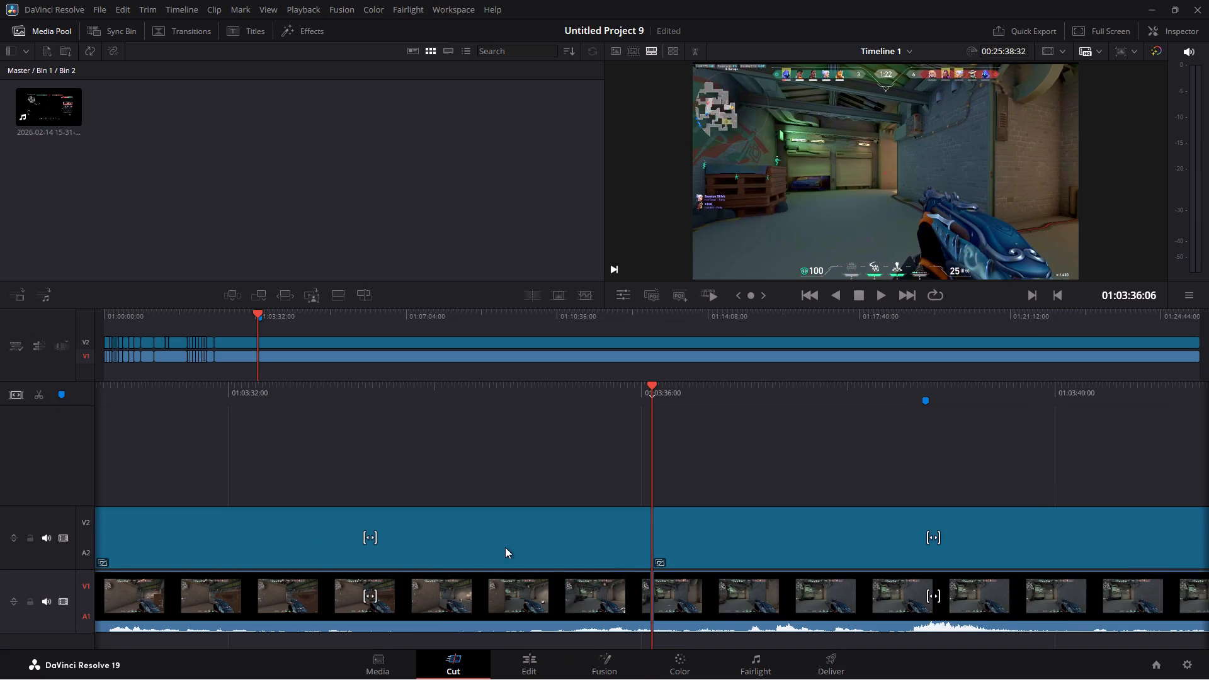
Play the fight through the kill and split the gameplay and adjustment clips at its end, 01:03:40:47.
click(518, 657)
key(space)
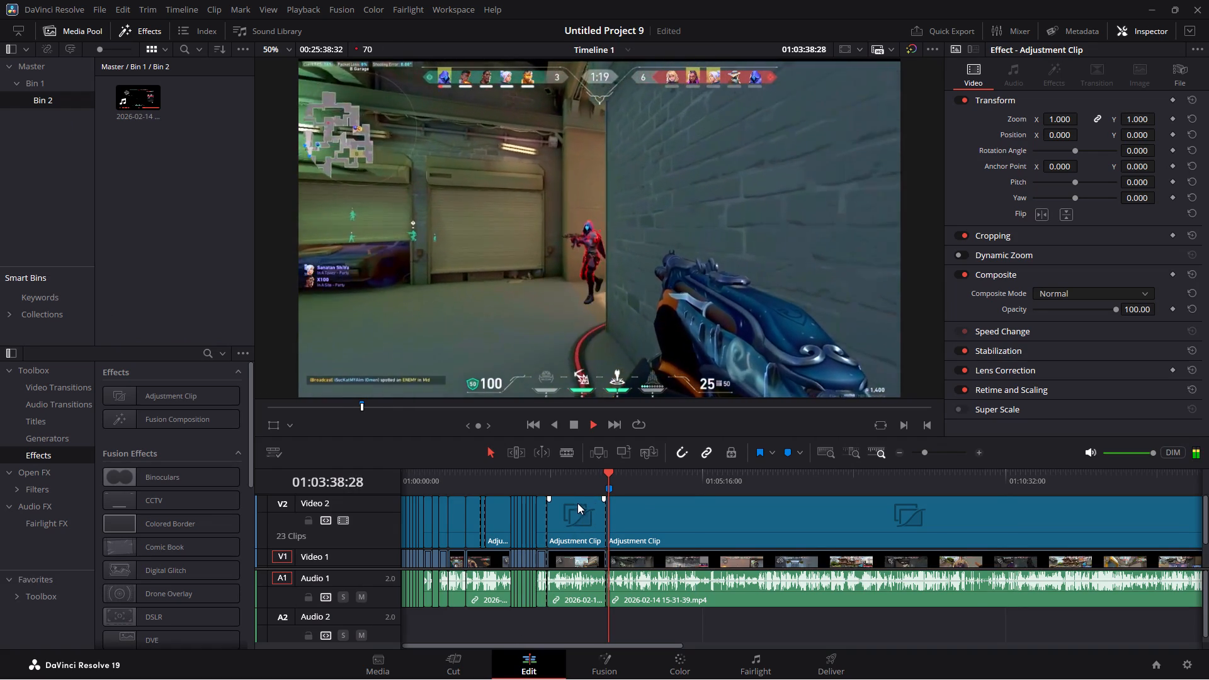
key(space)
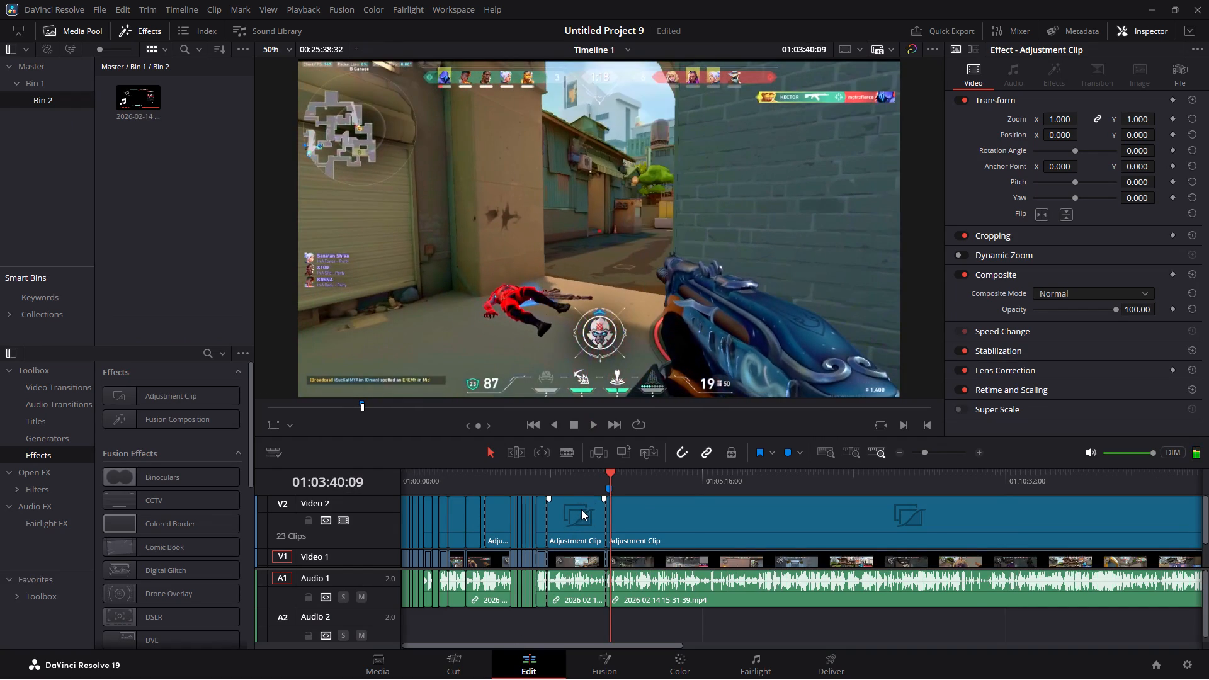
key(space)
key(space)
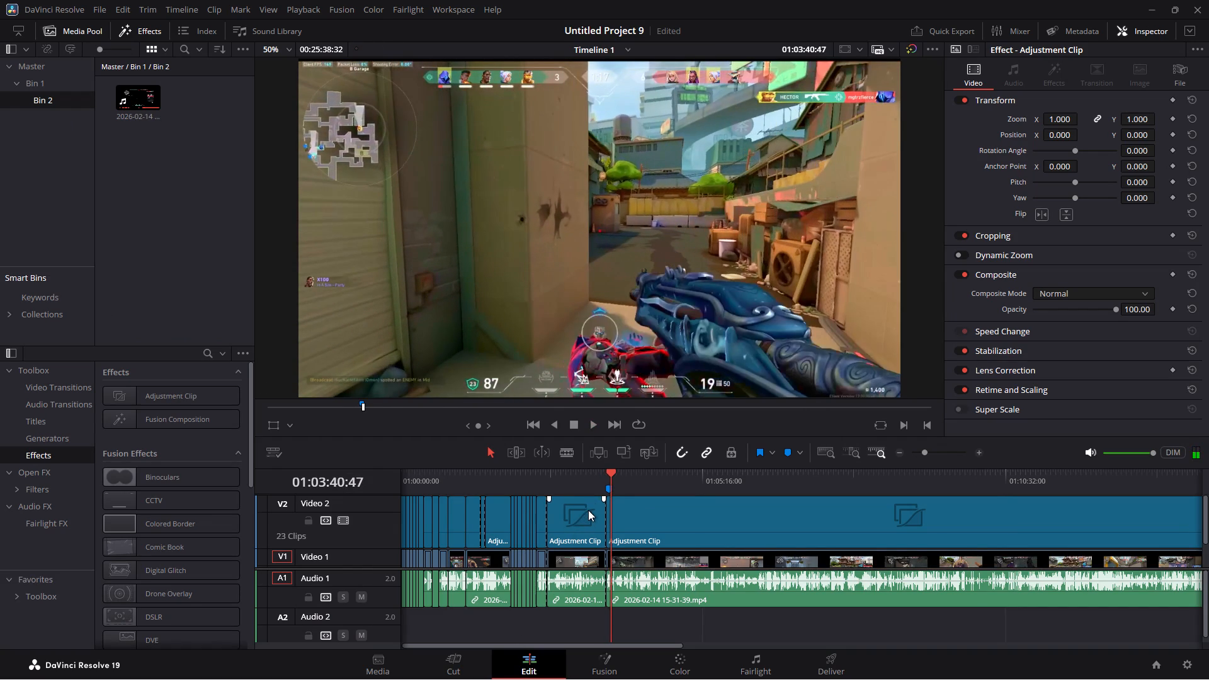
click(475, 657)
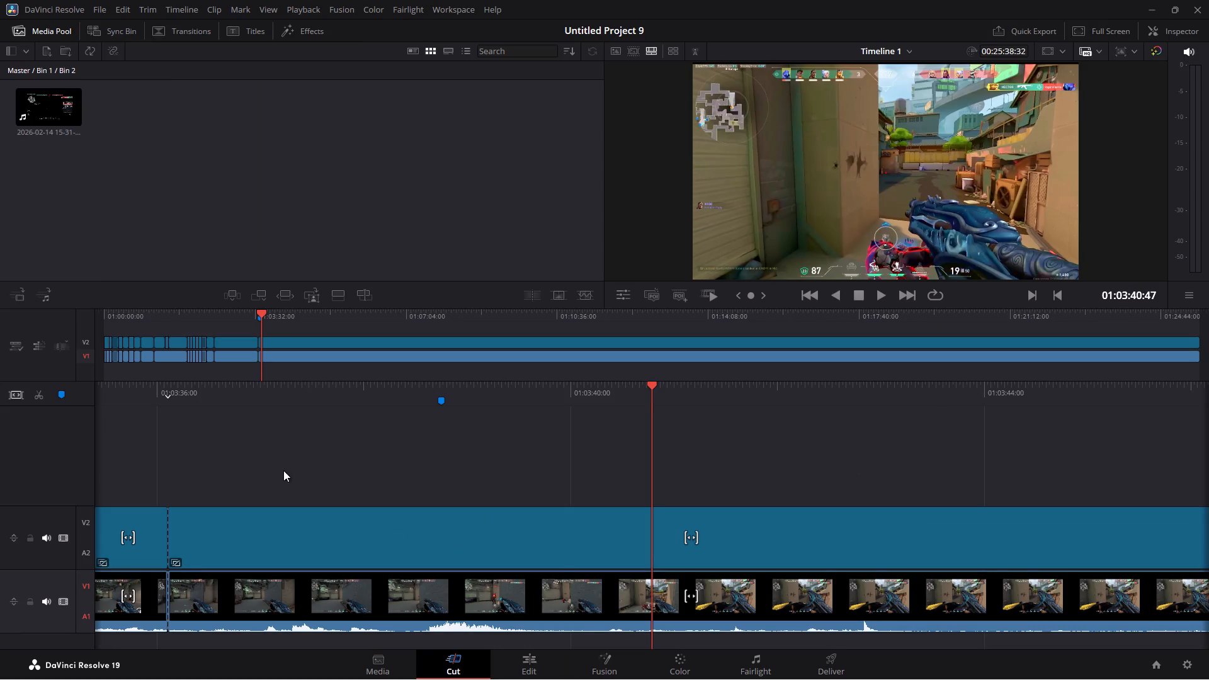
click(33, 397)
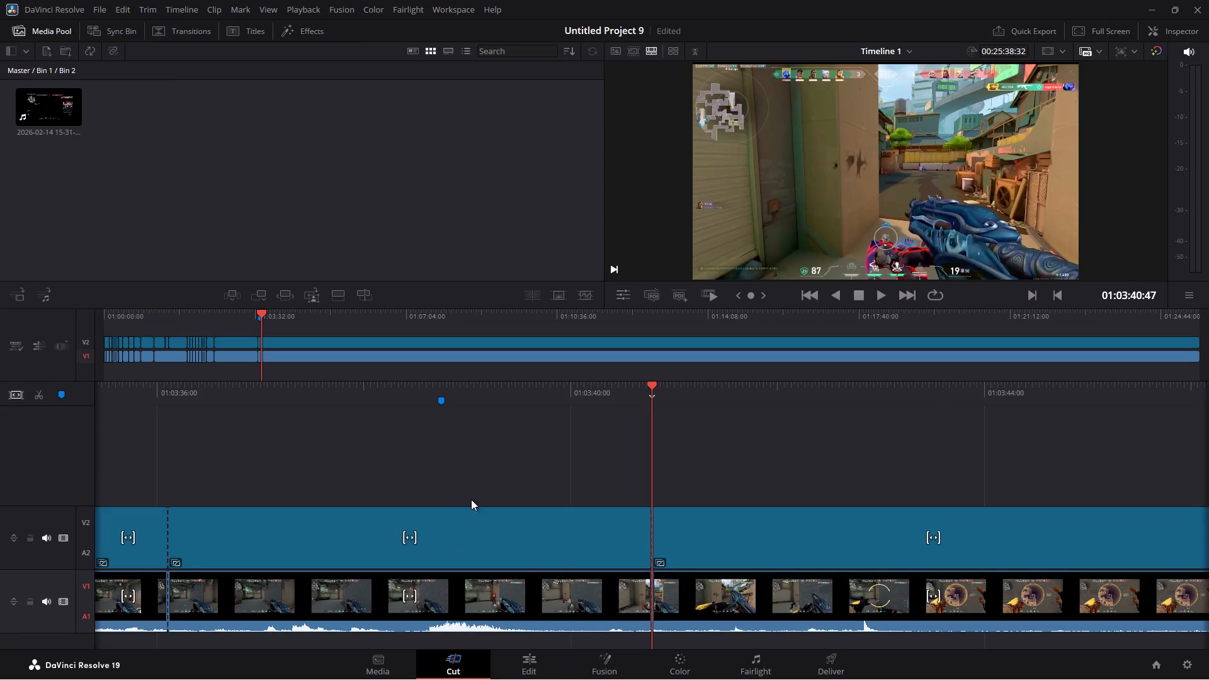
Ripple-delete the gameplay and adjustment segments between 01:02:34:14 and 01:03:36:06 so the marked fight follows directly.
click(218, 315)
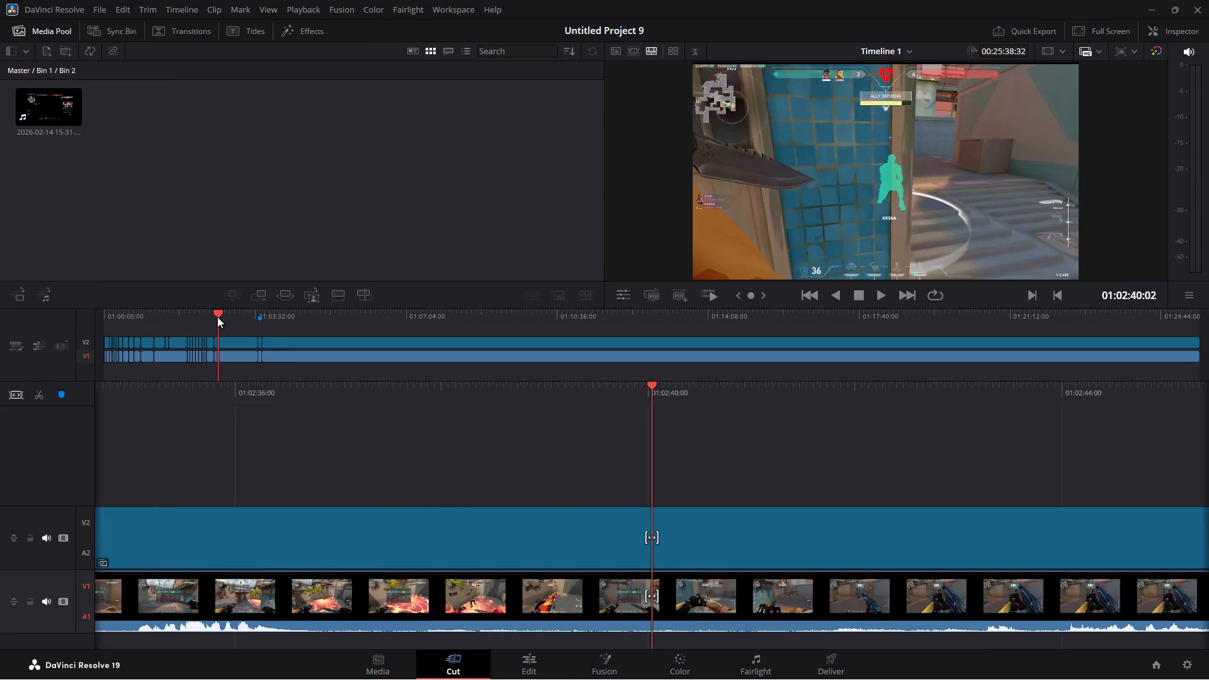
click(217, 317)
key(space)
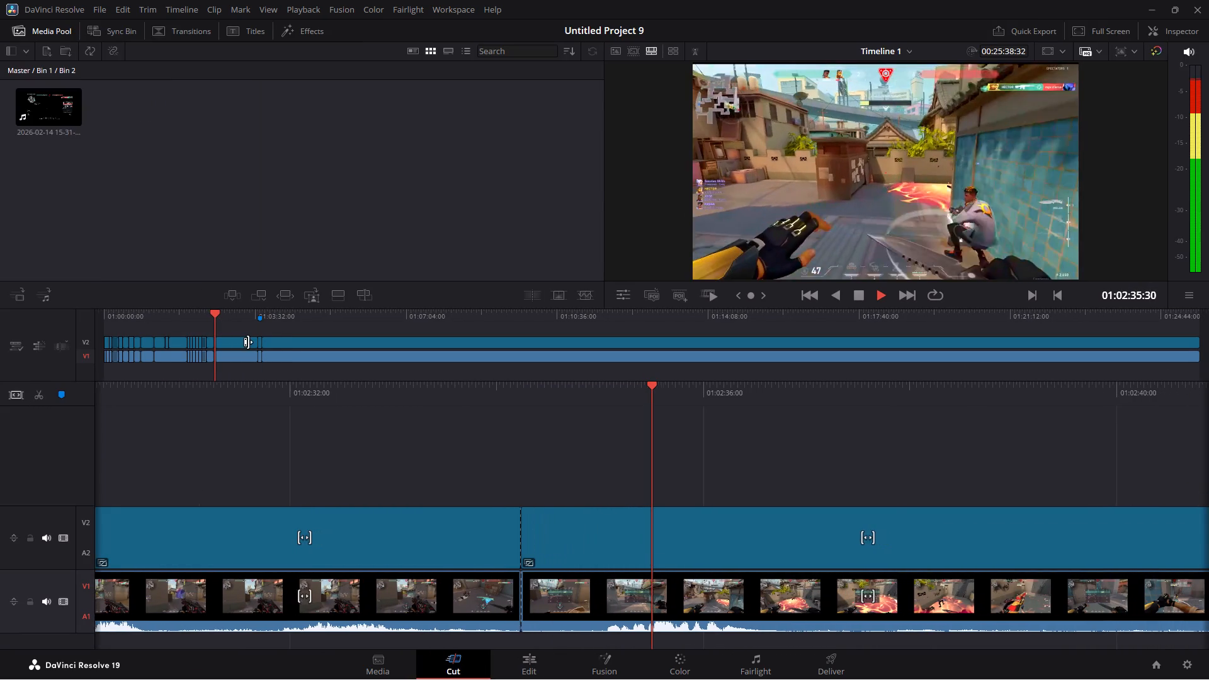
key(space)
drag(234, 373, 237, 332)
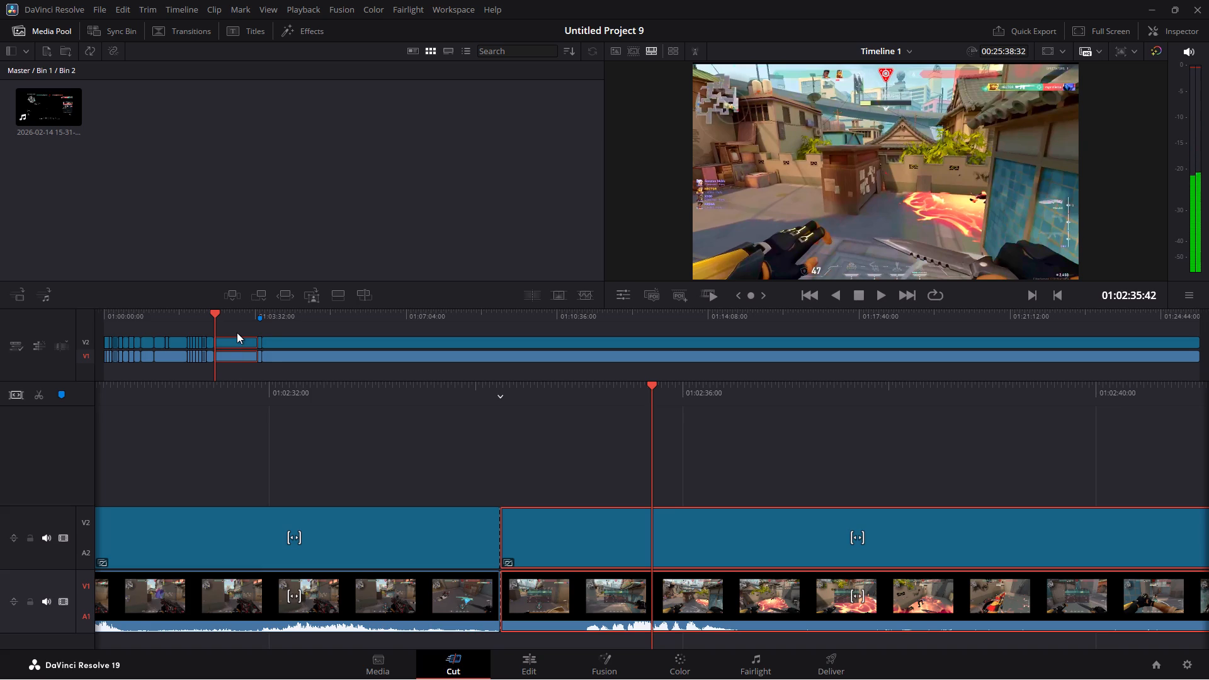
key(BackSpace)
Play the joined fight on the Edit page and delete its blue timeline marker.
click(526, 670)
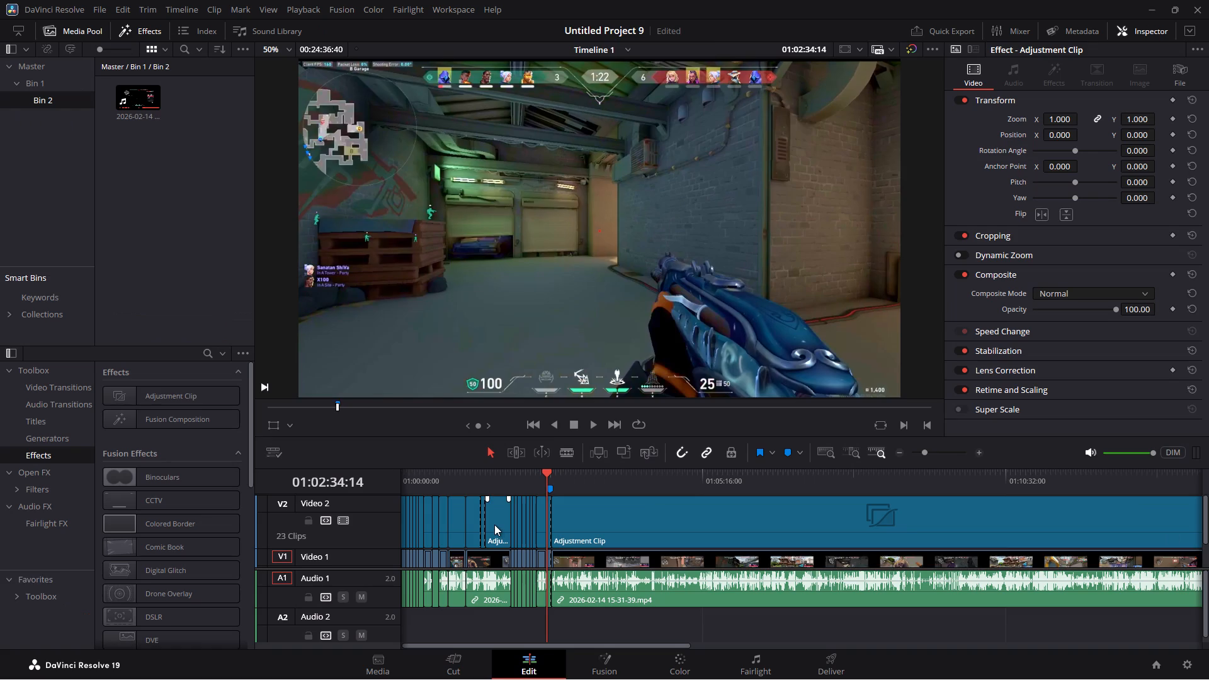
key(space)
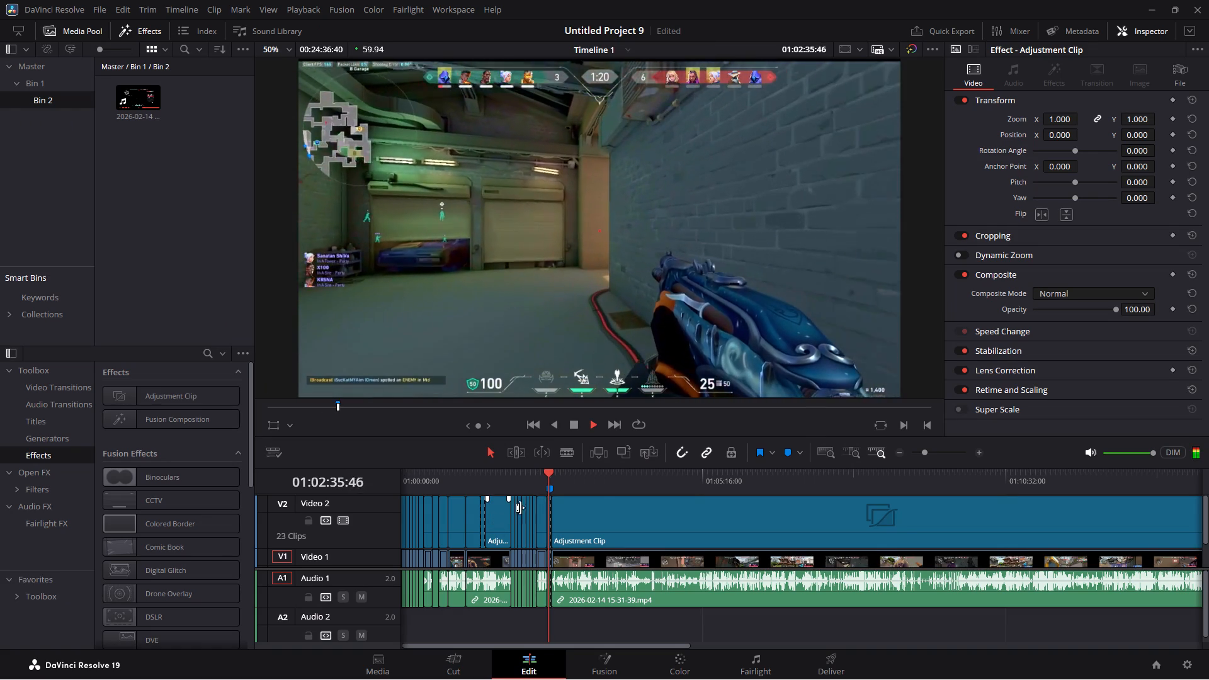
click(549, 489)
key(BackSpace)
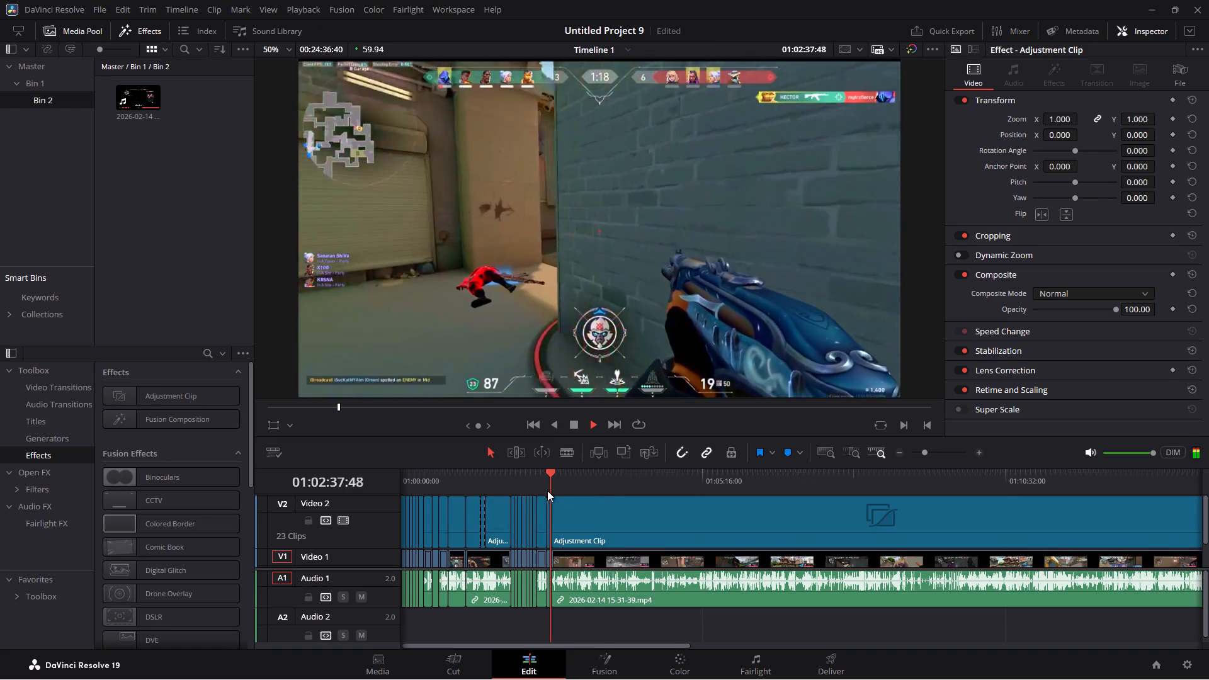
Skim the gameplay around and after the fight for further action, pausing at 01:05:10:00.
click(567, 475)
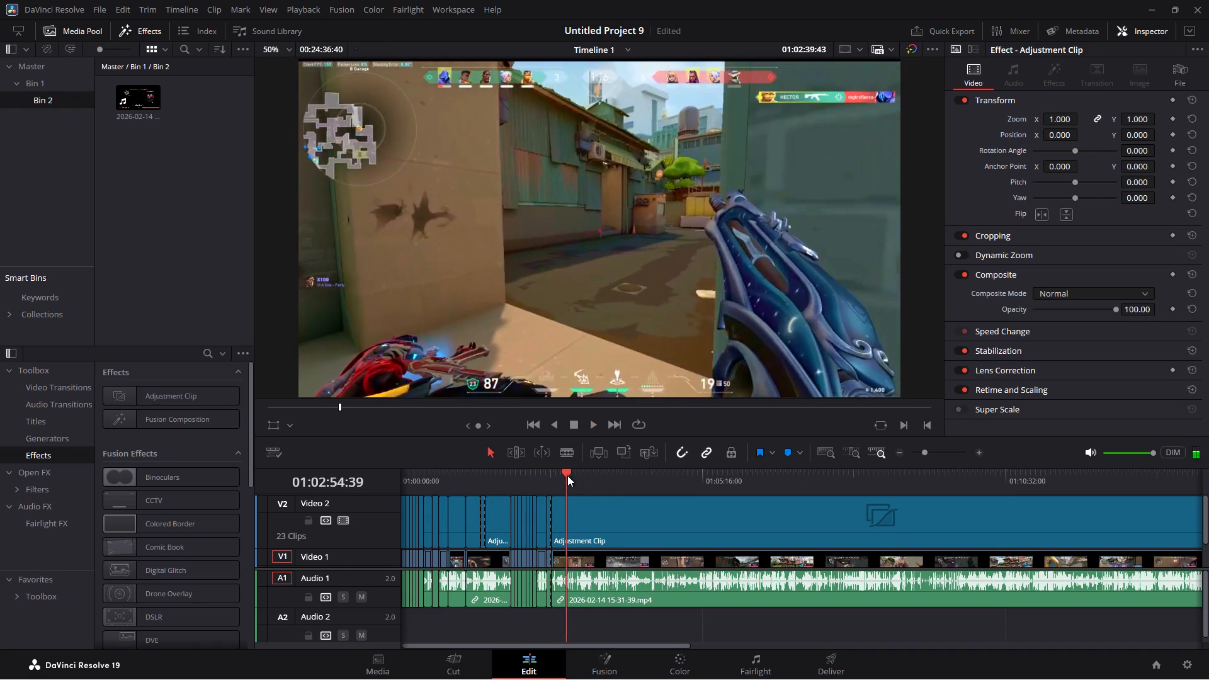
click(574, 475)
click(584, 475)
click(601, 476)
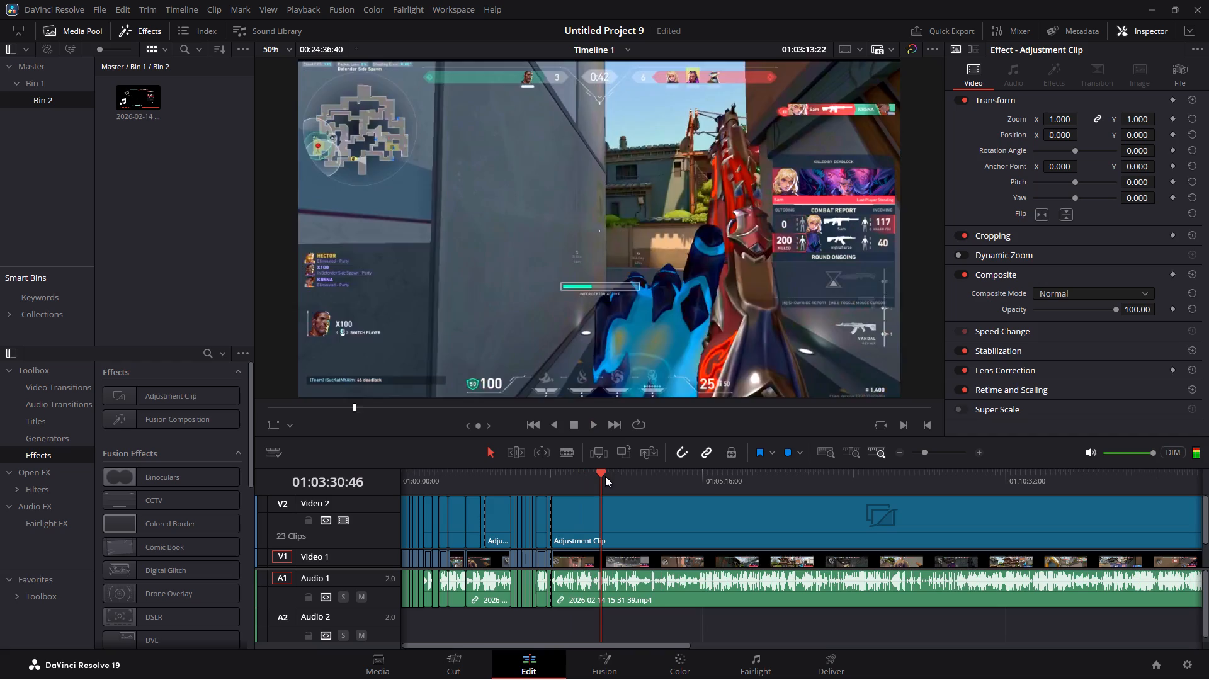
click(611, 475)
click(621, 473)
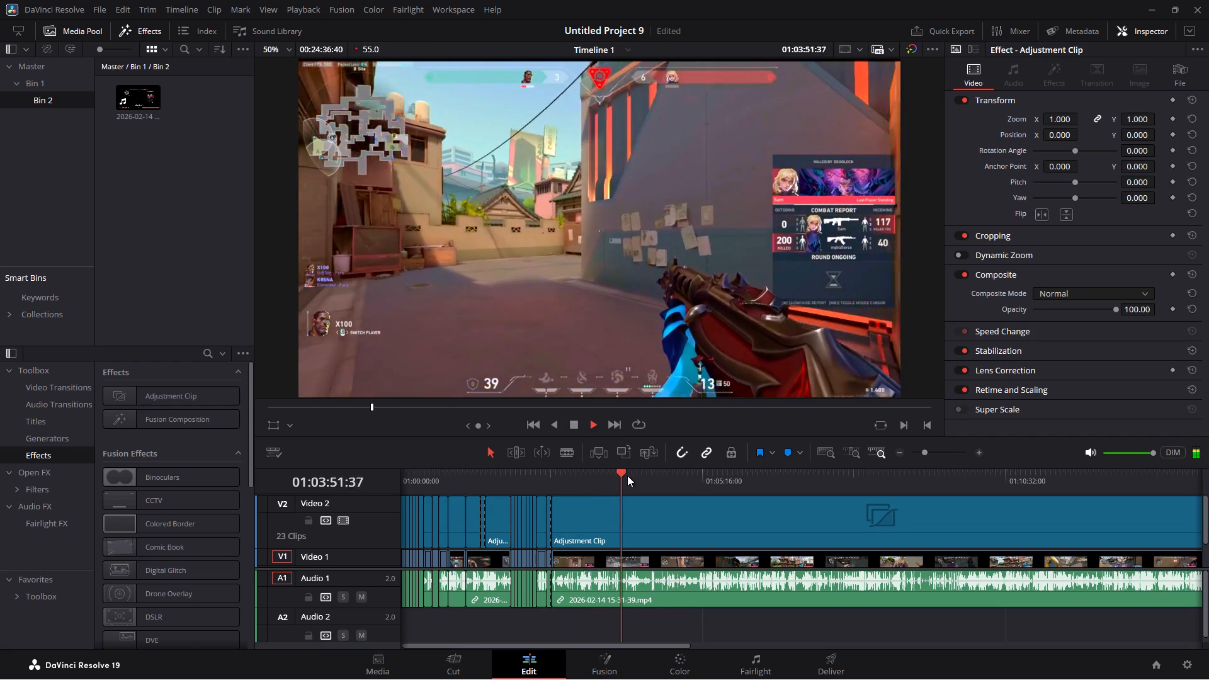
click(553, 471)
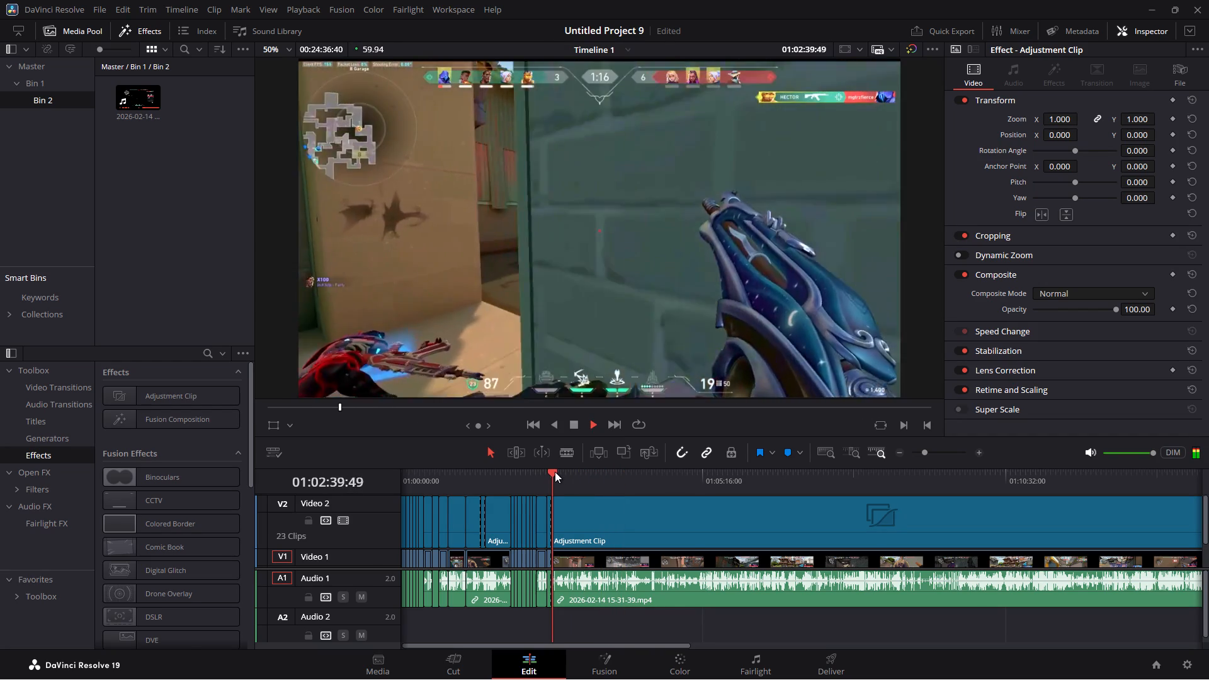
click(546, 475)
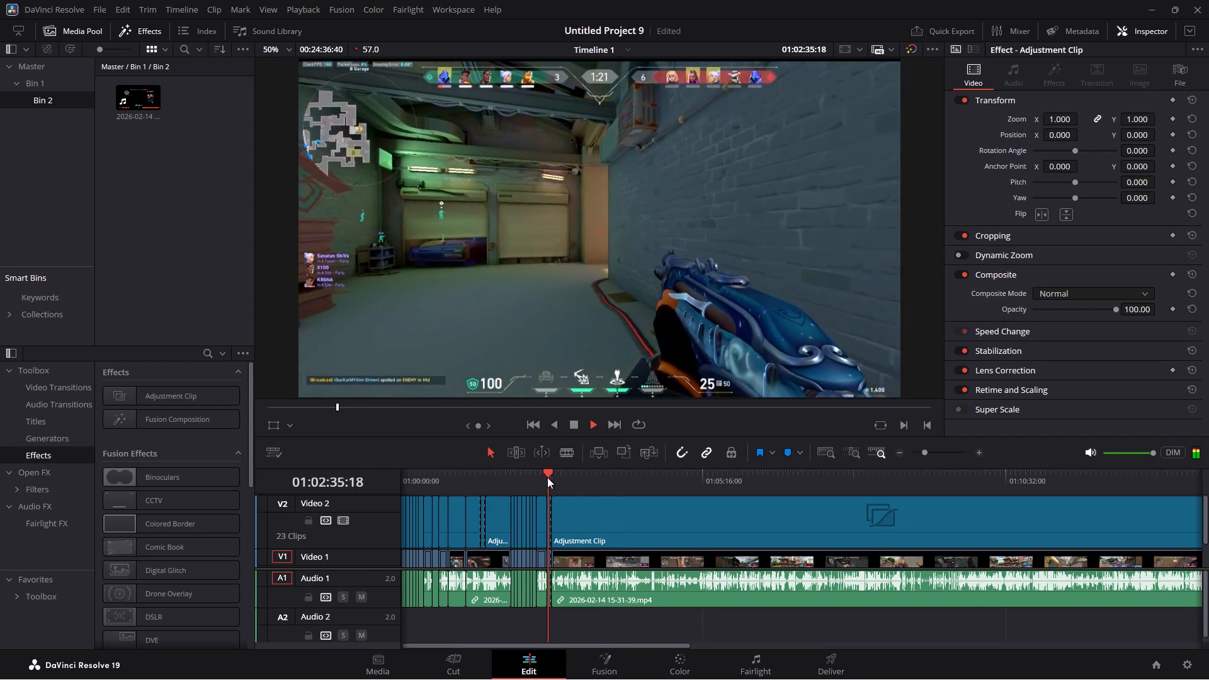
click(581, 468)
click(593, 470)
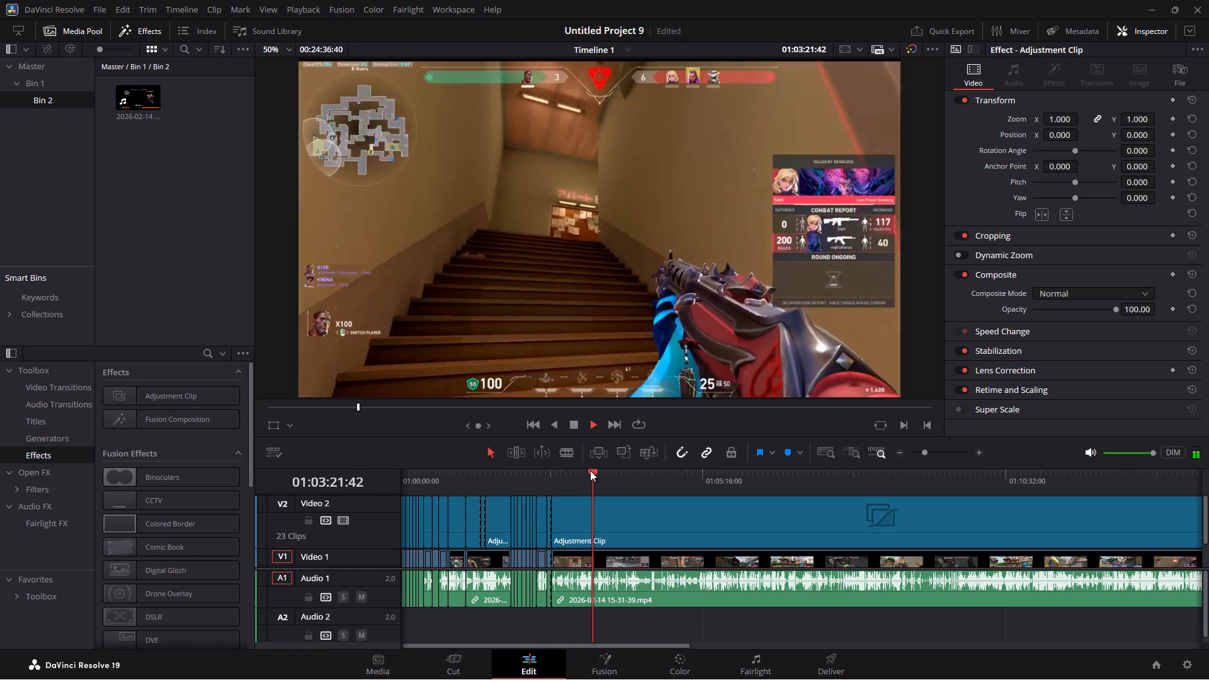
click(581, 470)
click(593, 472)
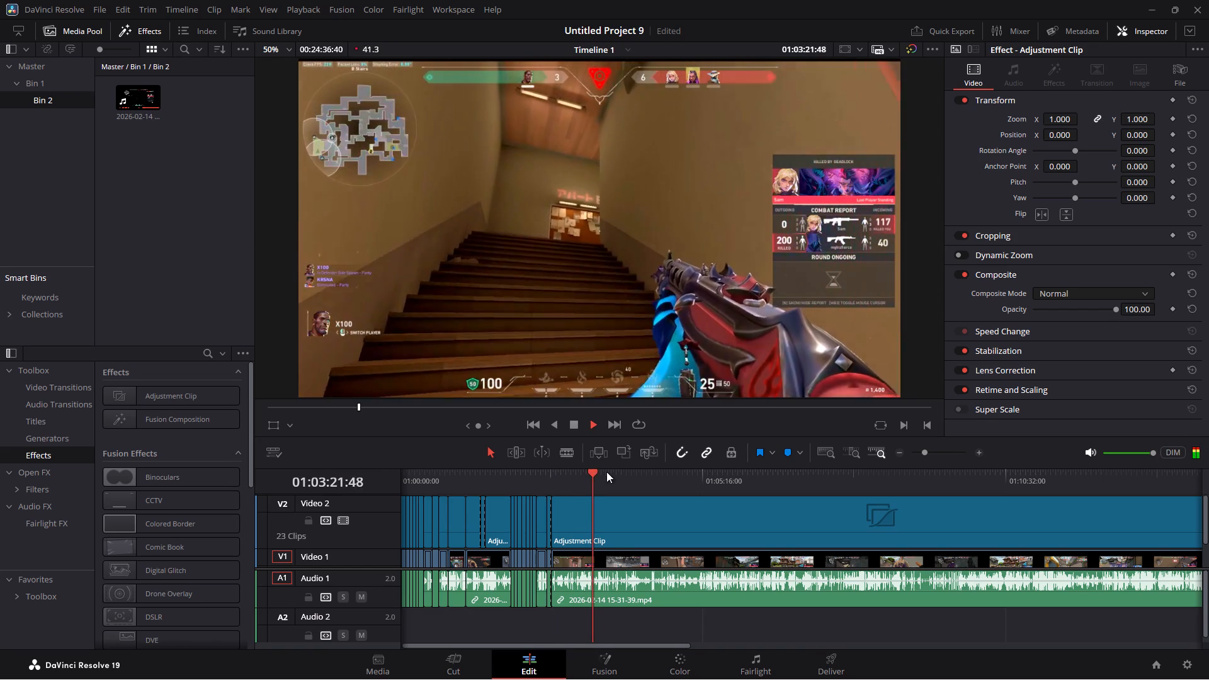
click(606, 472)
click(615, 472)
click(628, 474)
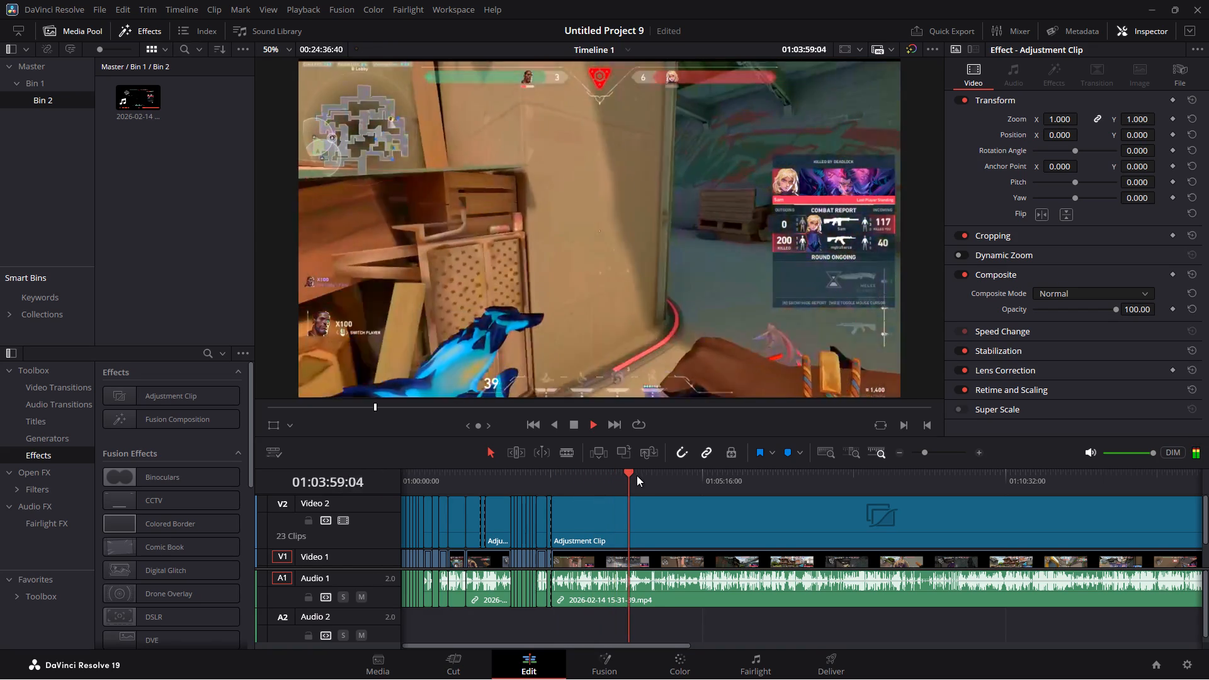
click(643, 473)
click(652, 473)
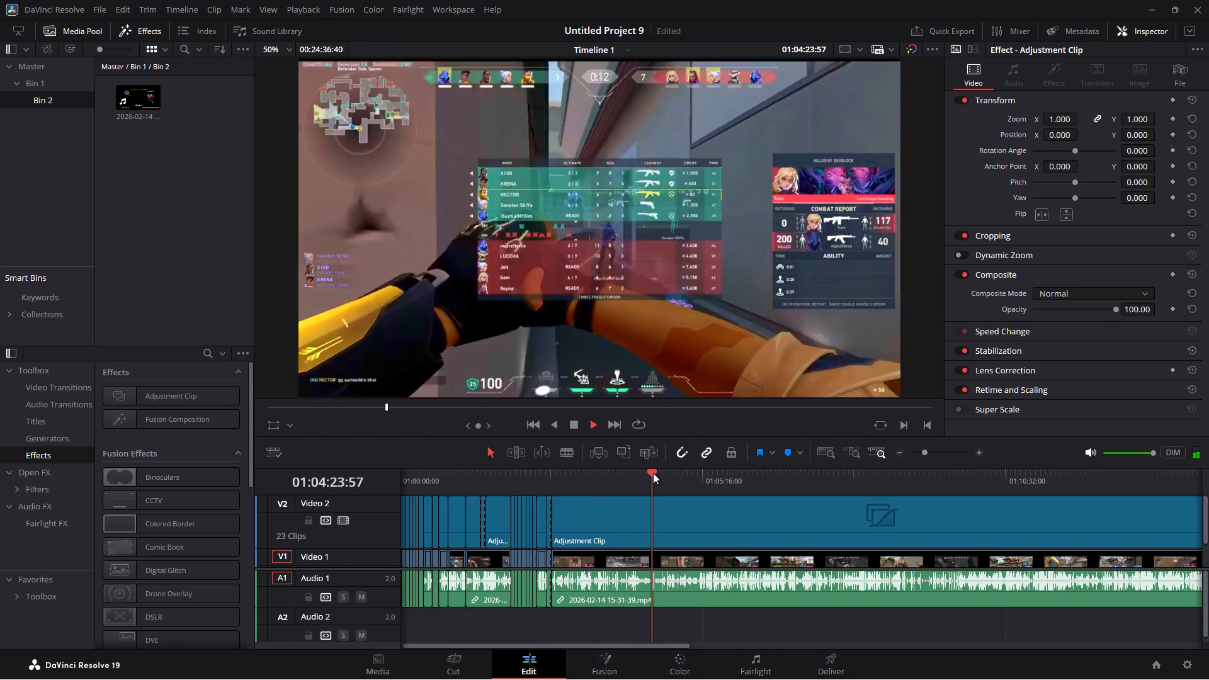
click(662, 473)
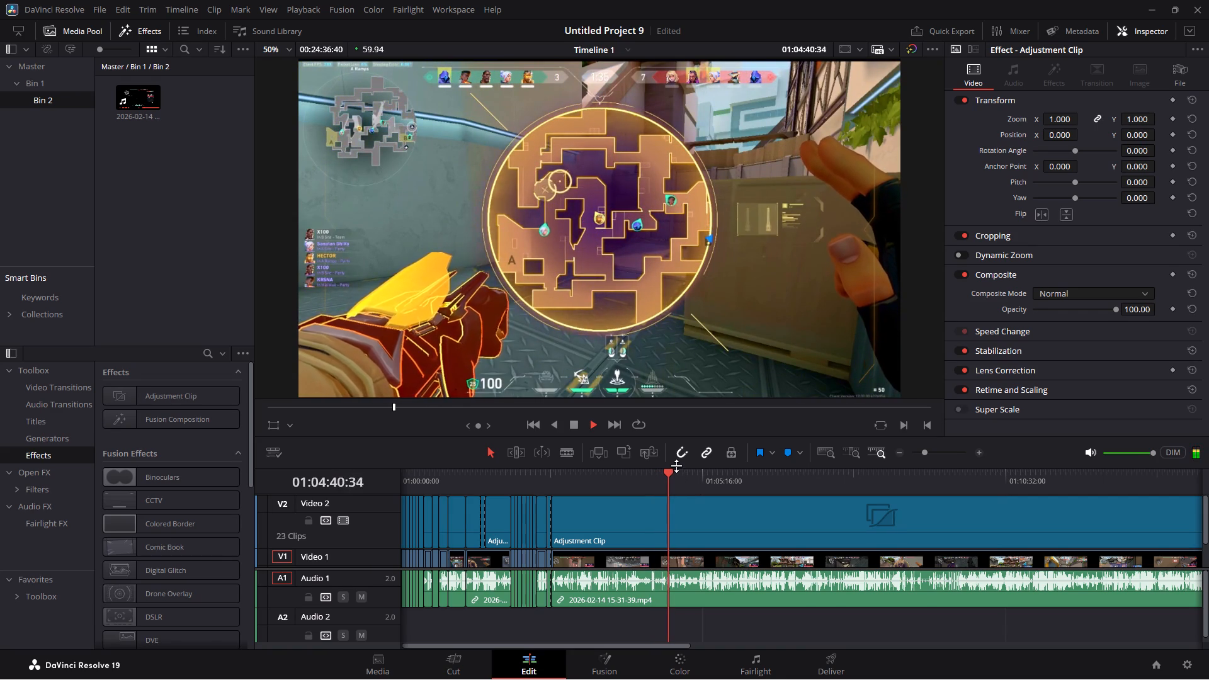
click(677, 473)
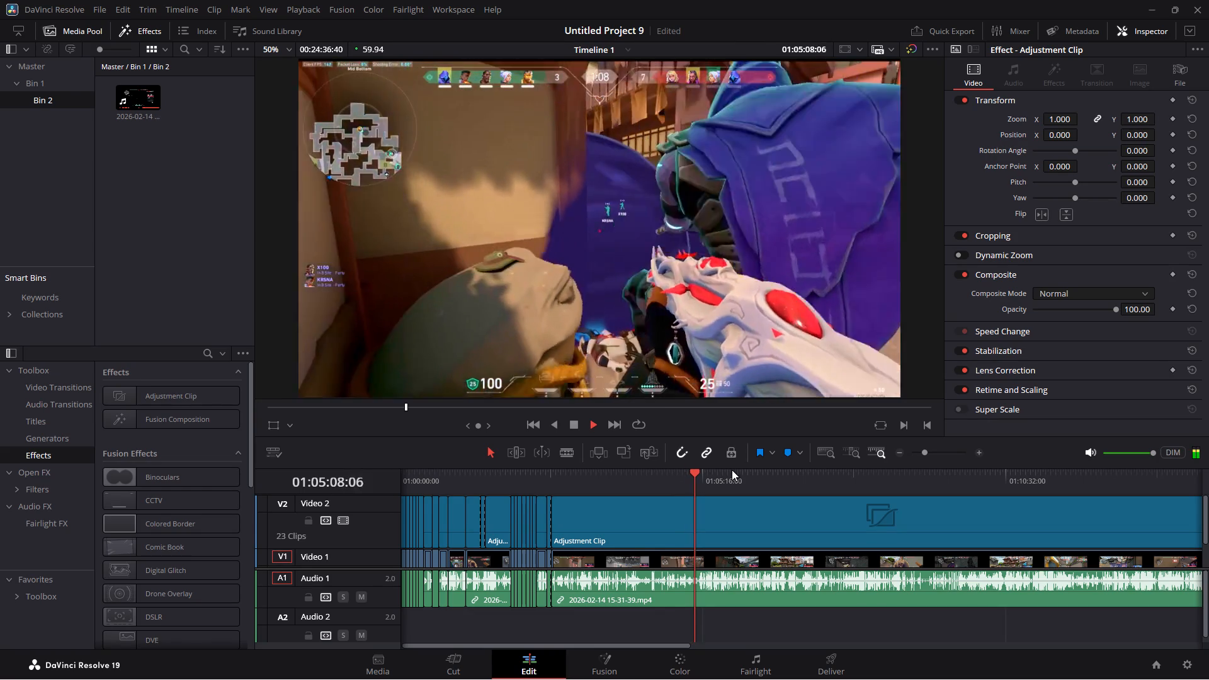
key(space)
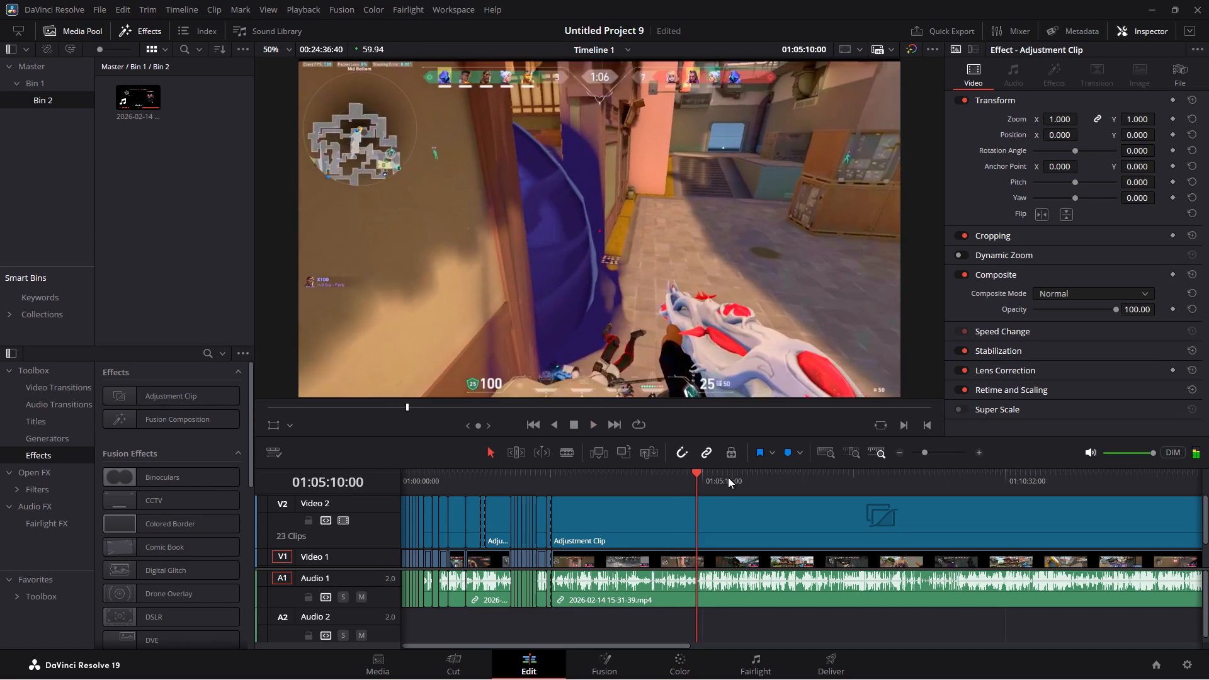
On the Color page, set the last adjustment clip's Color Boost to 50.50 and saturation to 50.80.
click(674, 659)
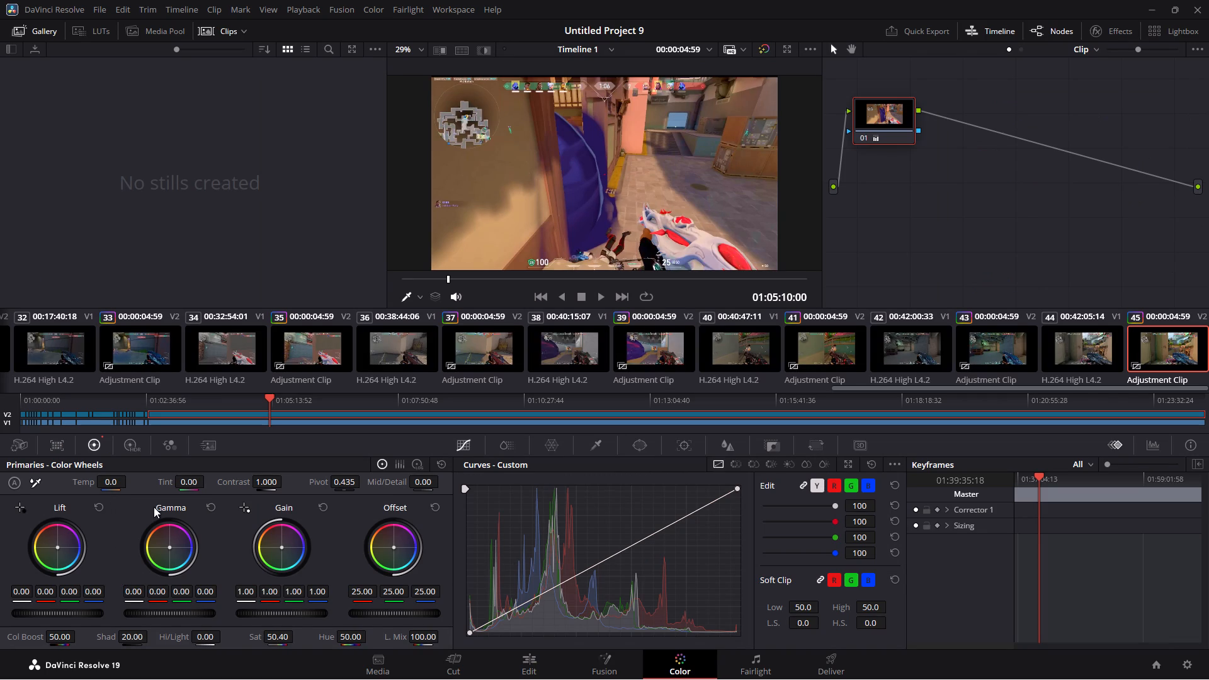
click(63, 636)
click(270, 640)
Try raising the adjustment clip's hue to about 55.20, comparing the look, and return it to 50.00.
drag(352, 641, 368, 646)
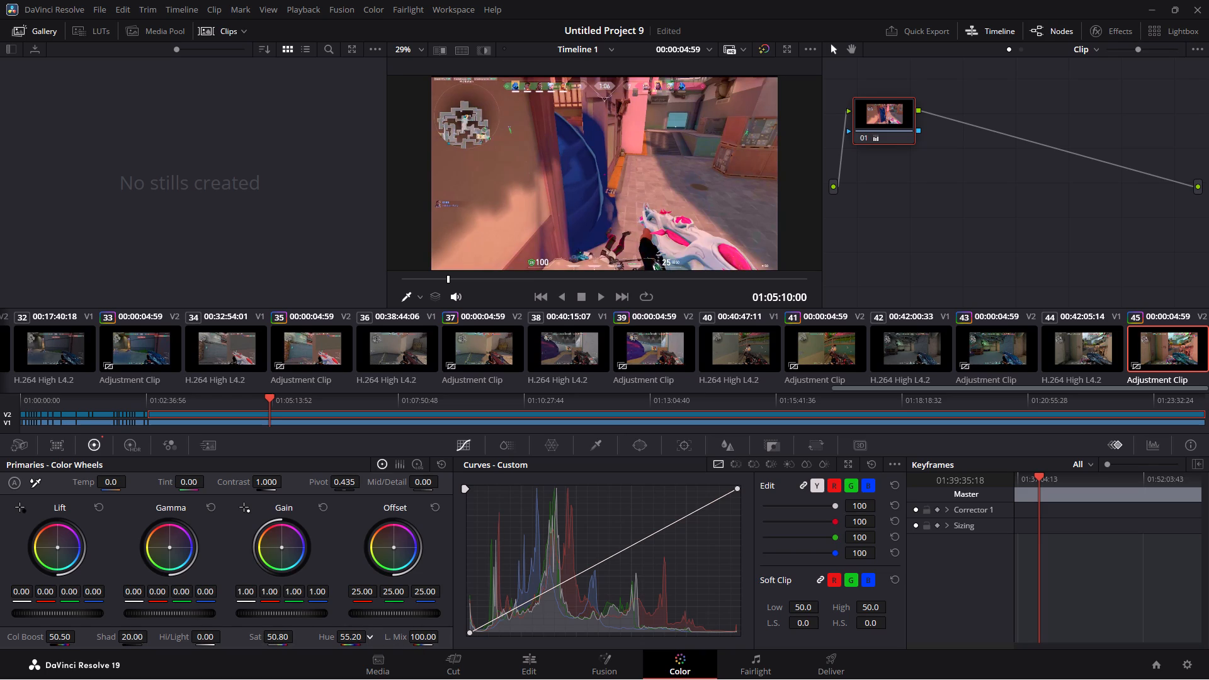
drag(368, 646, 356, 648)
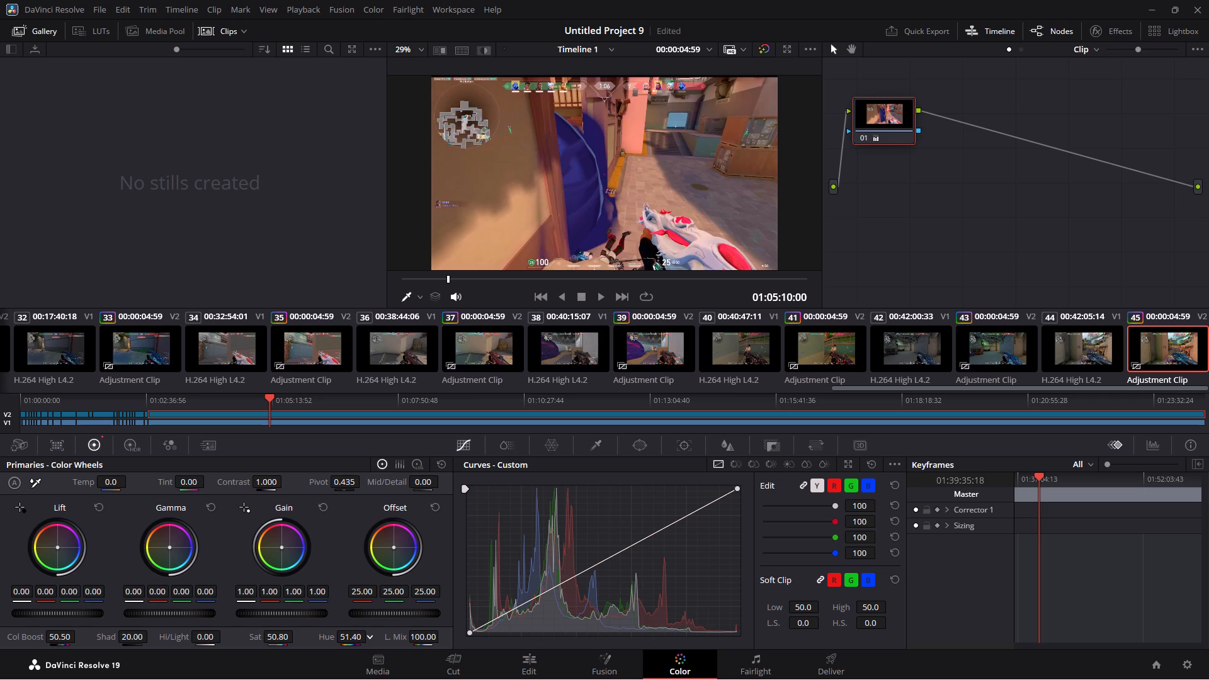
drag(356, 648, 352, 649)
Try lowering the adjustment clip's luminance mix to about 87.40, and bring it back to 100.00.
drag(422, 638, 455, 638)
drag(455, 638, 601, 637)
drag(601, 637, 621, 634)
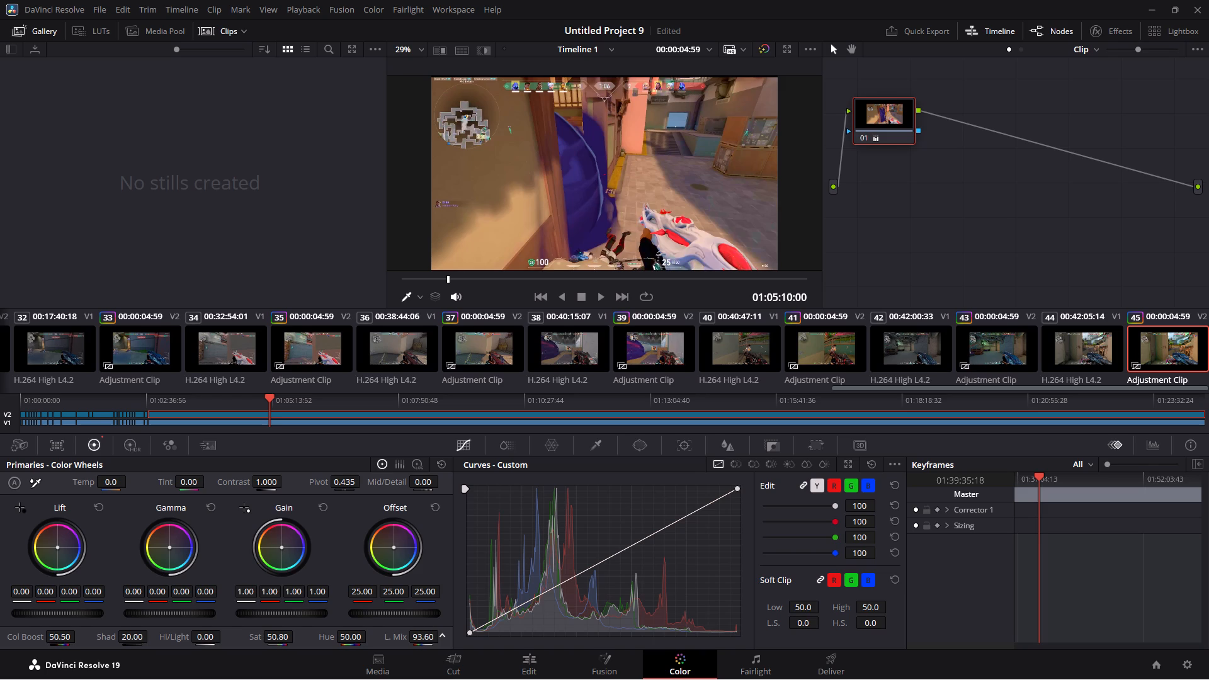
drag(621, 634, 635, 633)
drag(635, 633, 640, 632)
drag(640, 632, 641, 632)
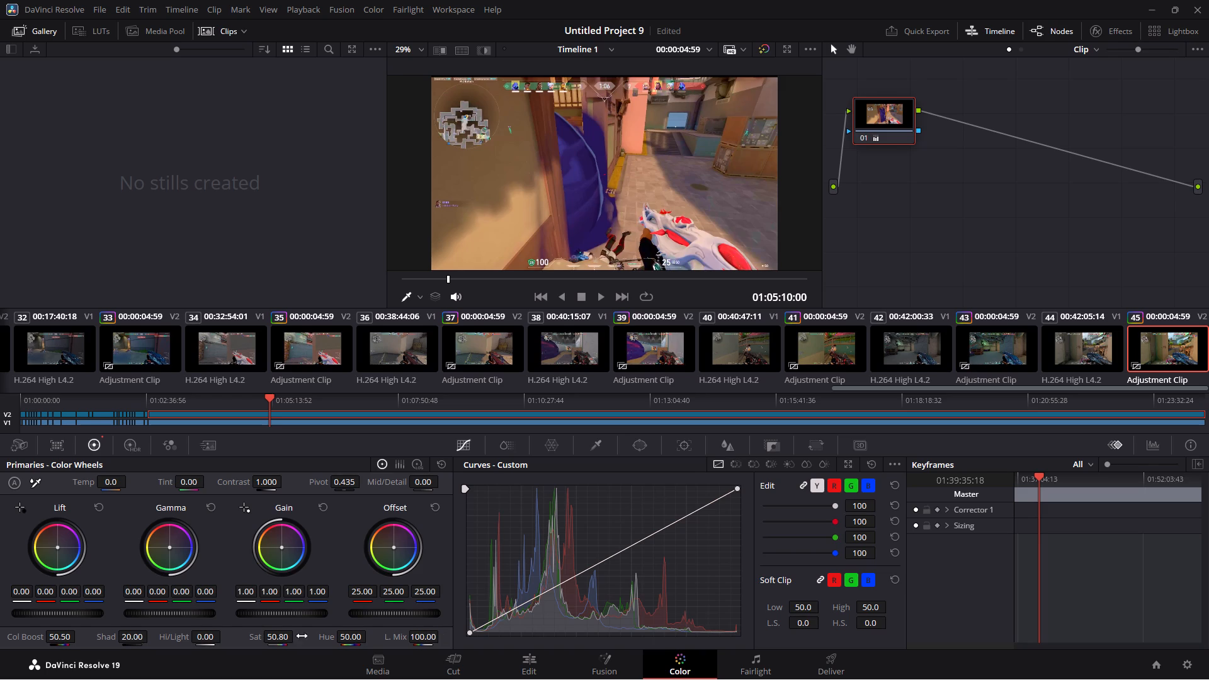
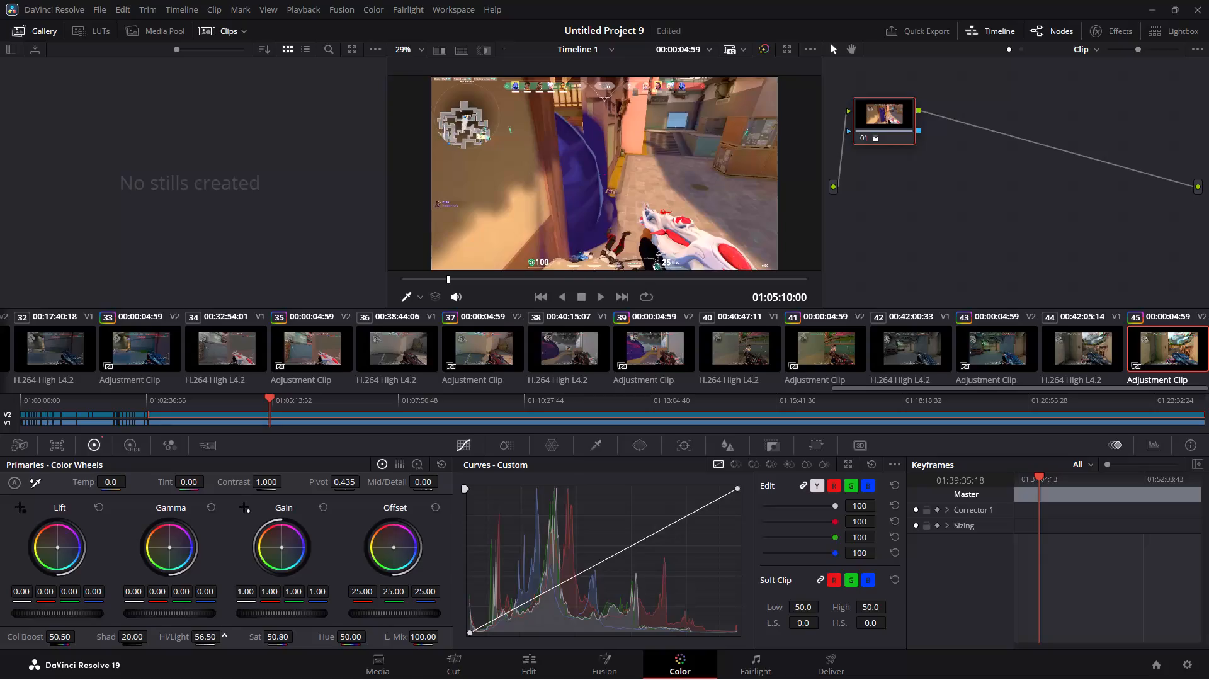
Play the footage on to 01:05:11:34, and on the Color page lower the last adjustment clip's highlights to -0.50.
click(518, 671)
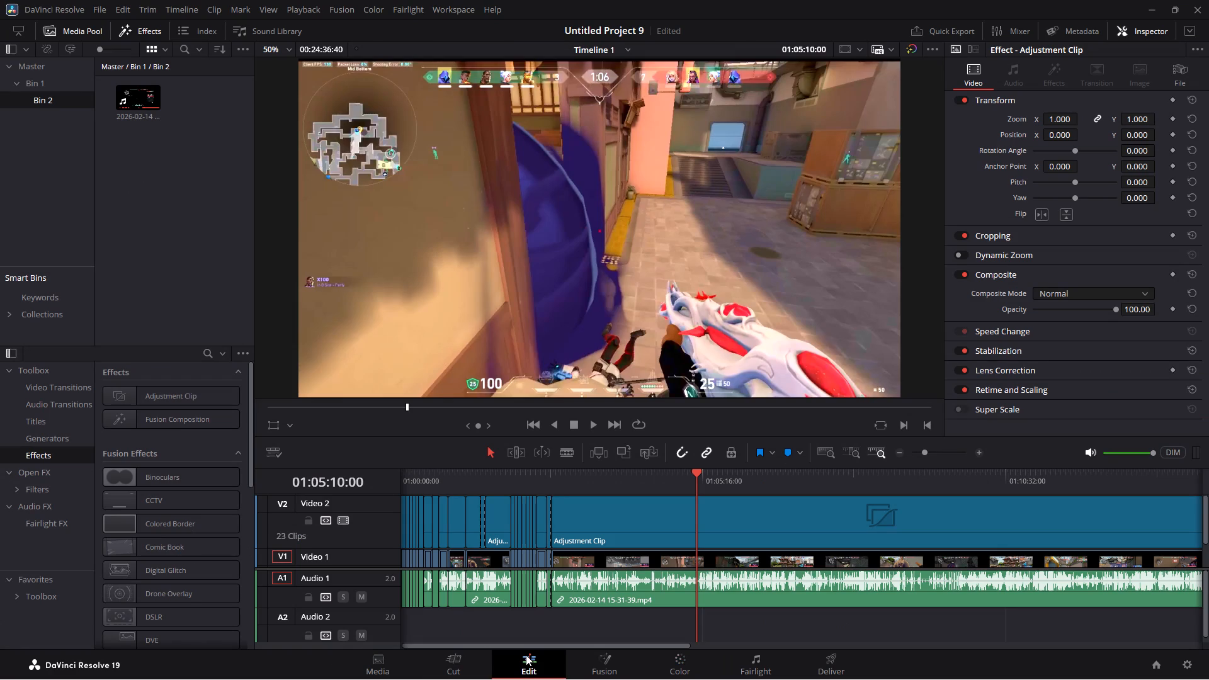
key(space)
key(space)
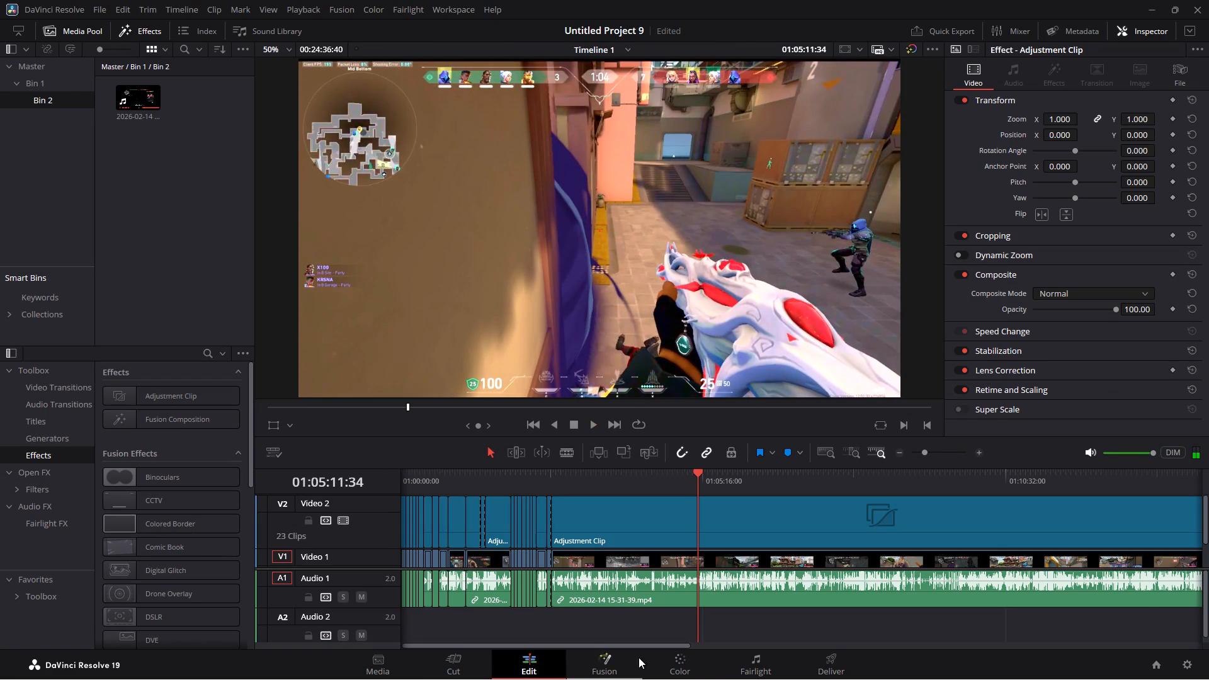
click(687, 666)
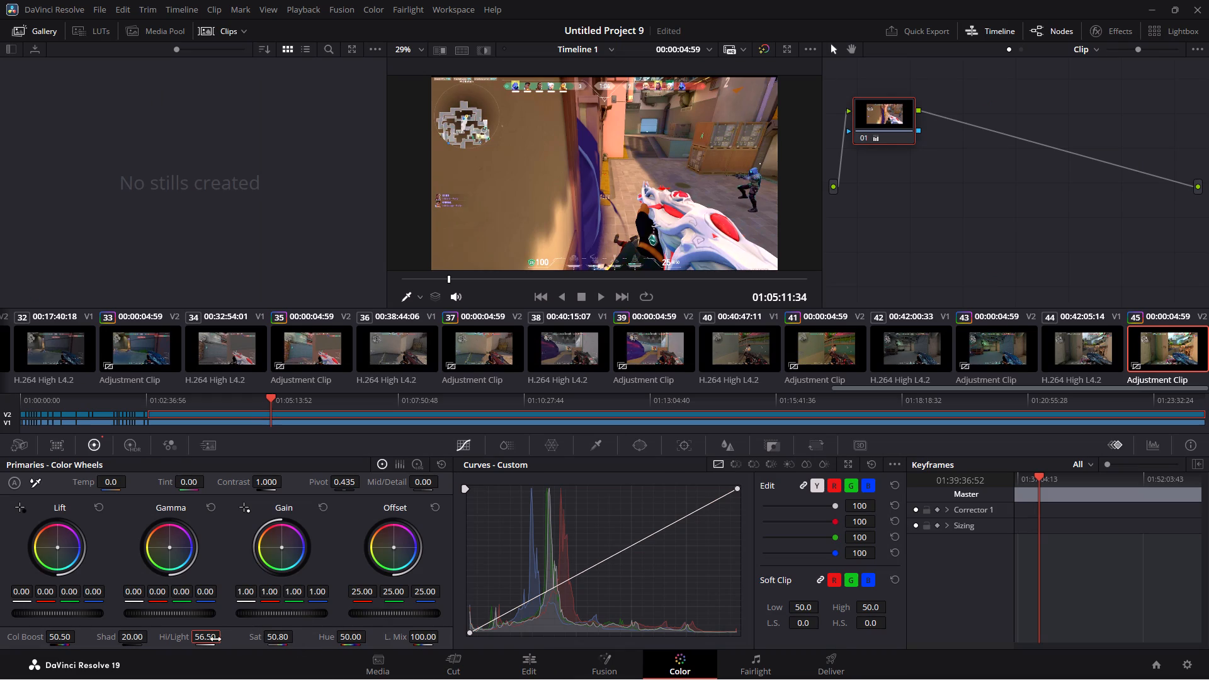
drag(211, 639, 50, 628)
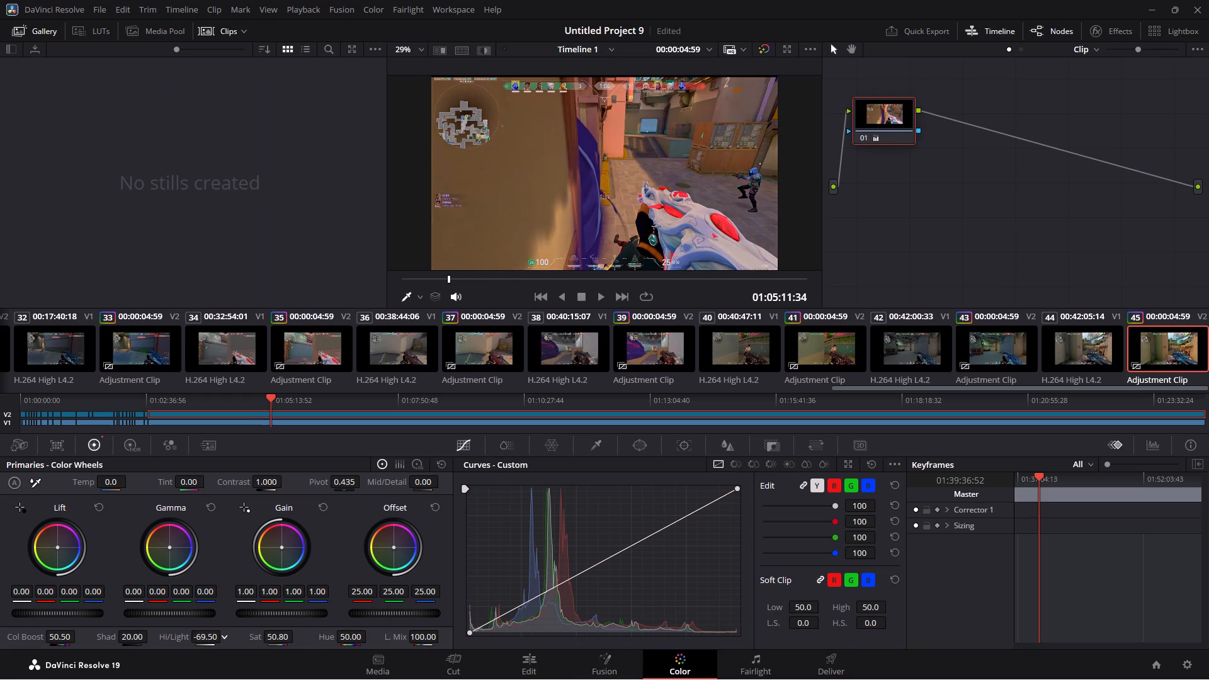
drag(50, 628, 67, 626)
drag(67, 626, 126, 626)
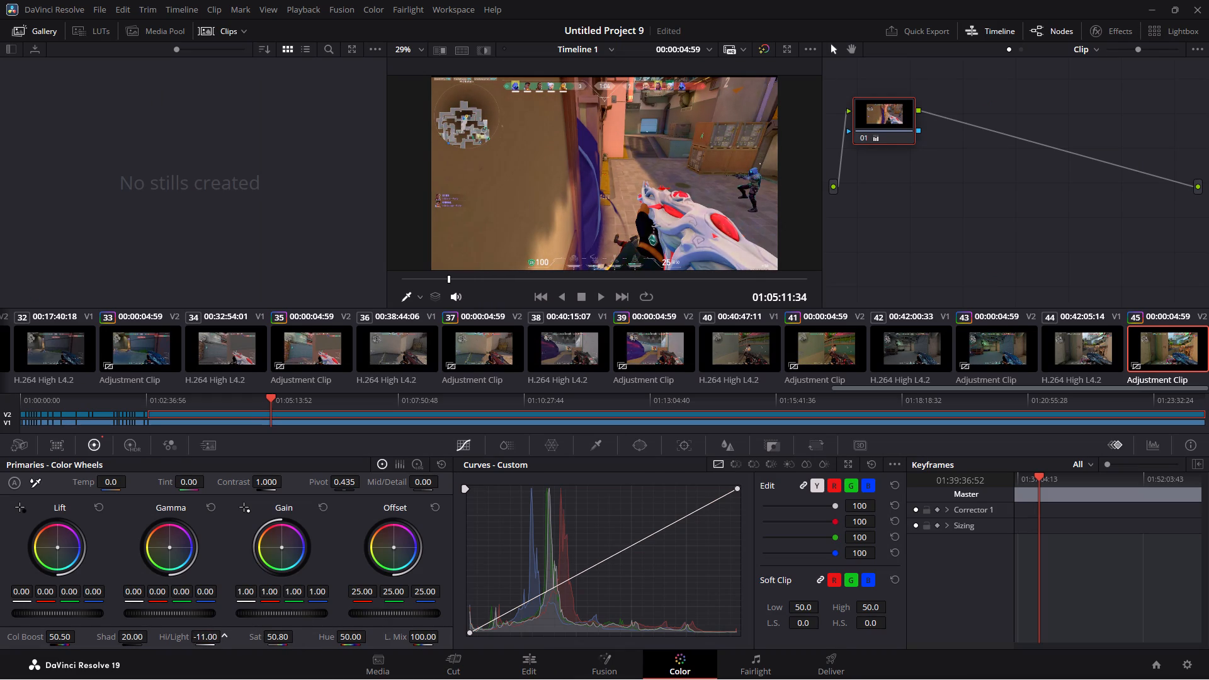
drag(126, 626, 140, 626)
drag(140, 626, 139, 626)
Back on the Edit page, play through the round and replay the fight between about 01:05:02 and 01:05:18 to review it.
click(514, 659)
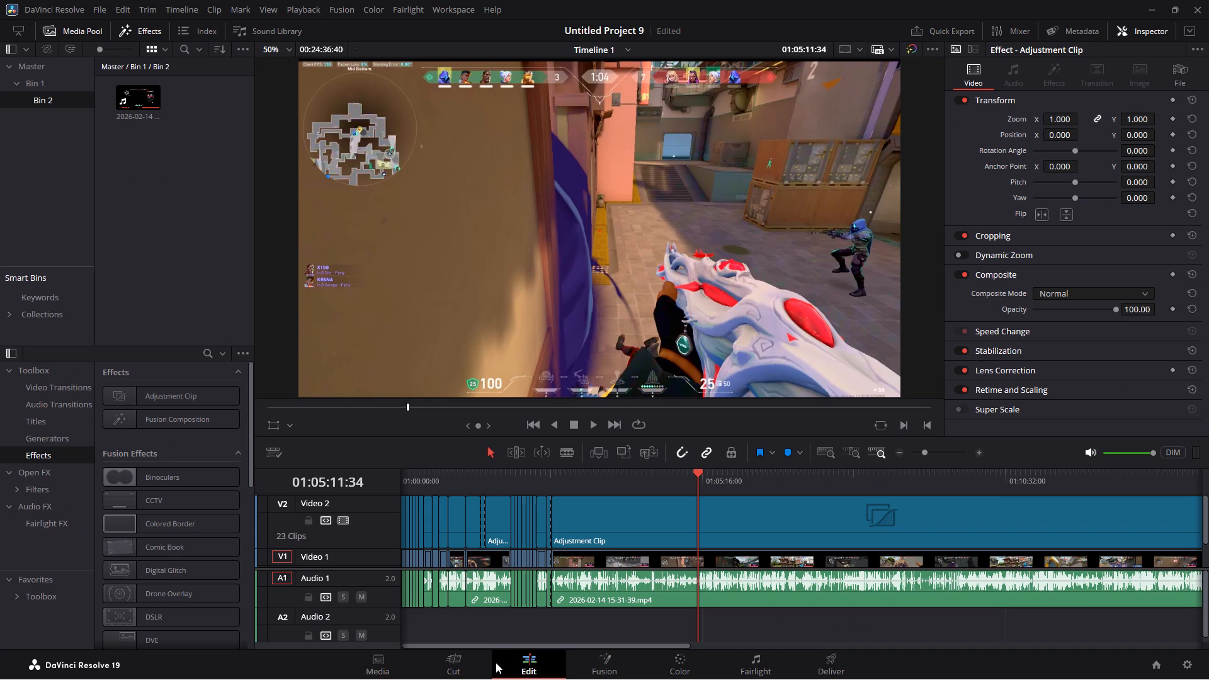
key(space)
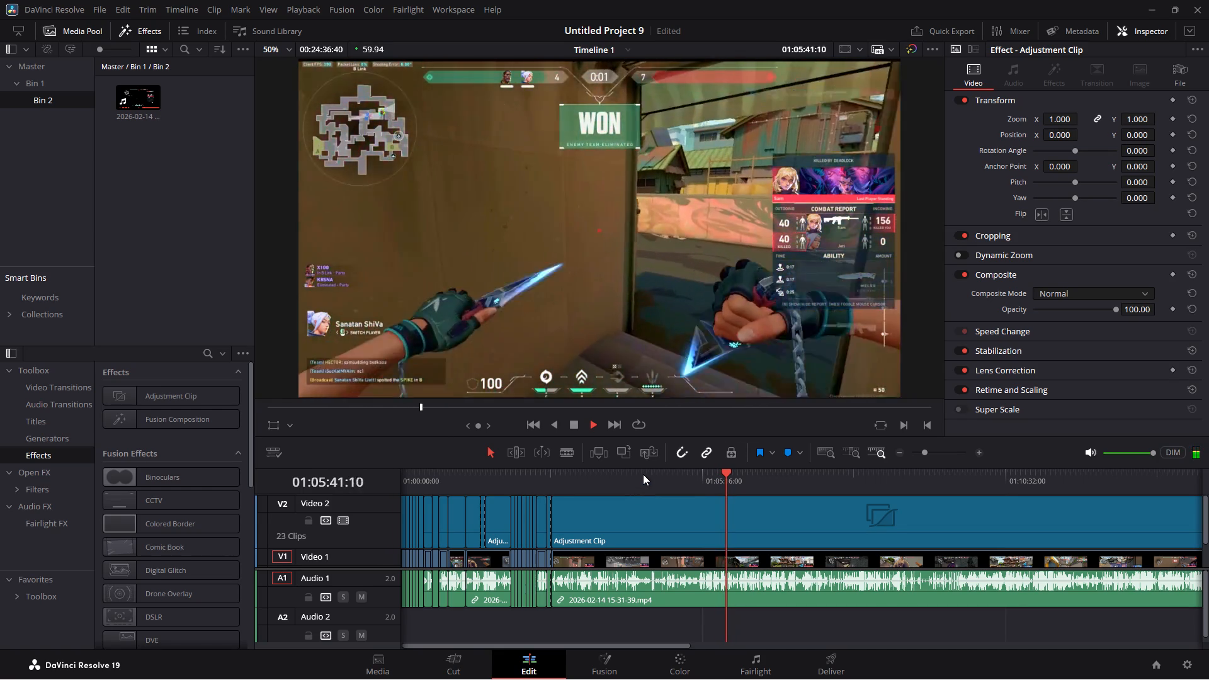
drag(727, 472, 703, 470)
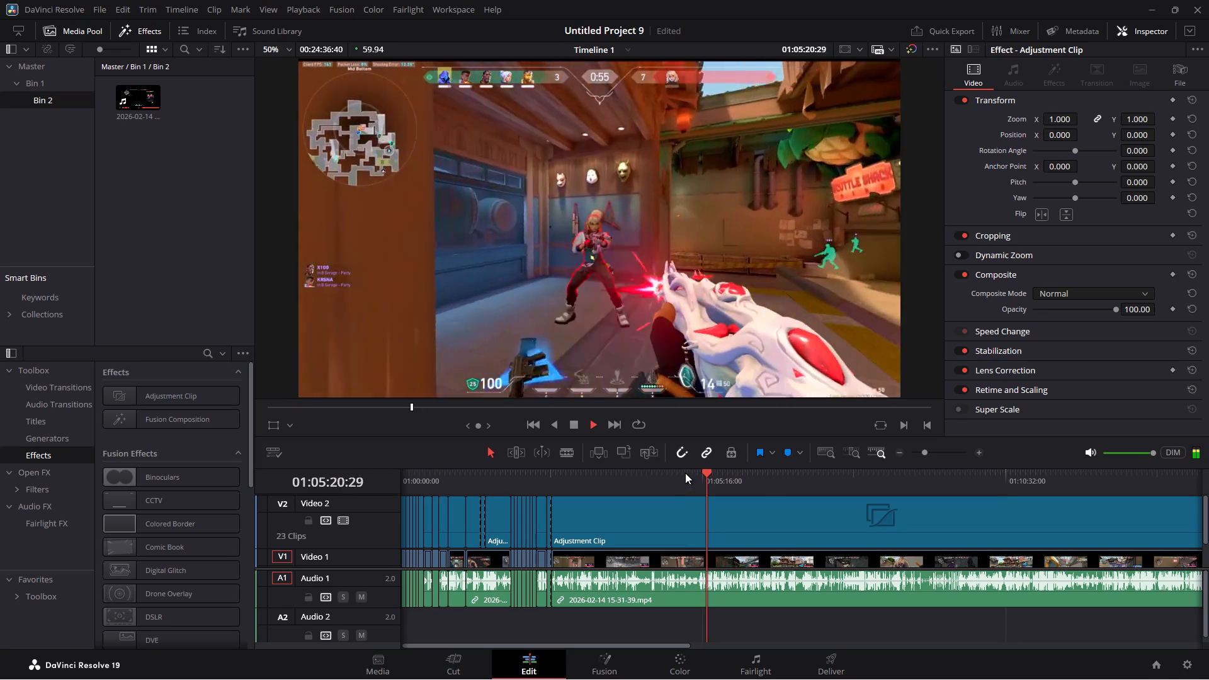
click(688, 476)
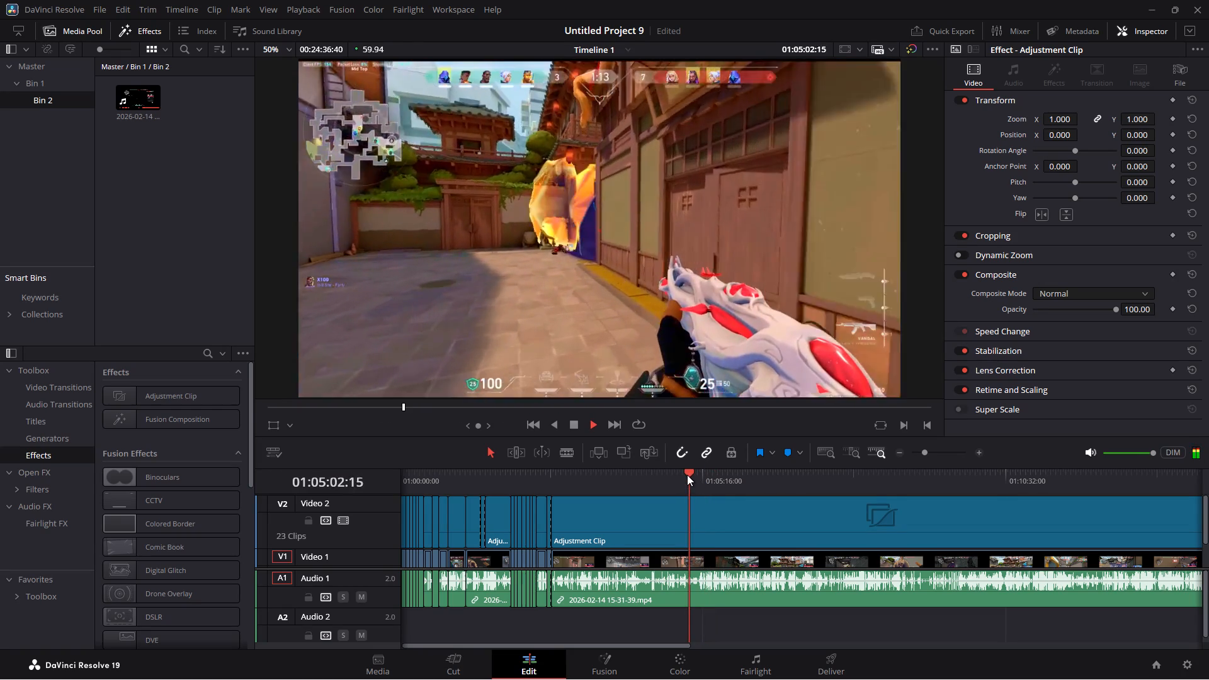
click(689, 473)
click(694, 473)
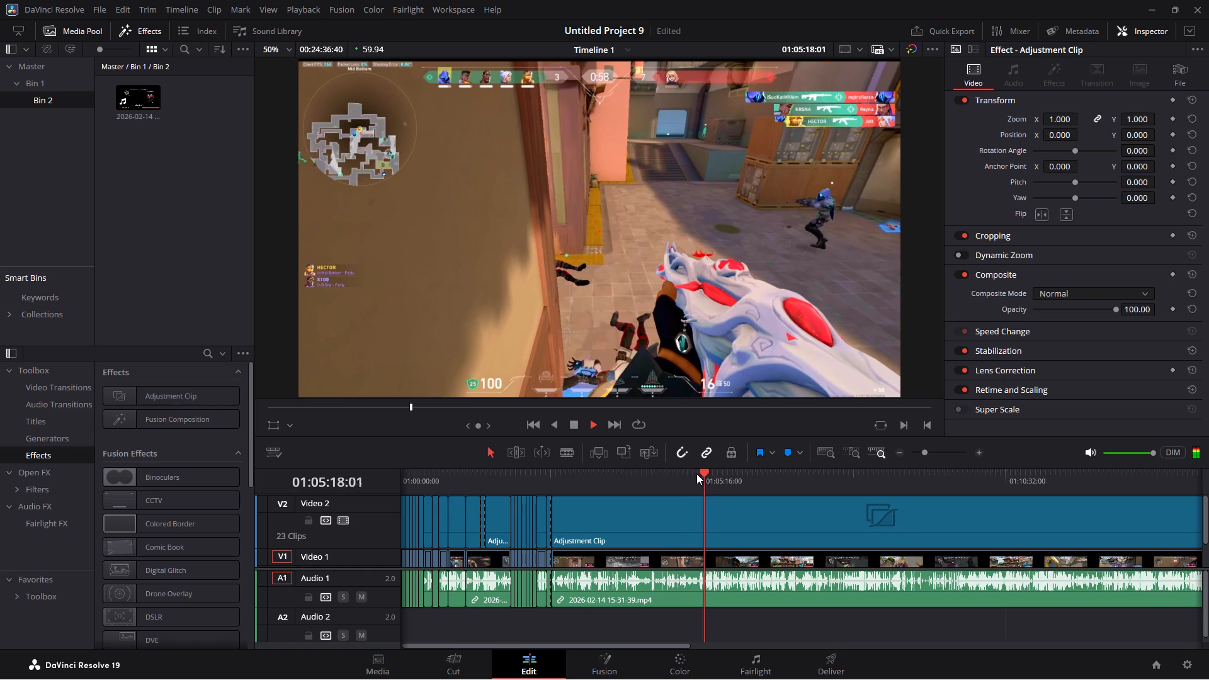
Skim the following rounds from about 01:05:43 to 01:08:03 for further fights.
drag(706, 473, 729, 473)
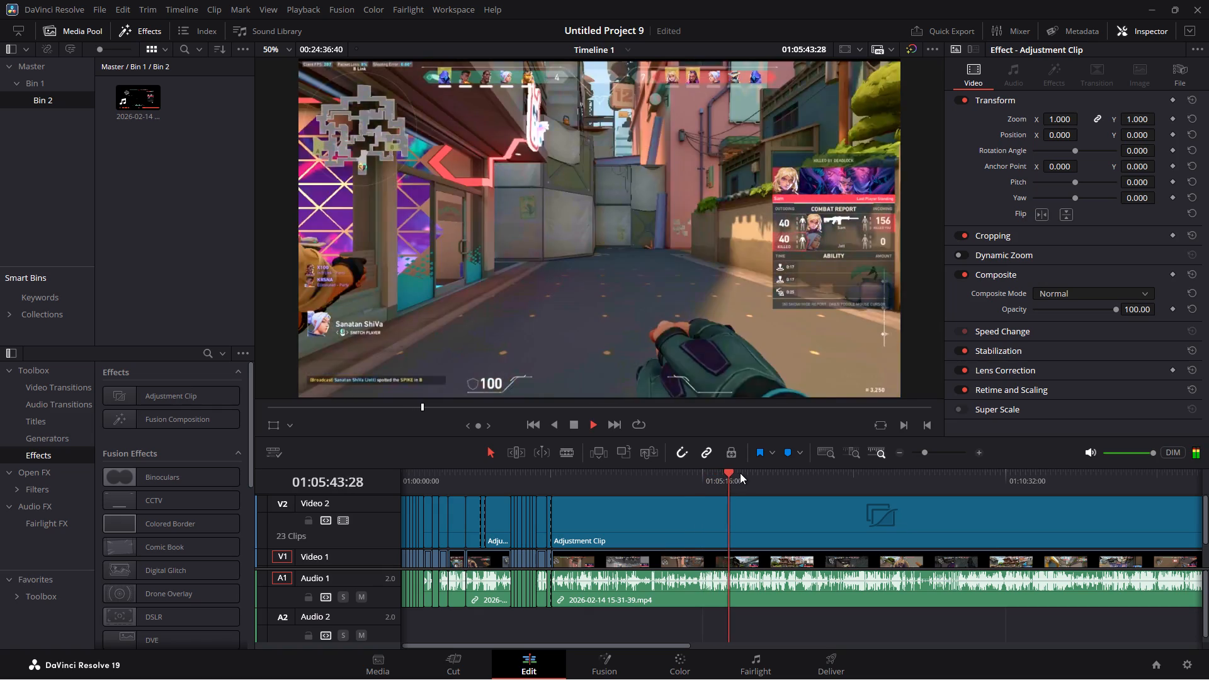
click(740, 473)
click(749, 473)
click(756, 475)
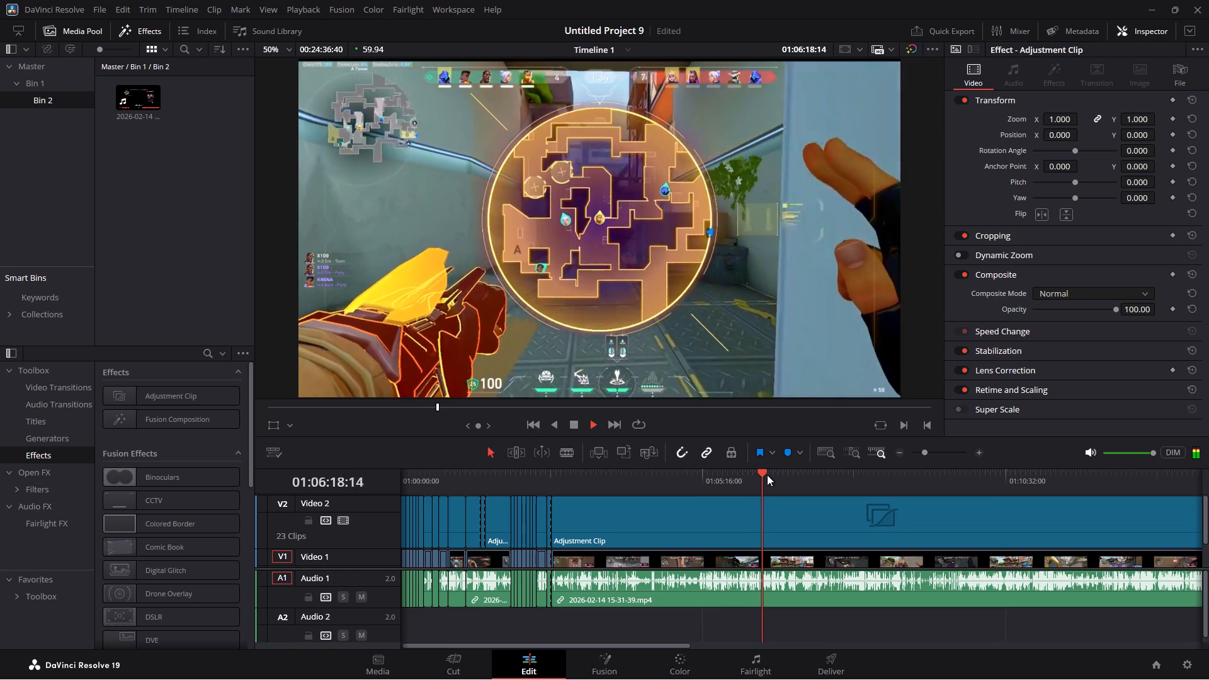
click(771, 475)
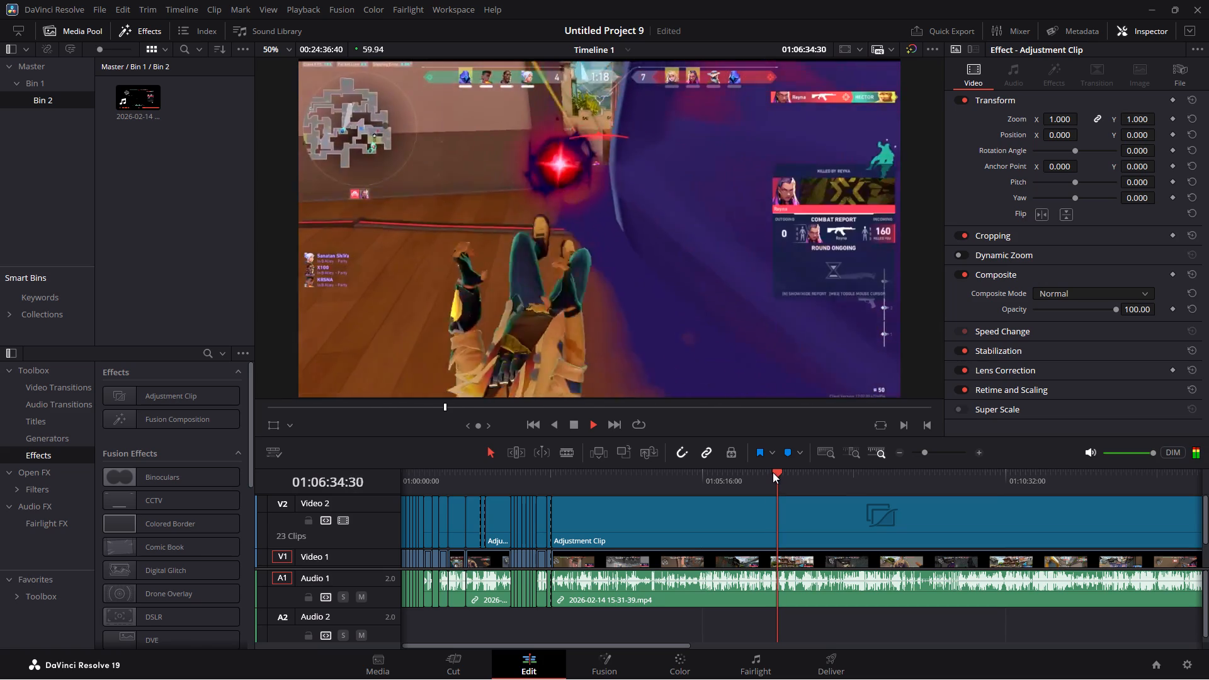
click(793, 479)
click(809, 474)
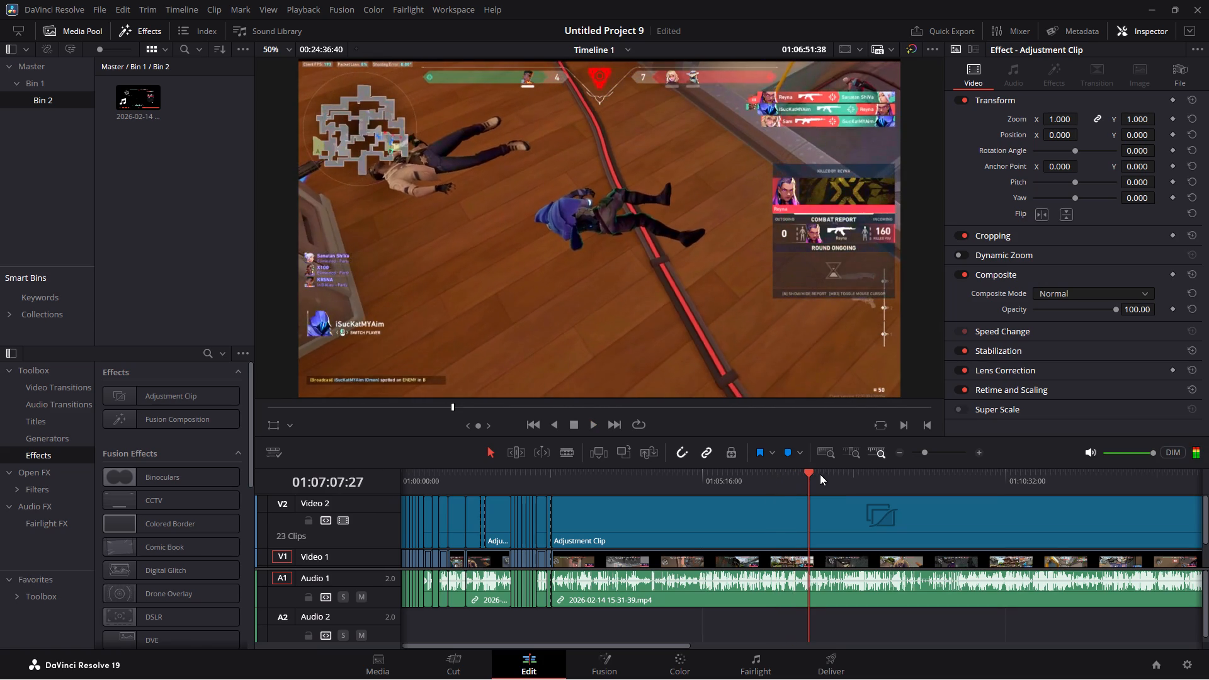
click(826, 473)
click(843, 475)
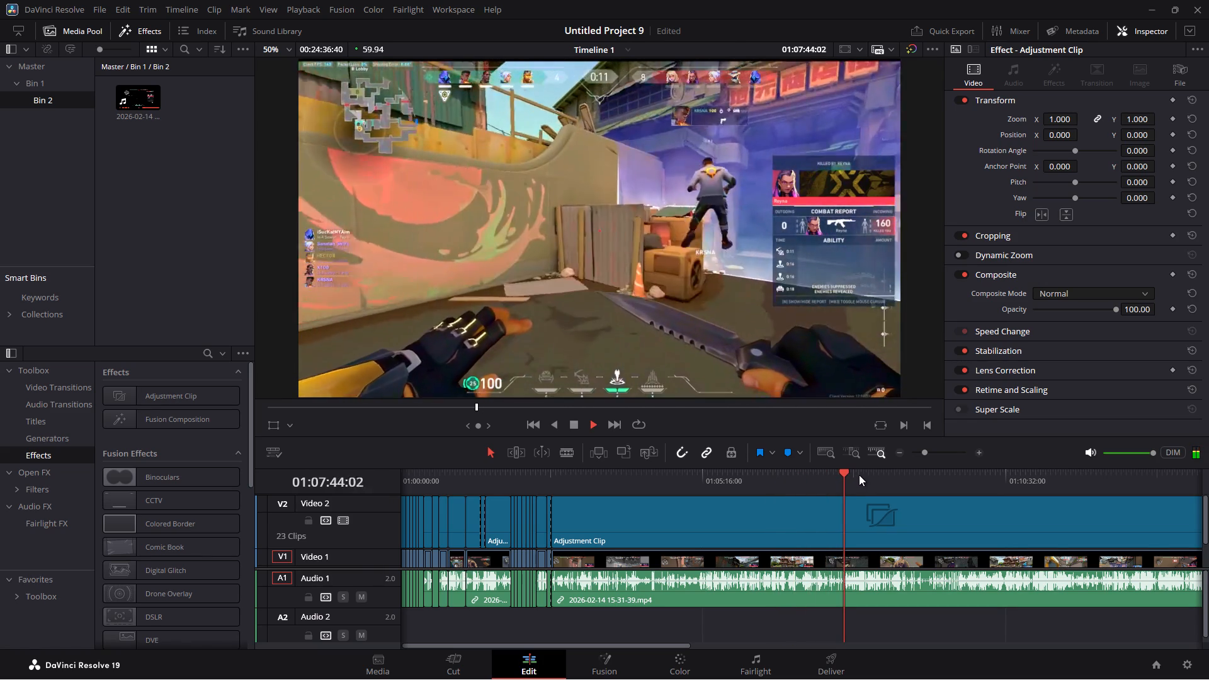
click(859, 475)
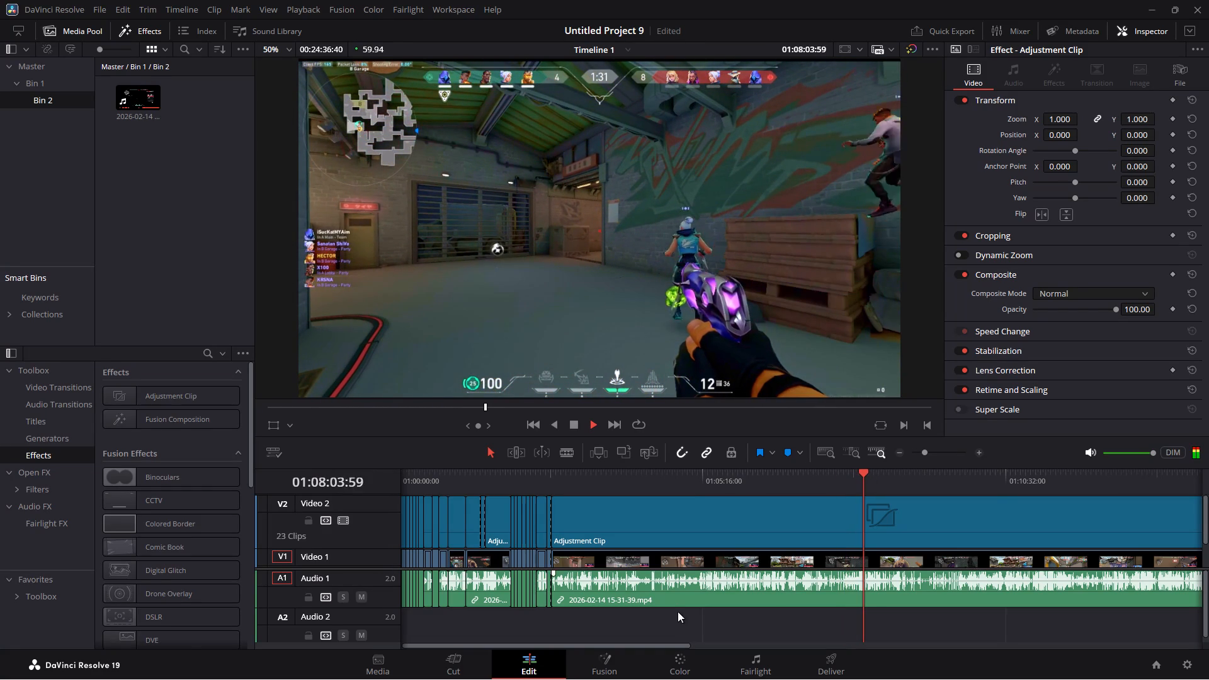
Examine the gameplay between about 01:08:16 and 01:08:25 to find where the next fight begins.
drag(674, 648, 778, 638)
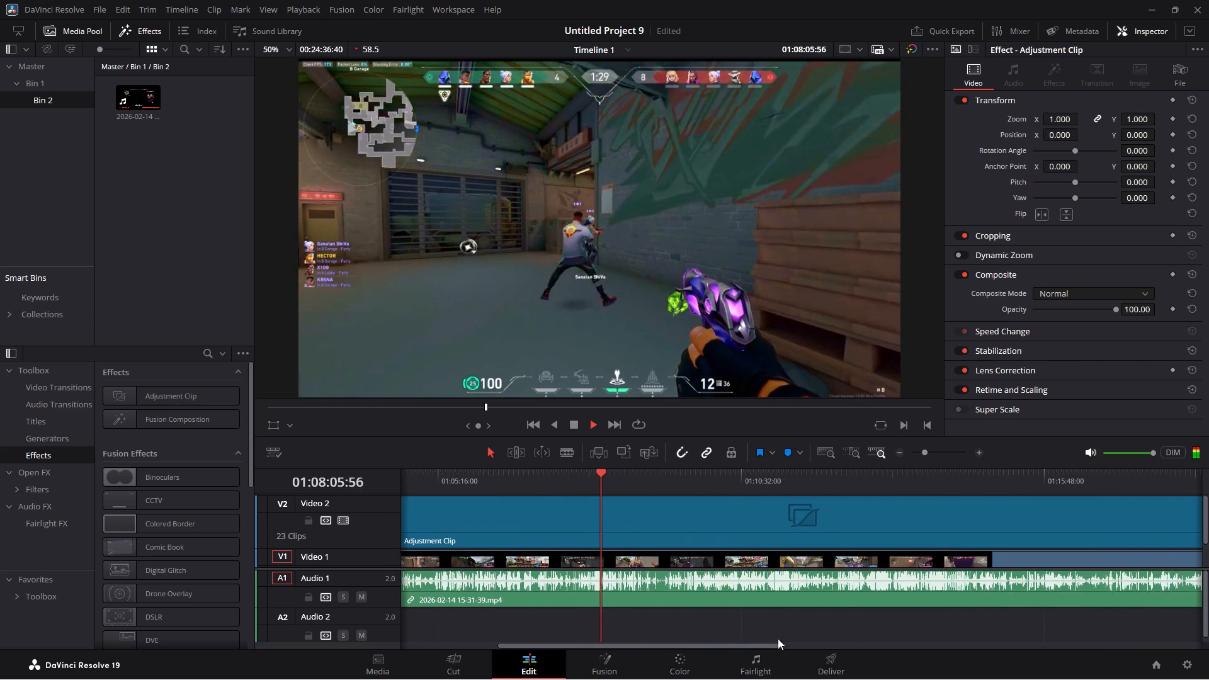
drag(778, 638, 787, 637)
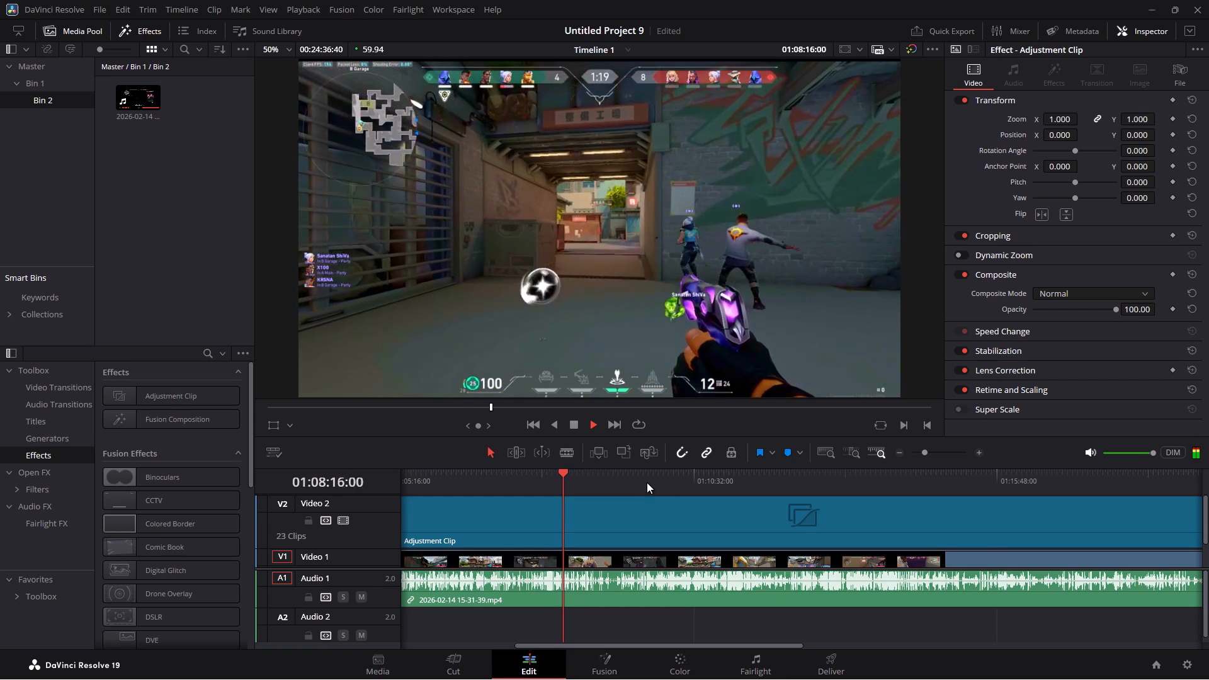
click(572, 472)
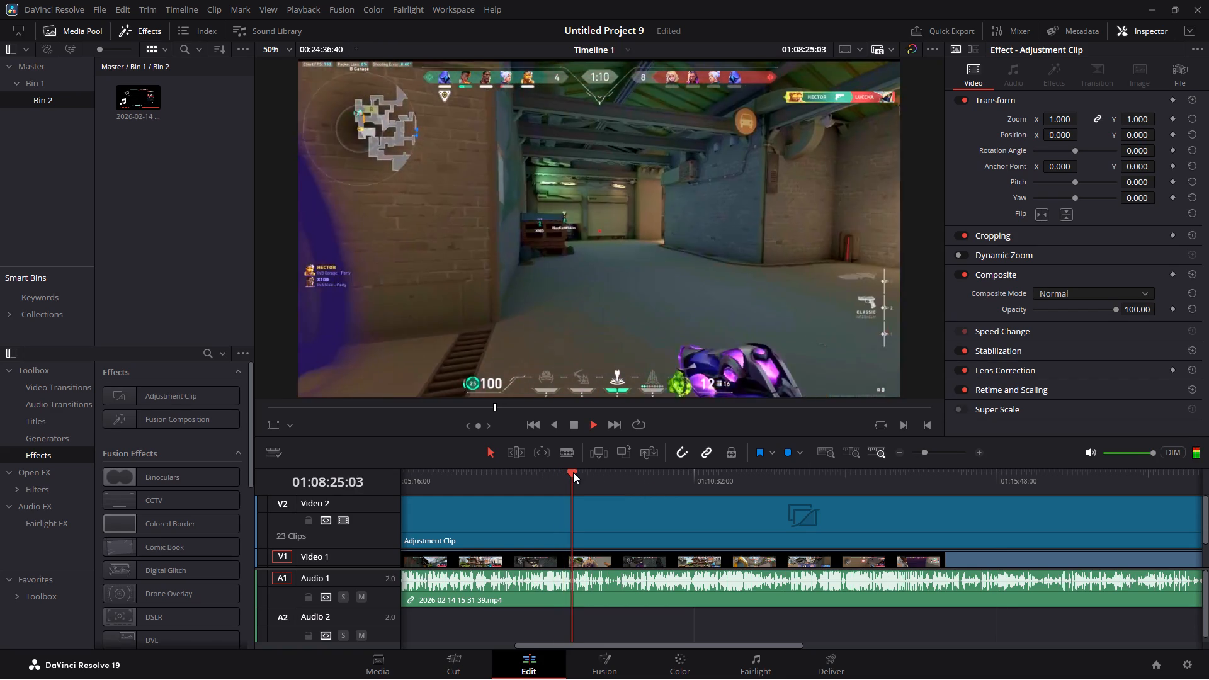
click(570, 474)
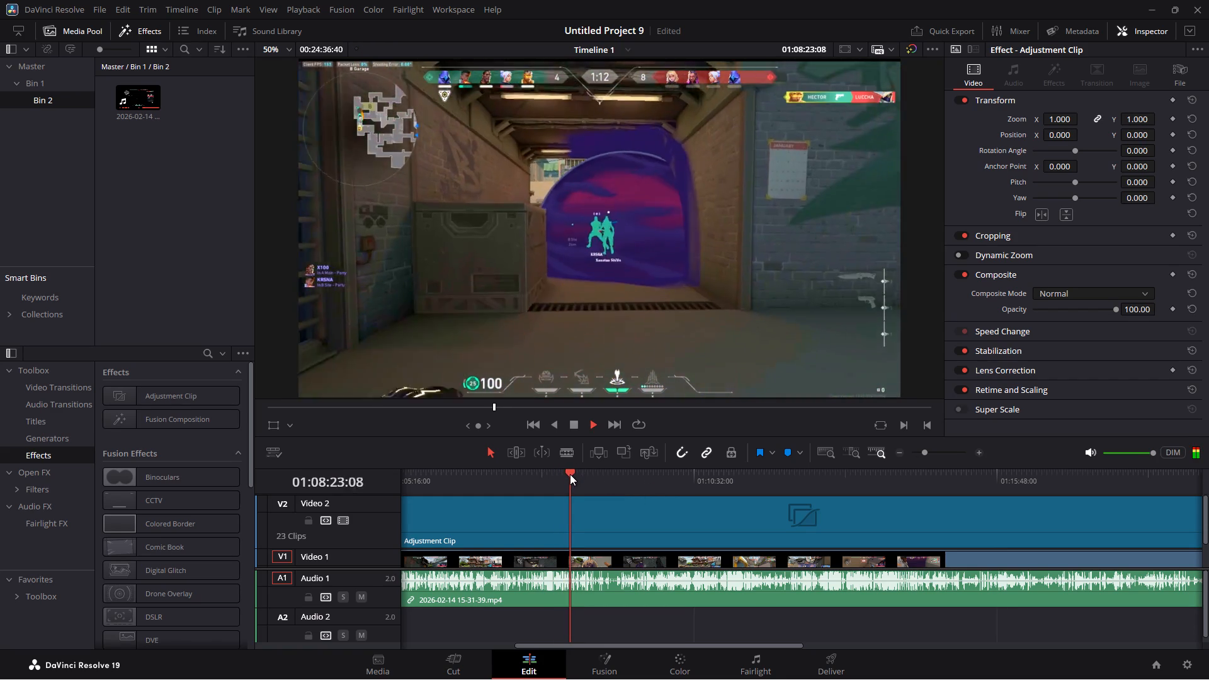
click(566, 475)
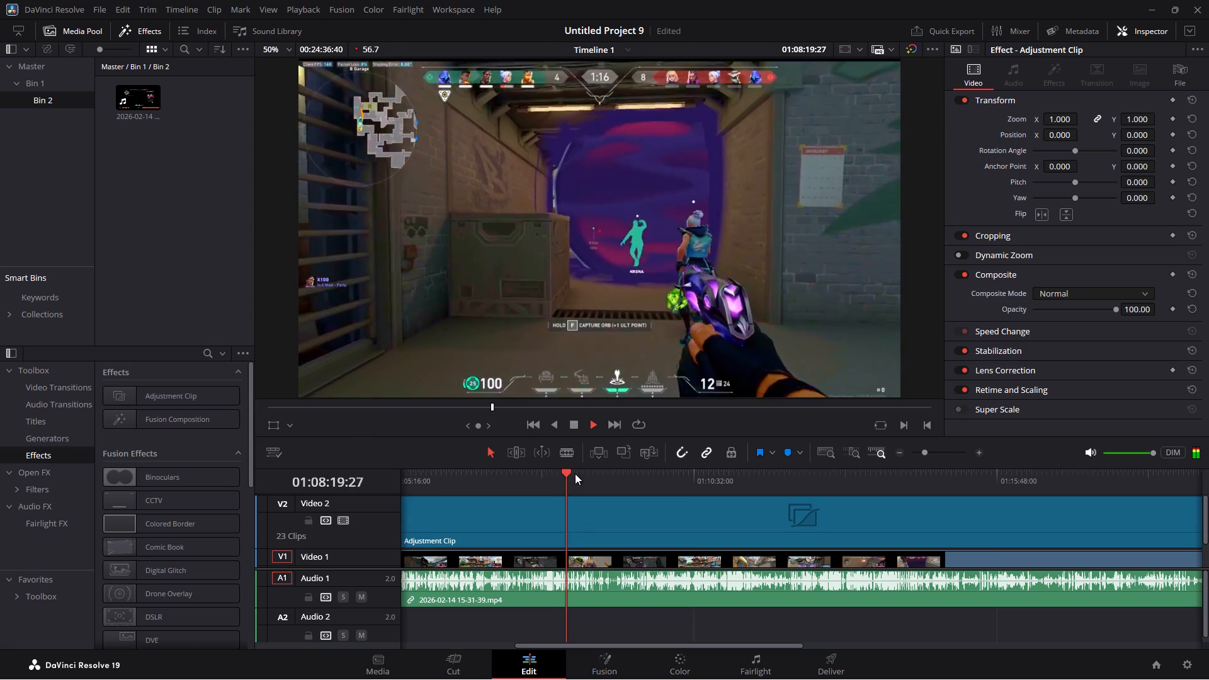
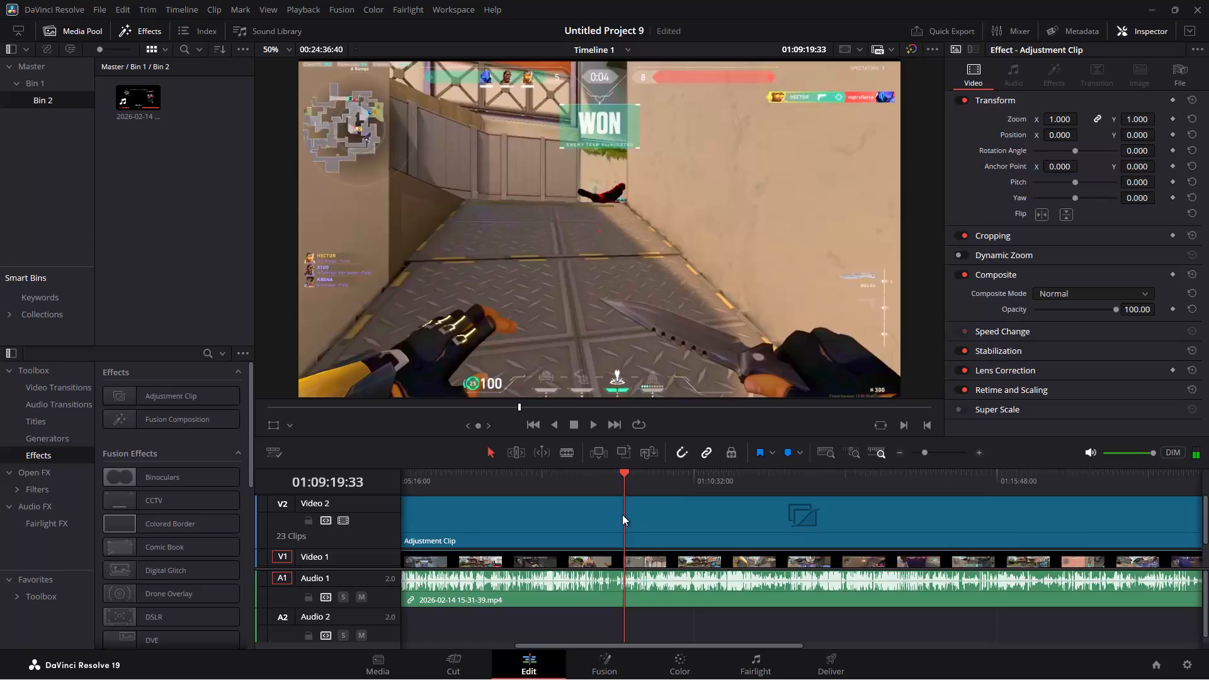
Move back to 01:09:14:10, before the round-winning kill, and split the gameplay and adjustment clips there.
click(621, 473)
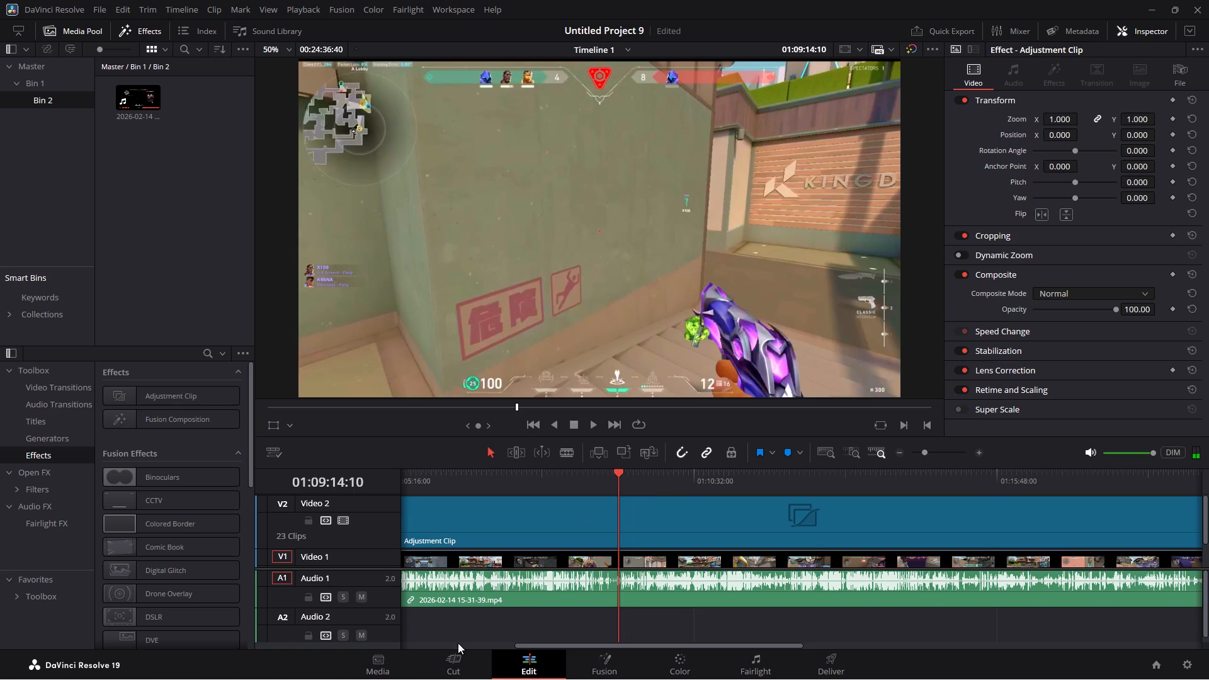
click(457, 662)
click(38, 395)
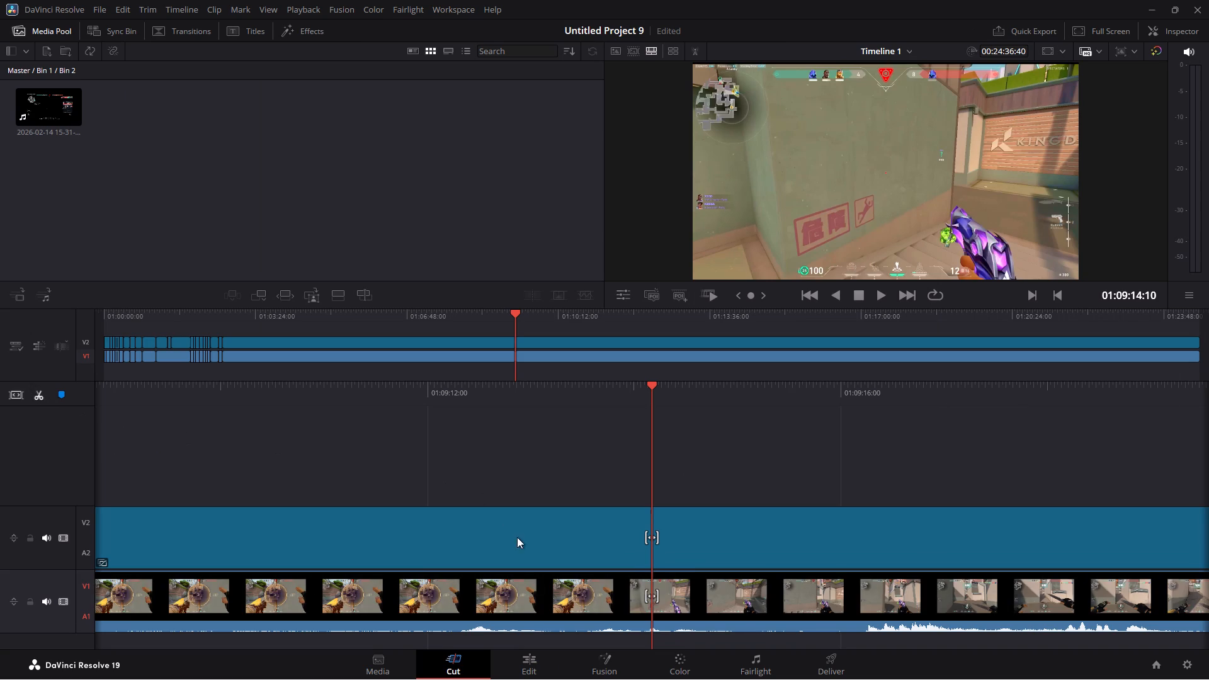
click(536, 658)
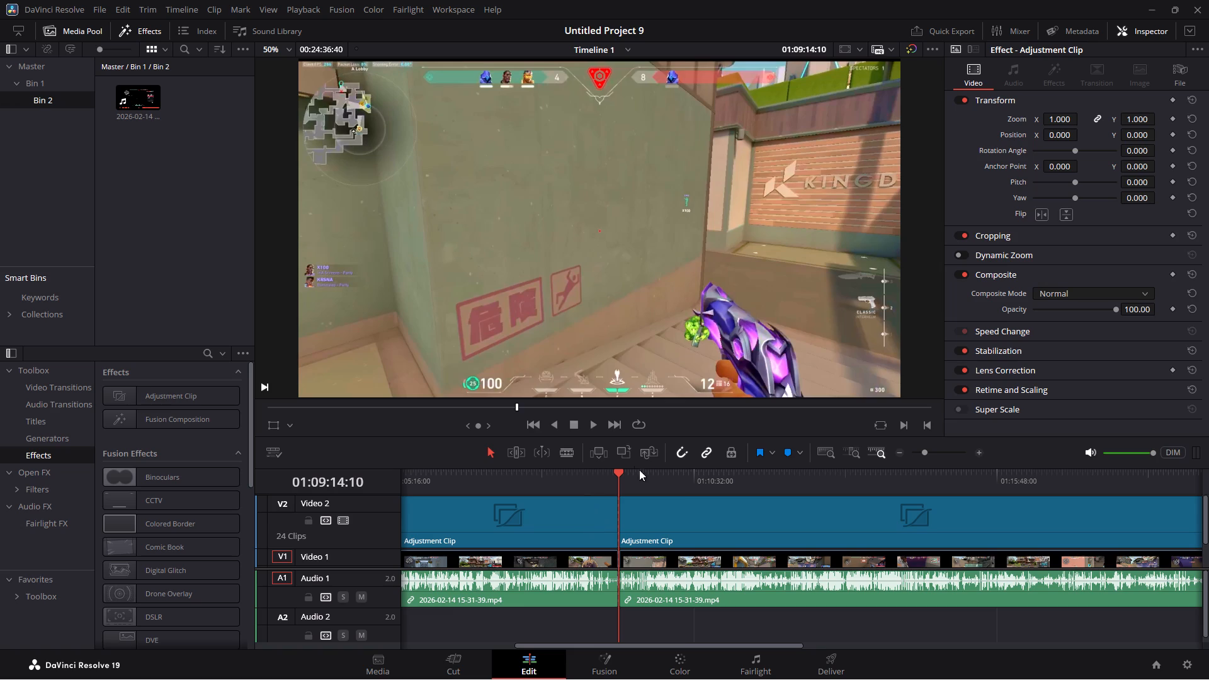
Go back through the round to the smoke-wall fight in the garage and split the gameplay and adjustment clips at 01:08:19:01.
drag(615, 473, 612, 473)
drag(612, 473, 574, 473)
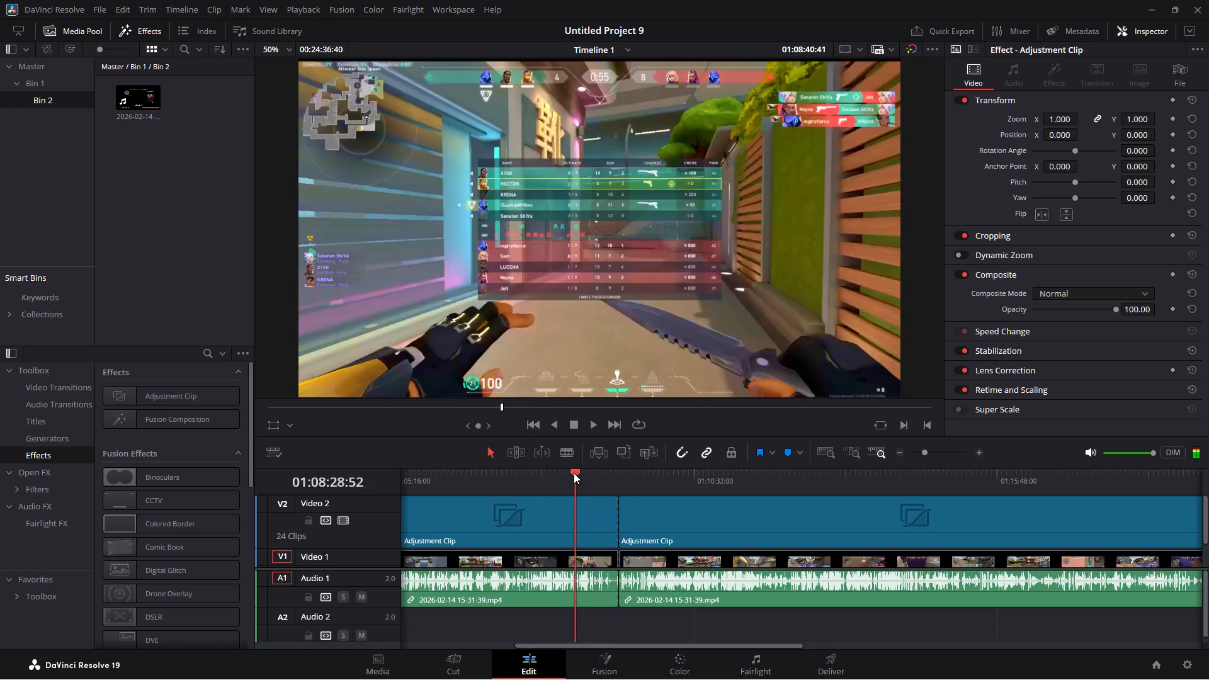
drag(574, 473, 560, 475)
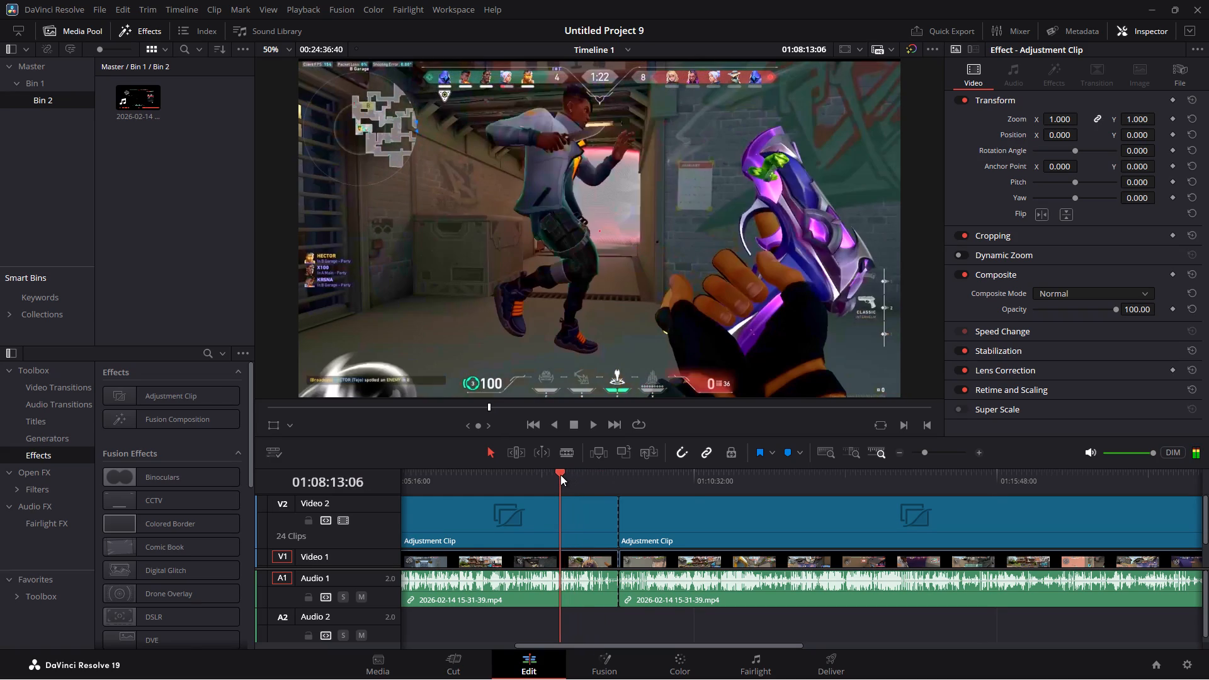
drag(560, 475, 555, 475)
key(space)
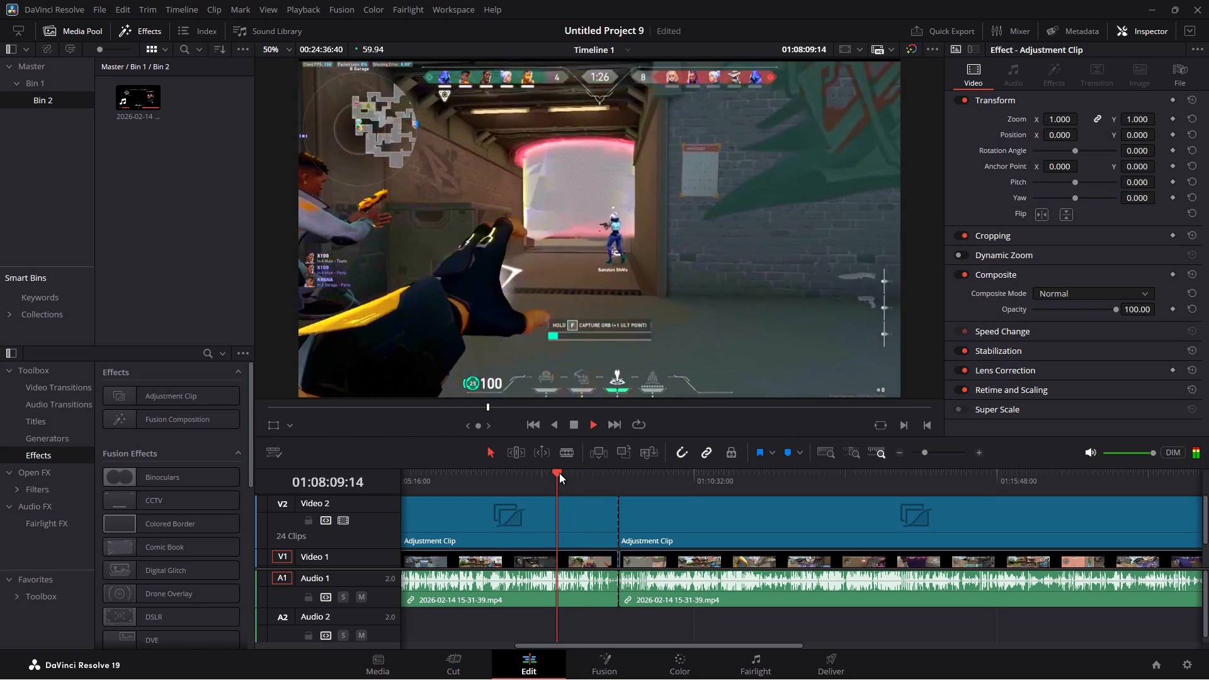
click(559, 473)
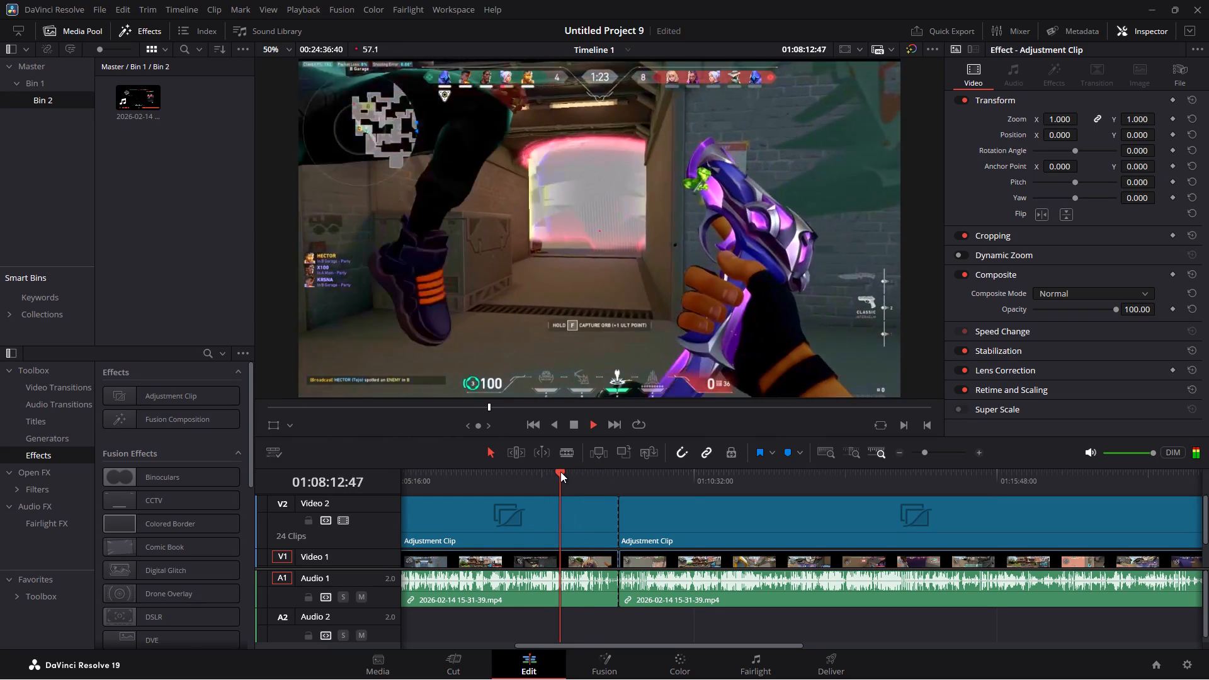
click(562, 472)
click(563, 472)
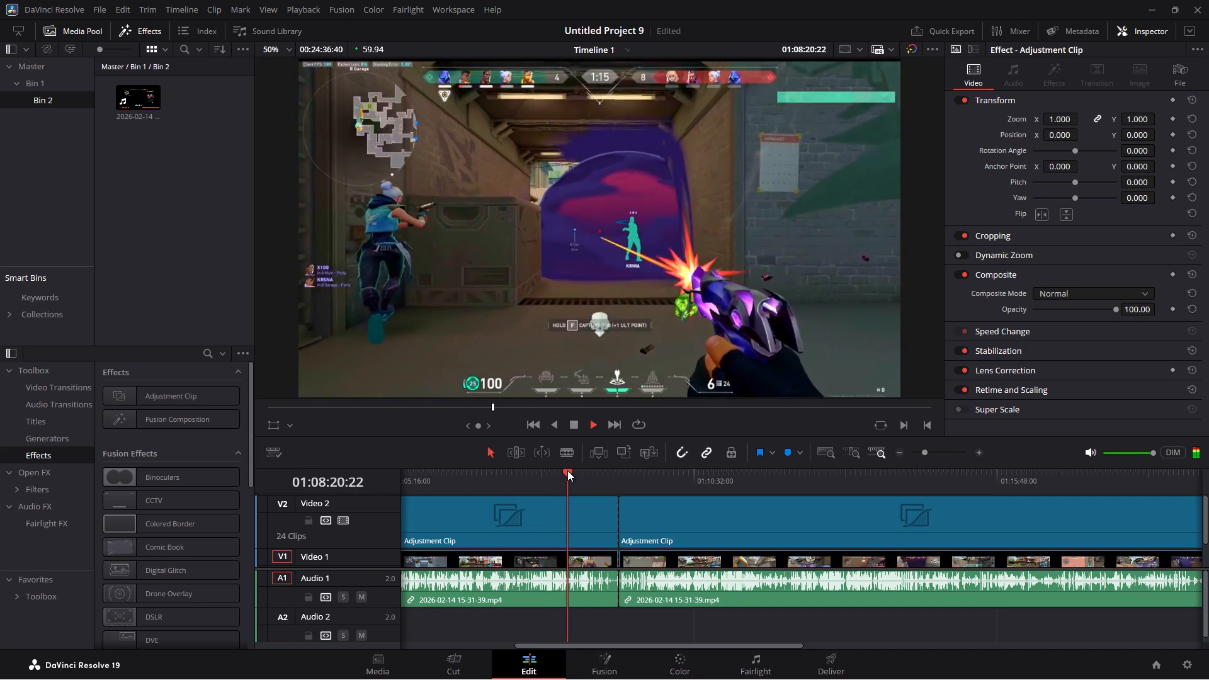
key(space)
click(567, 471)
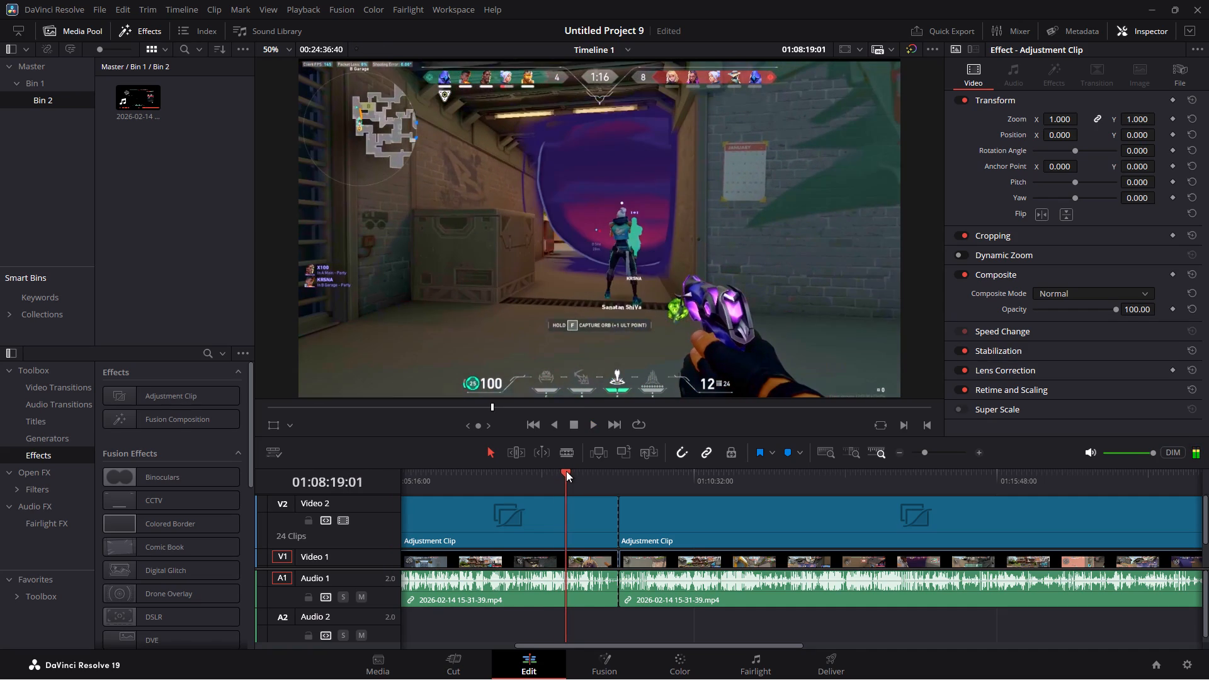
click(457, 667)
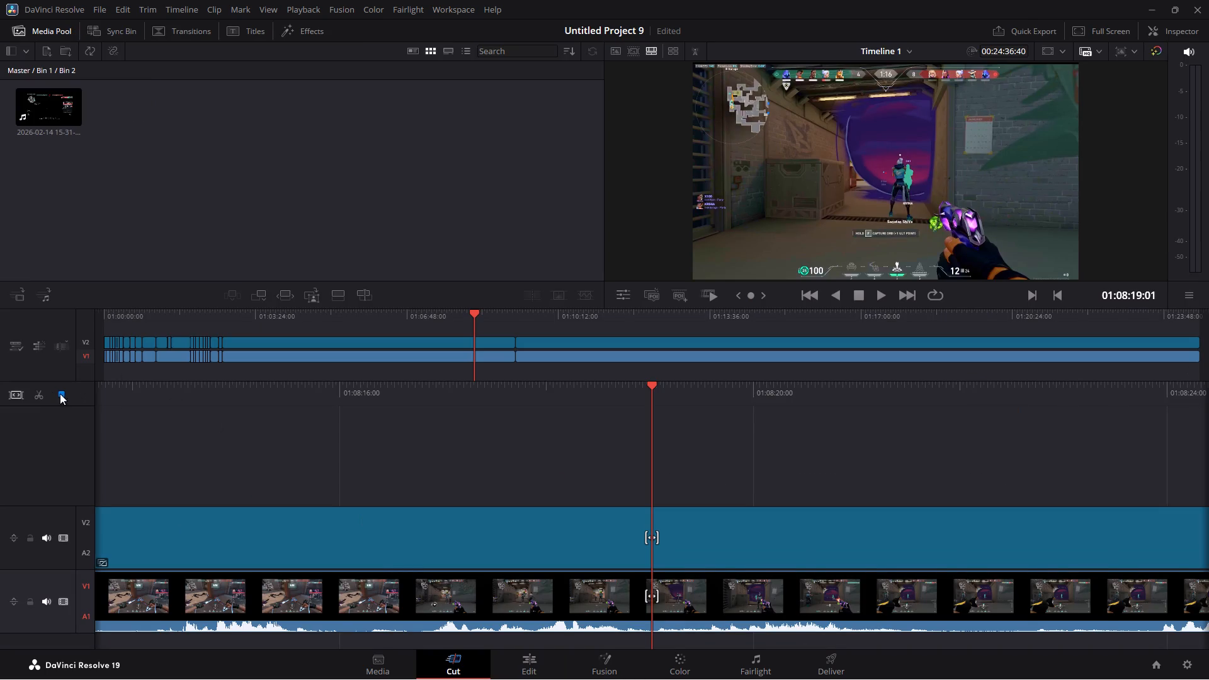
click(43, 392)
click(521, 661)
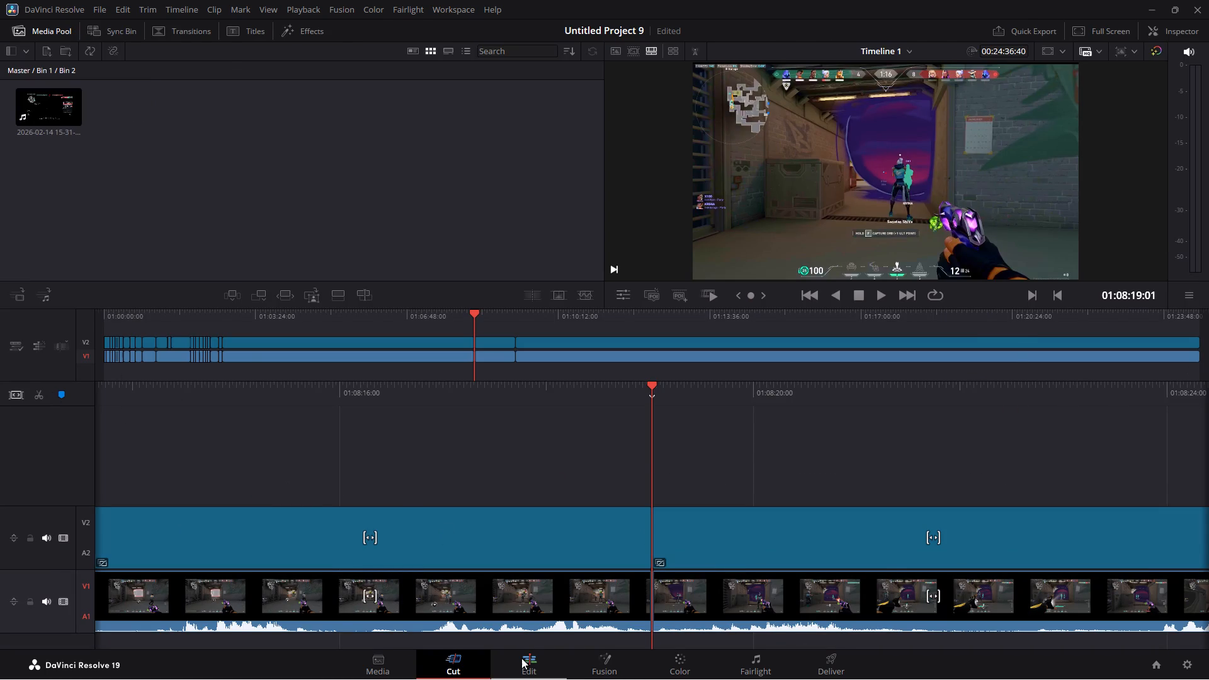
Play through the kill in the garage and split the gameplay and adjustment clips at 01:08:21:58.
key(space)
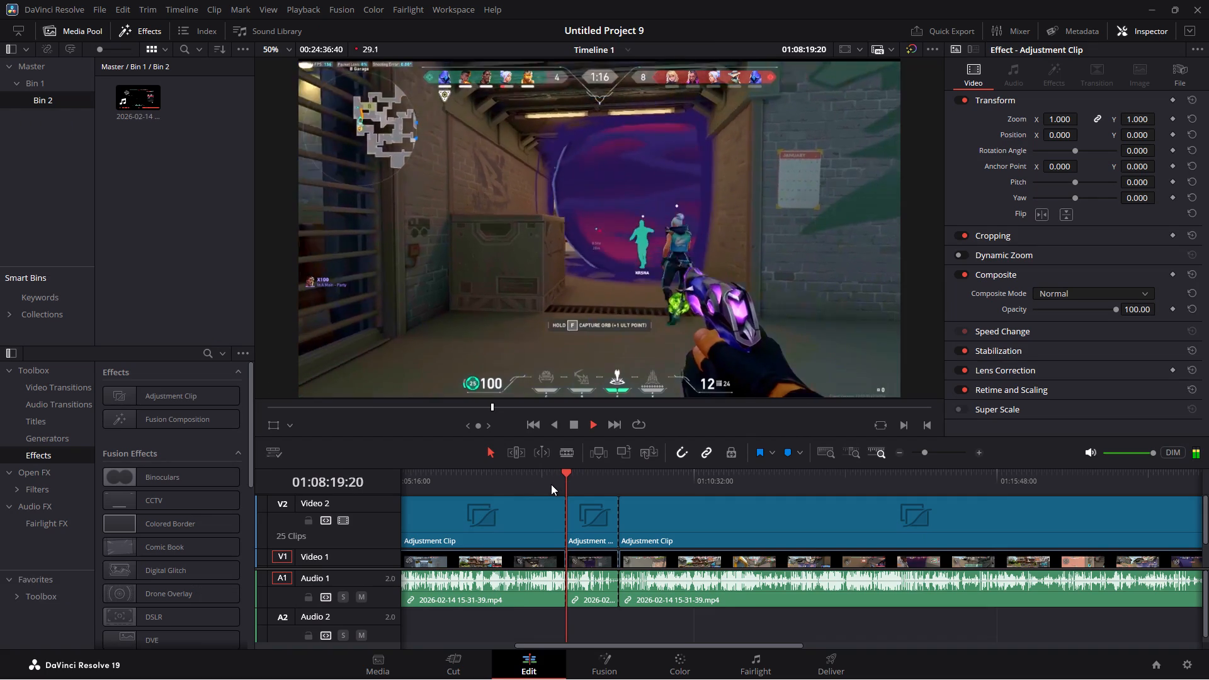
key(space)
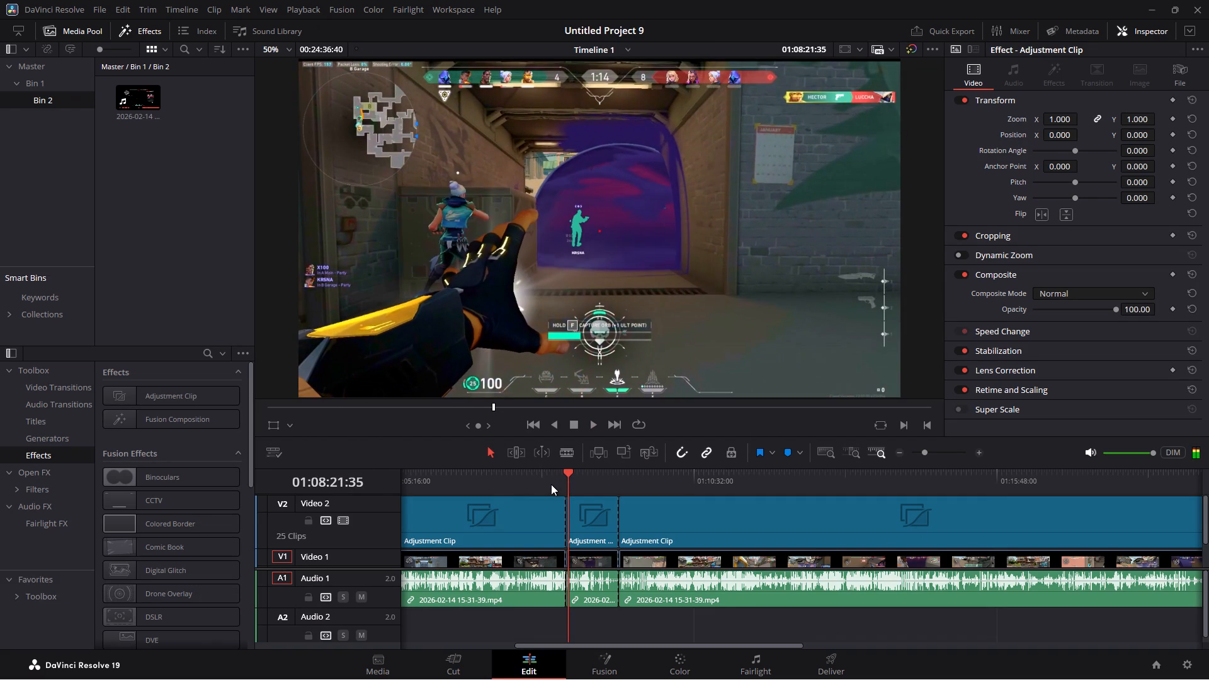
key(space)
key(space)
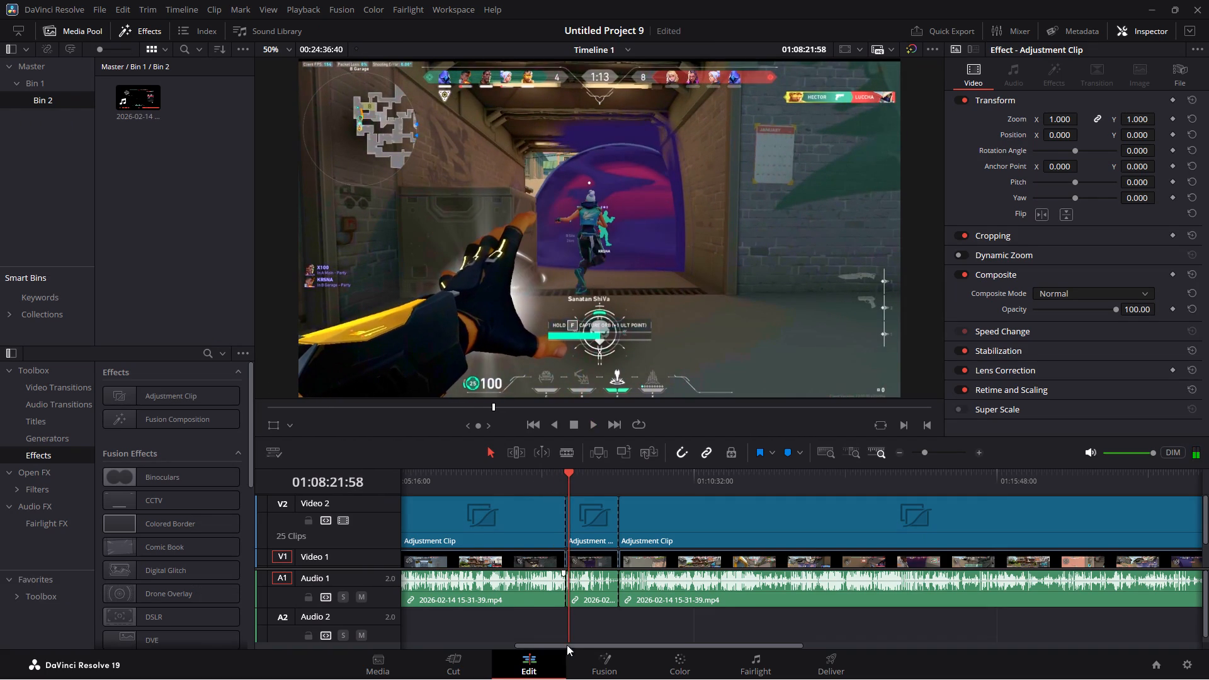
click(469, 667)
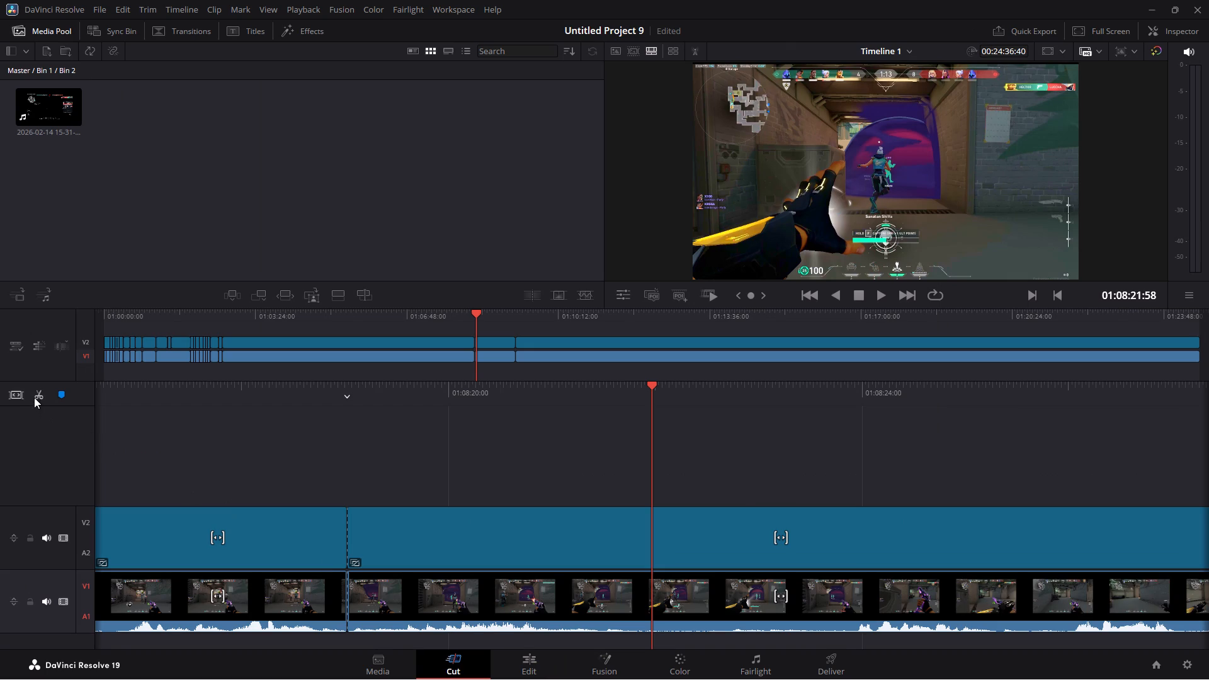
click(34, 397)
click(534, 662)
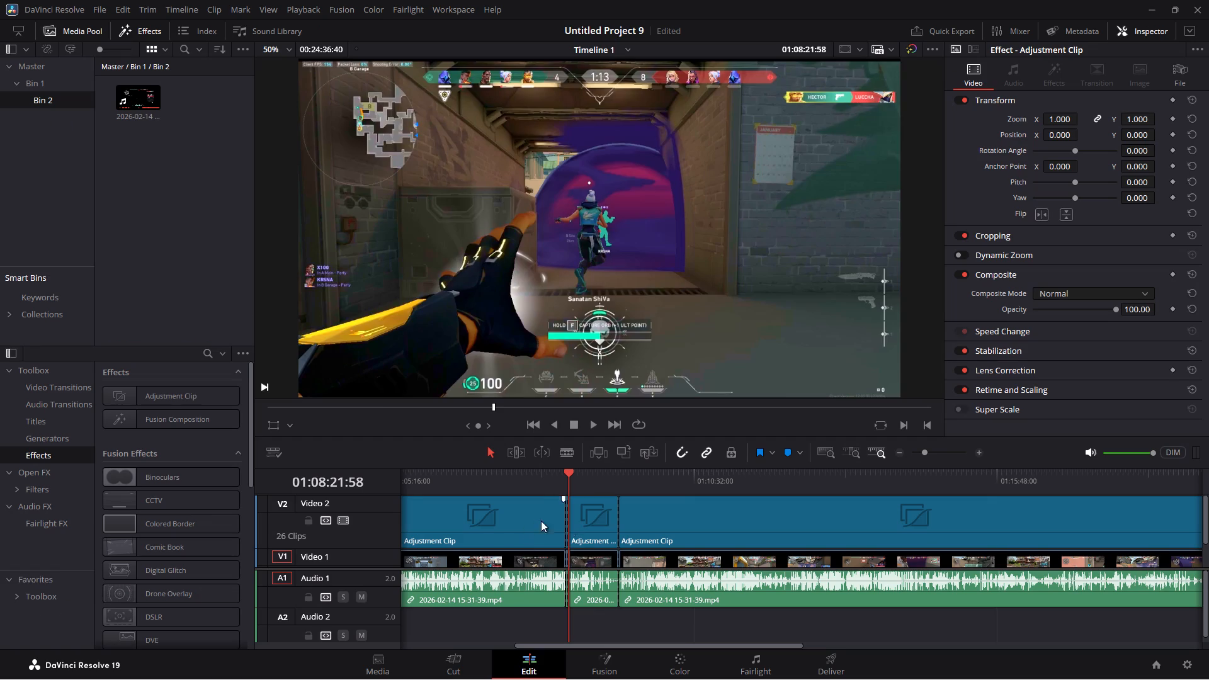
Delete the footage between 01:08:21:58 and 01:09:14:10 on all tracks and move the remaining clips back to close the gap.
drag(598, 624, 591, 484)
key(BackSpace)
drag(652, 623, 643, 486)
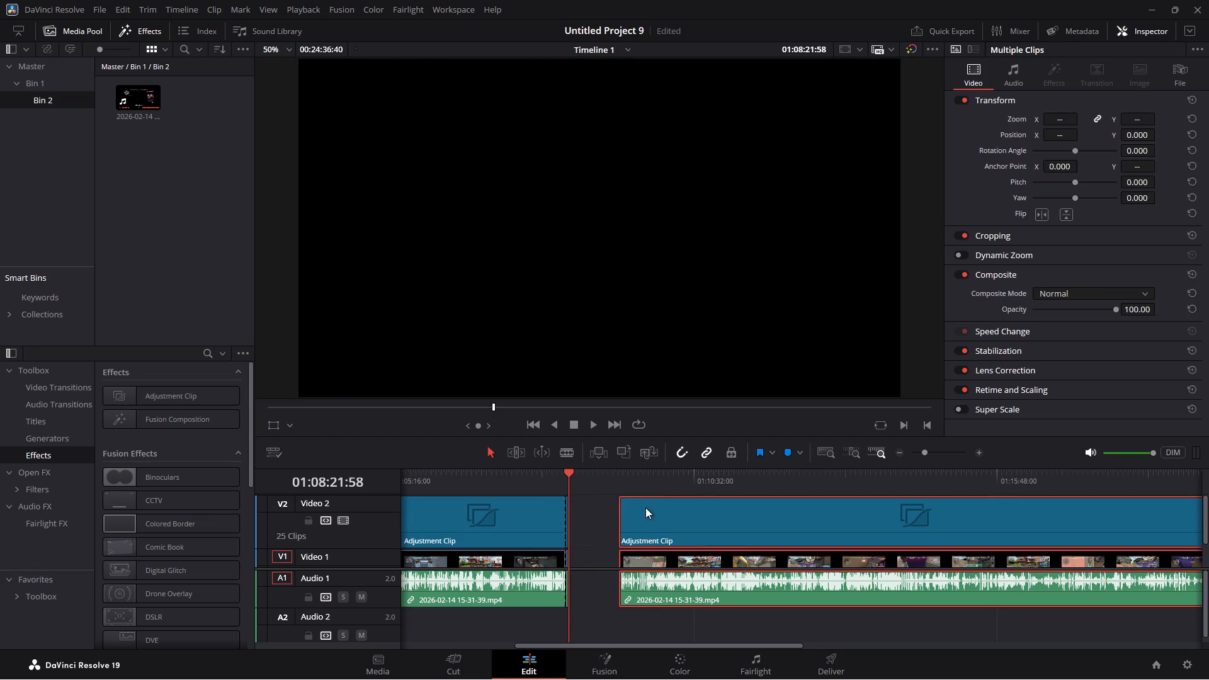
drag(645, 509, 600, 512)
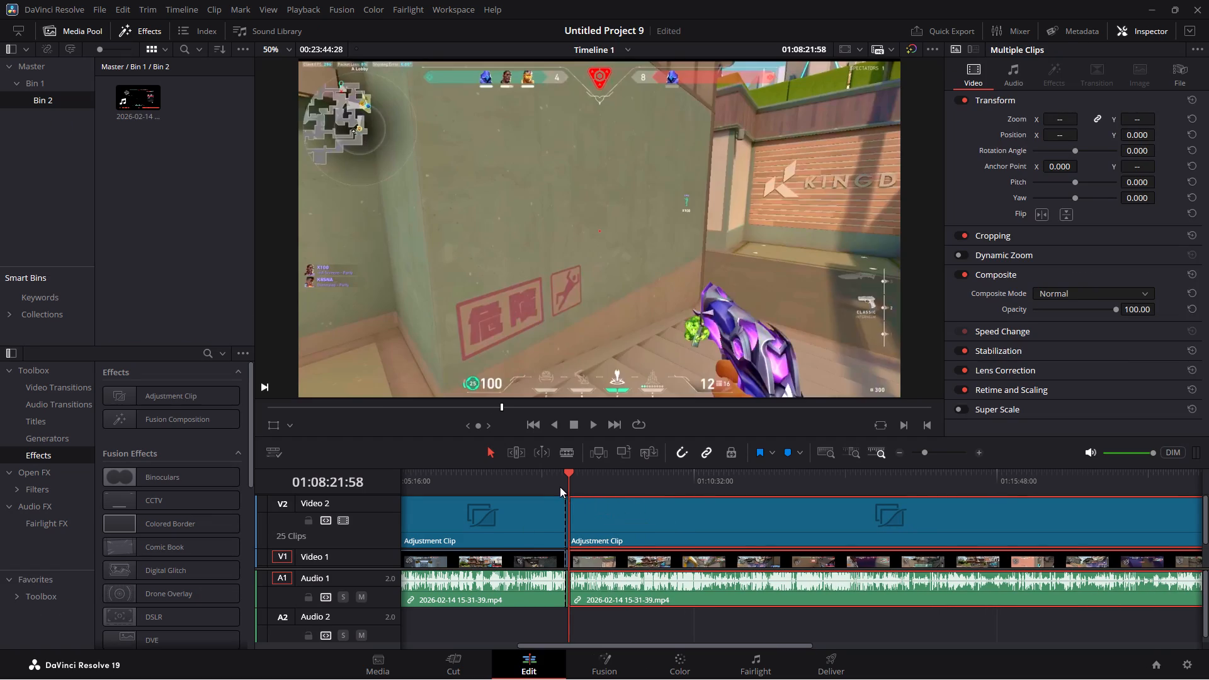
Play across the new join to the round win and split the gameplay and adjustment clips at 01:08:26:08.
click(560, 476)
key(space)
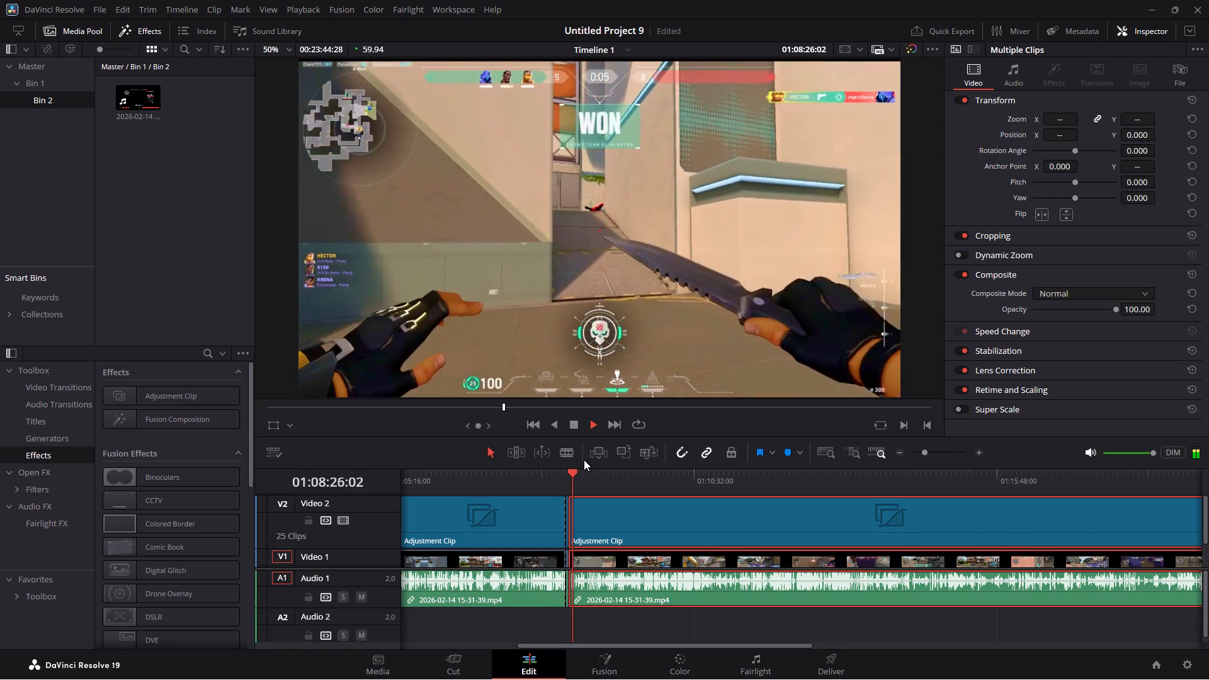
key(space)
click(461, 655)
click(35, 392)
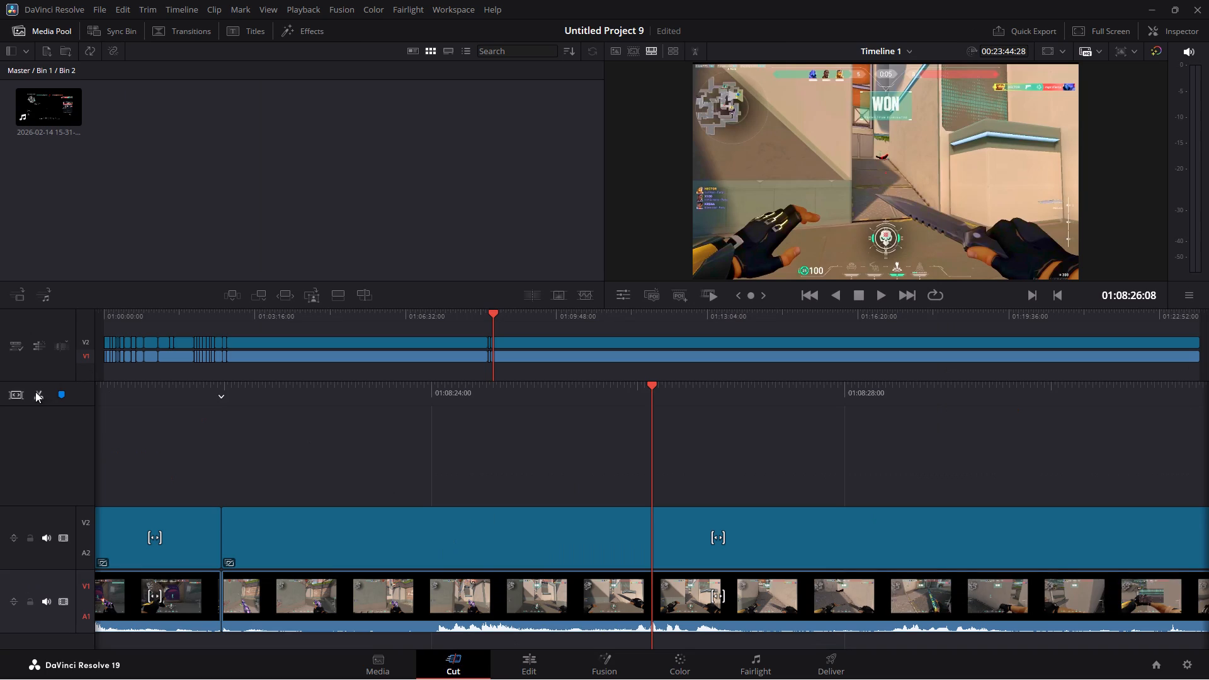
click(529, 656)
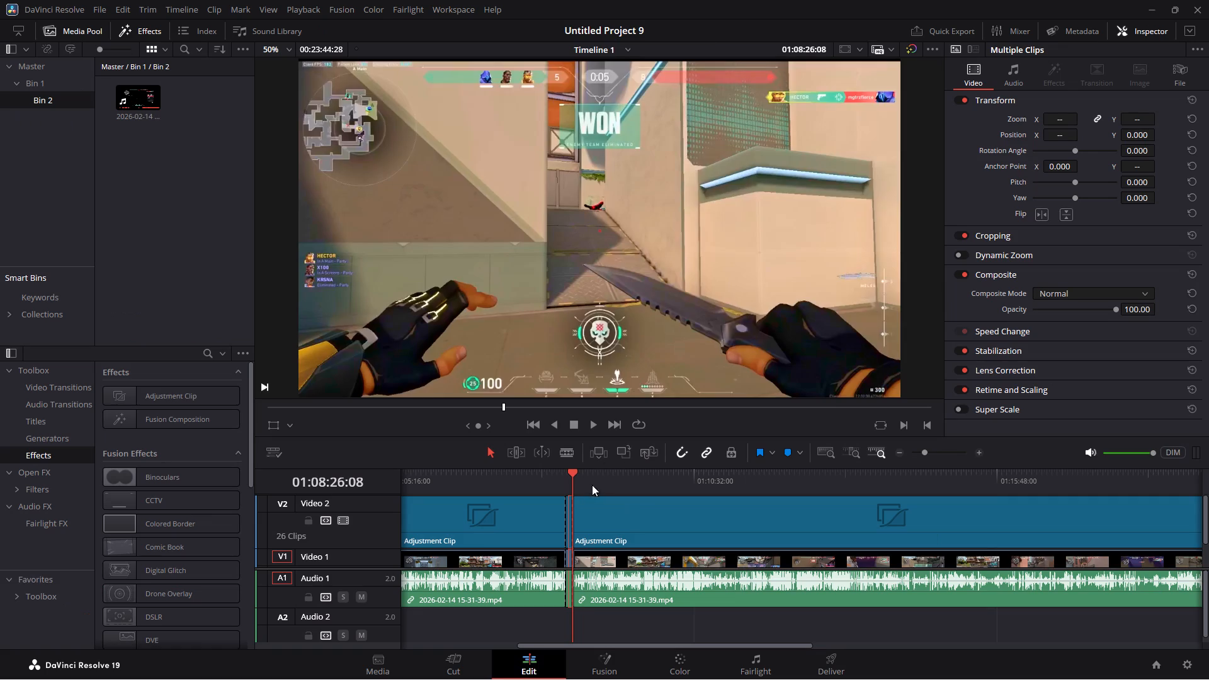
Skim the next round from about 01:08:26 to 01:09:55 for the next fight worth keeping.
click(583, 473)
click(592, 474)
click(598, 473)
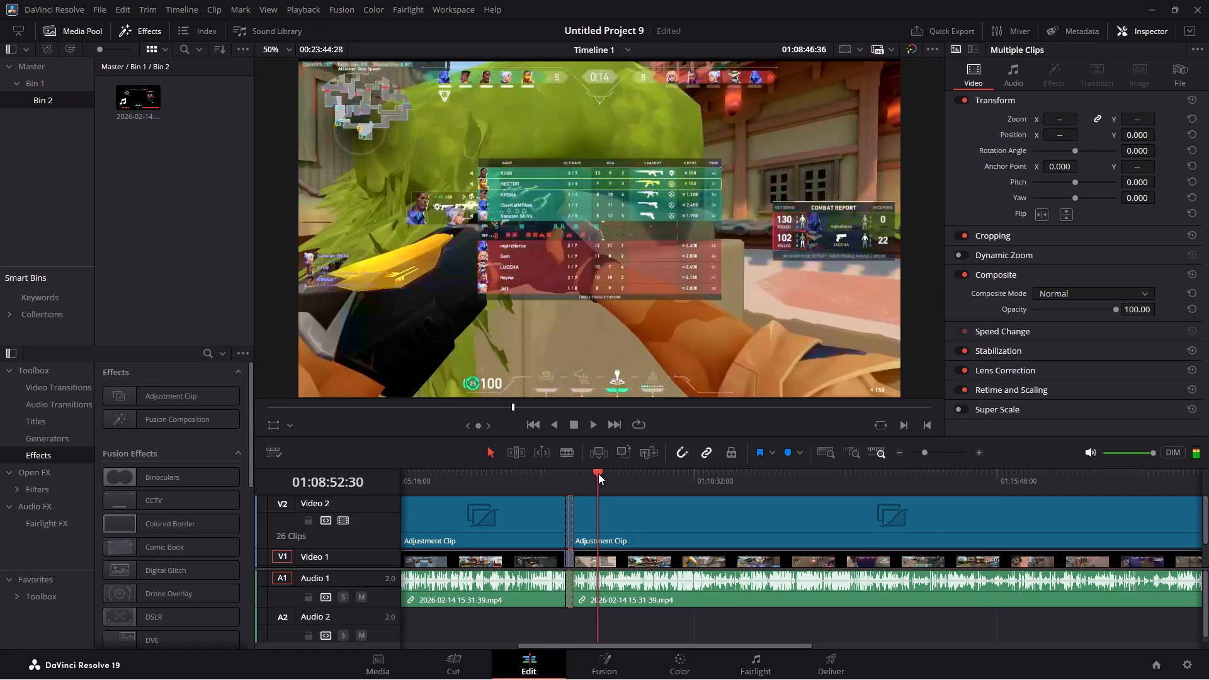
click(602, 475)
click(608, 472)
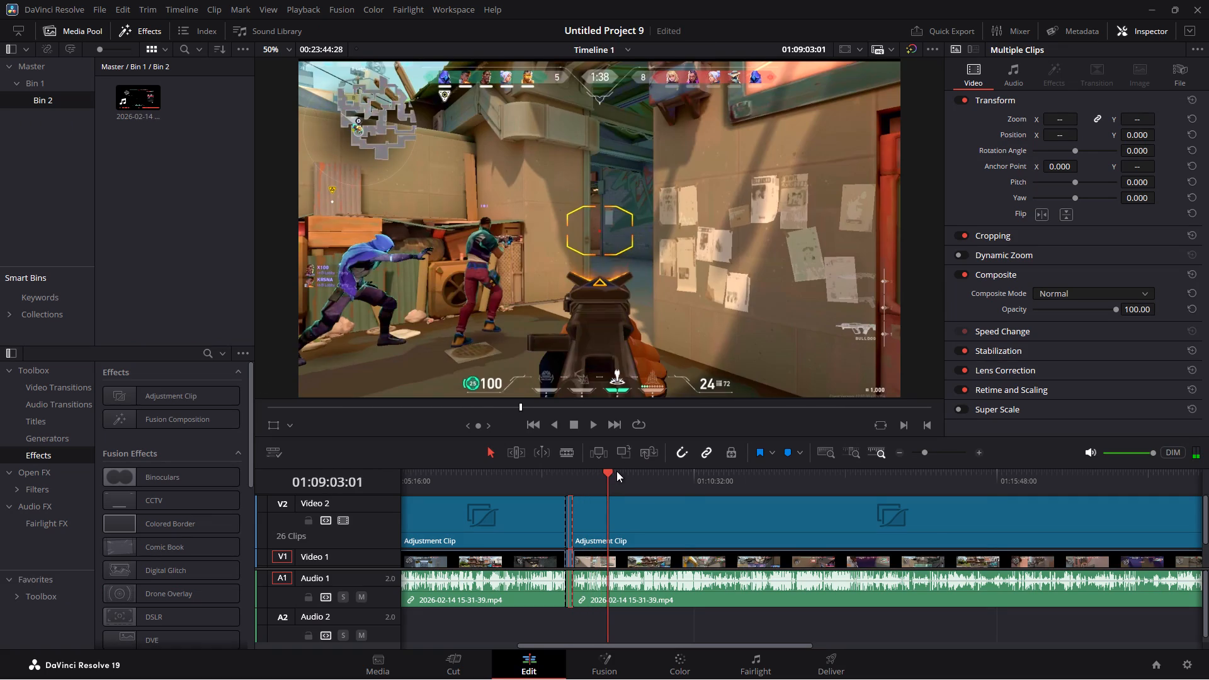
key(space)
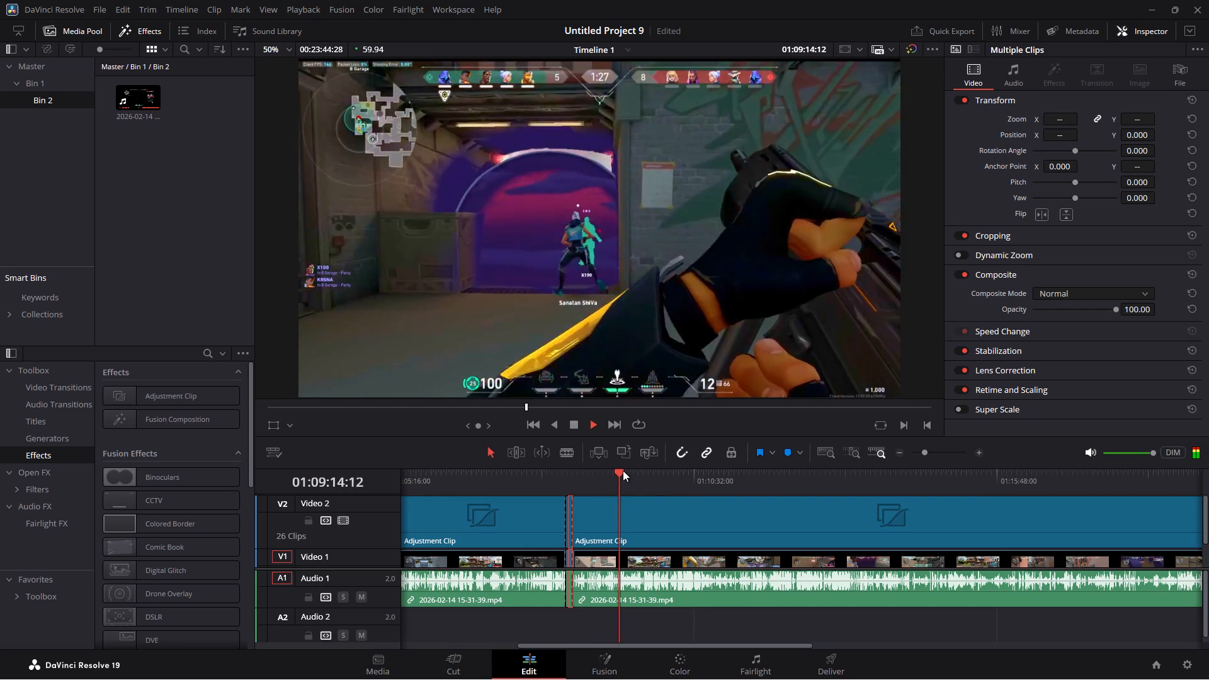
click(623, 470)
click(627, 471)
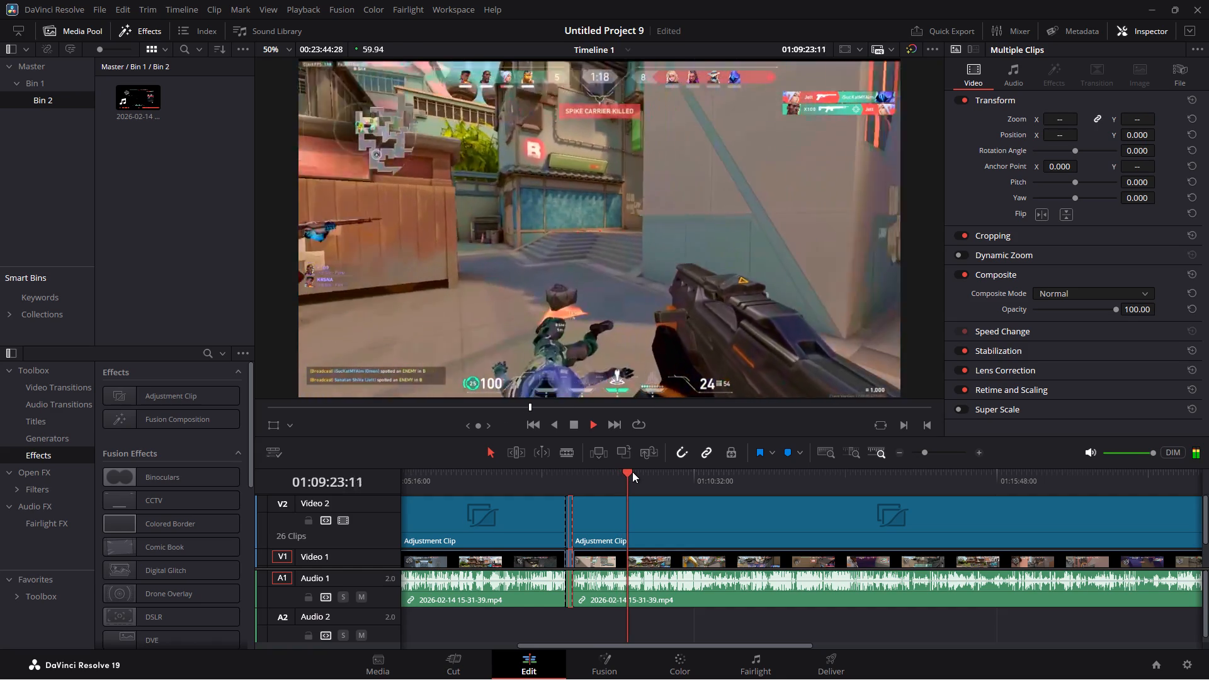
key(space)
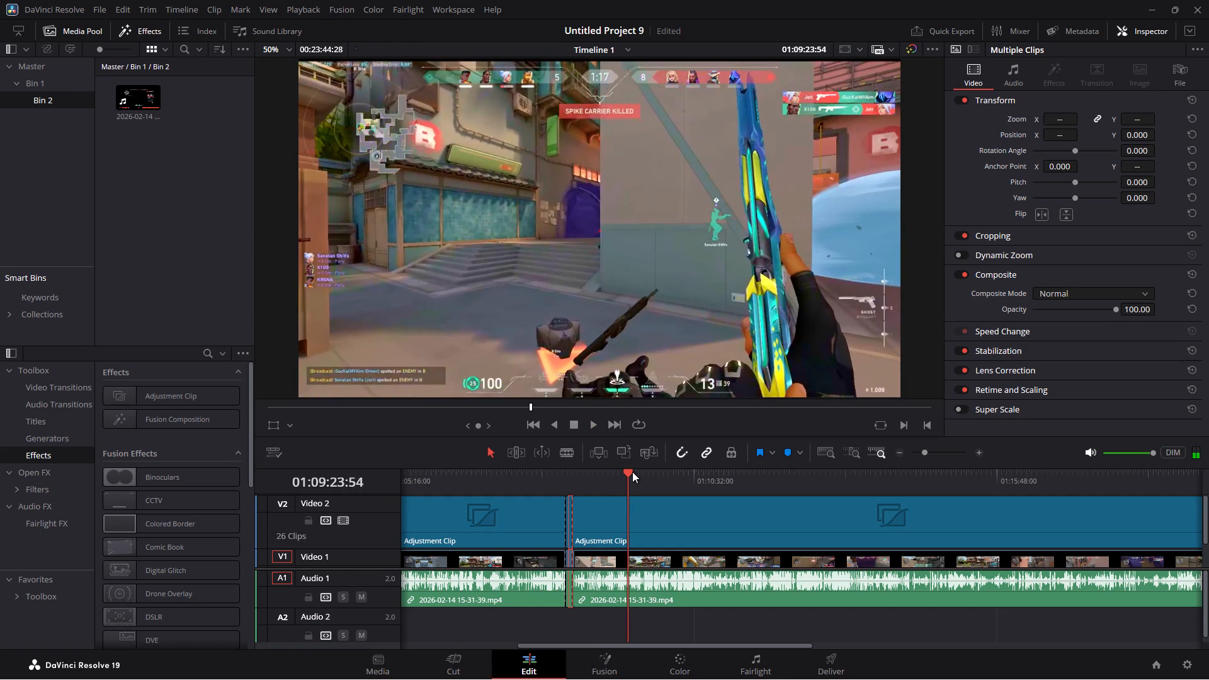
key(space)
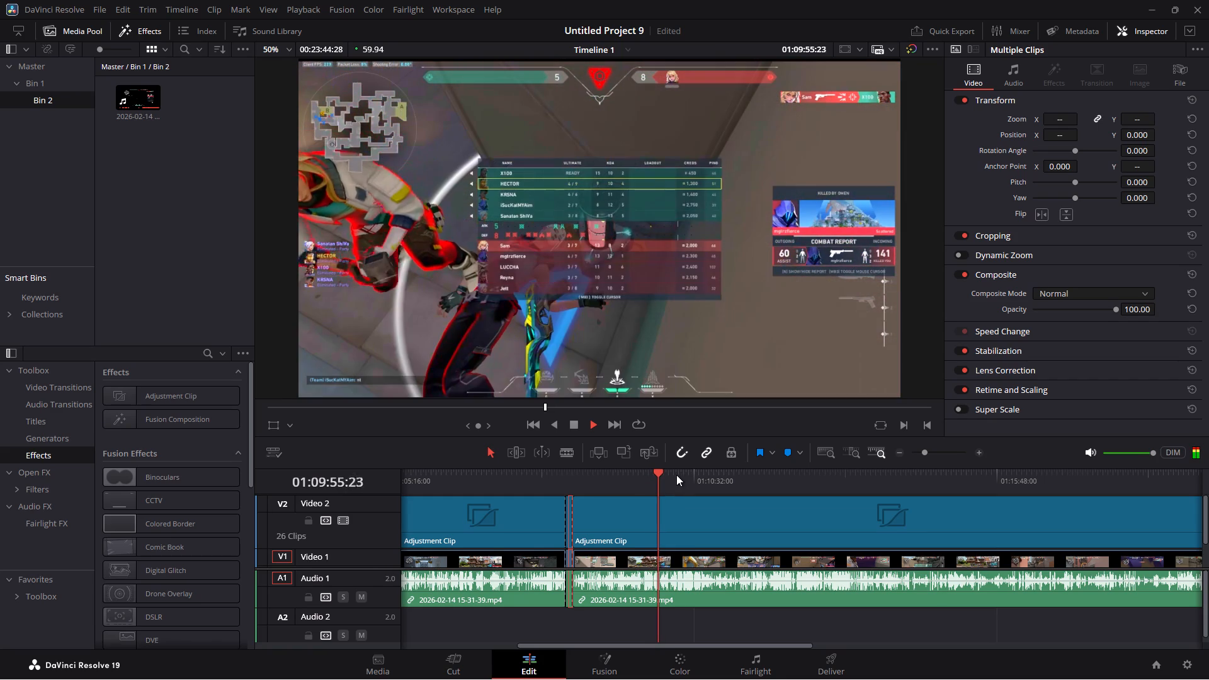
Skim the following rounds from about 01:09:55 to 01:14:21 for the next fight worth keeping.
click(676, 475)
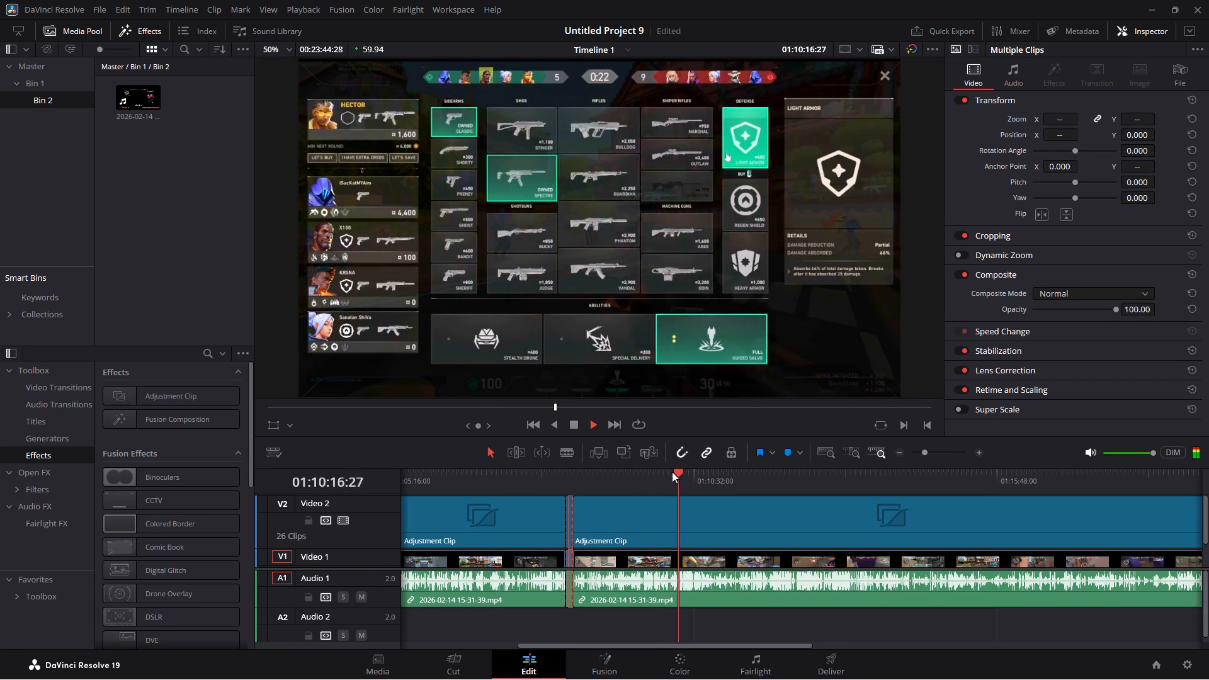
click(672, 472)
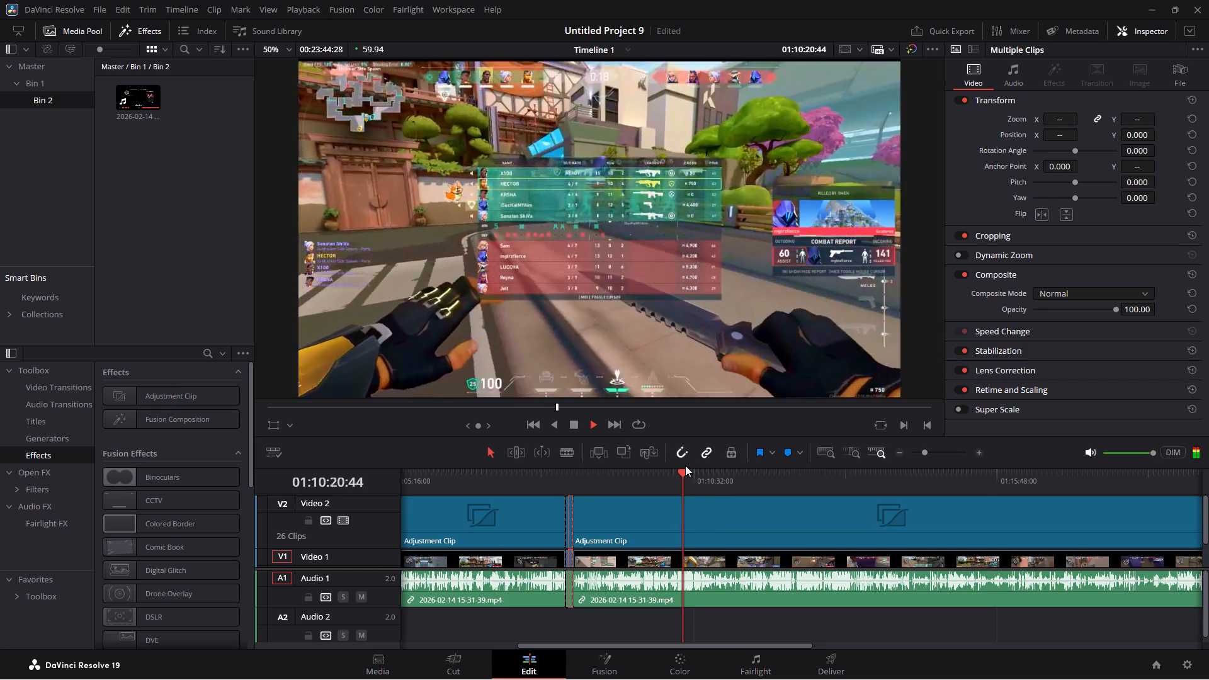
click(691, 473)
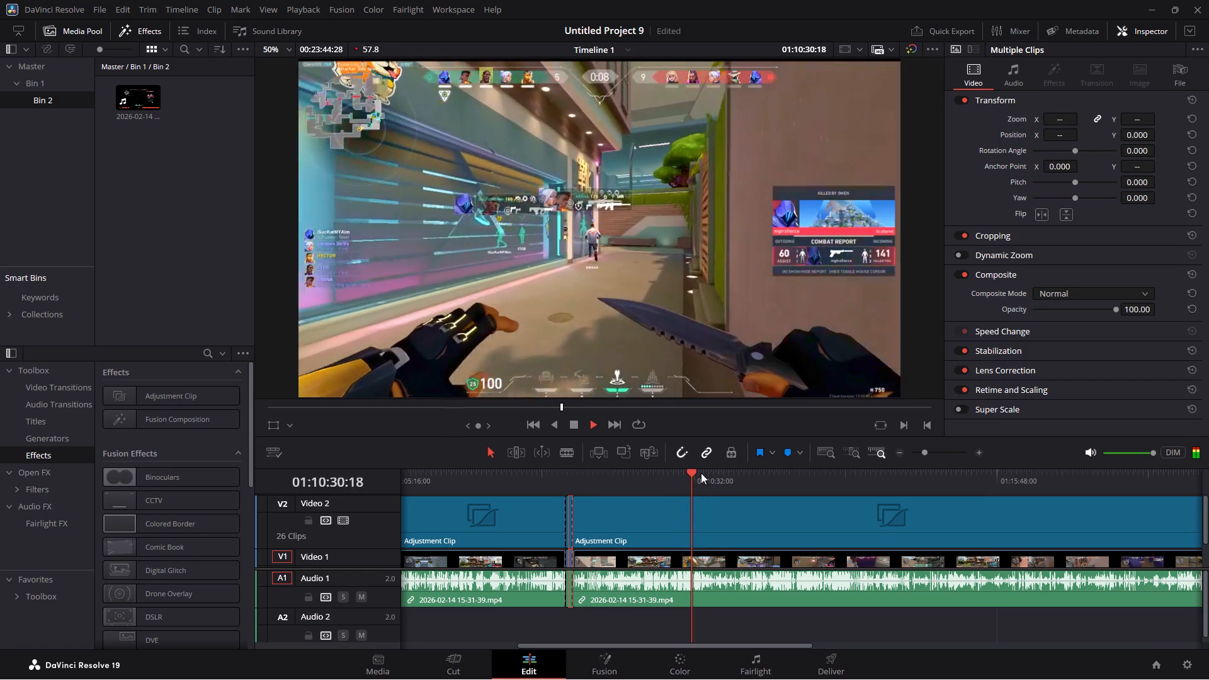
click(686, 470)
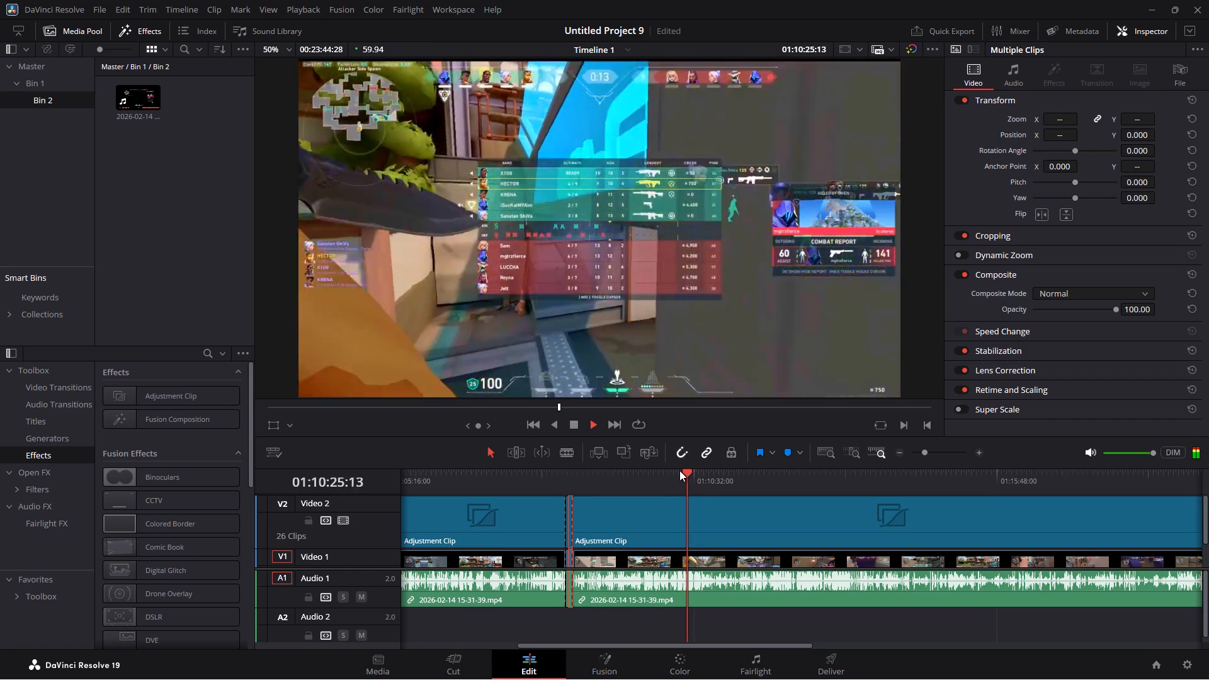
click(700, 471)
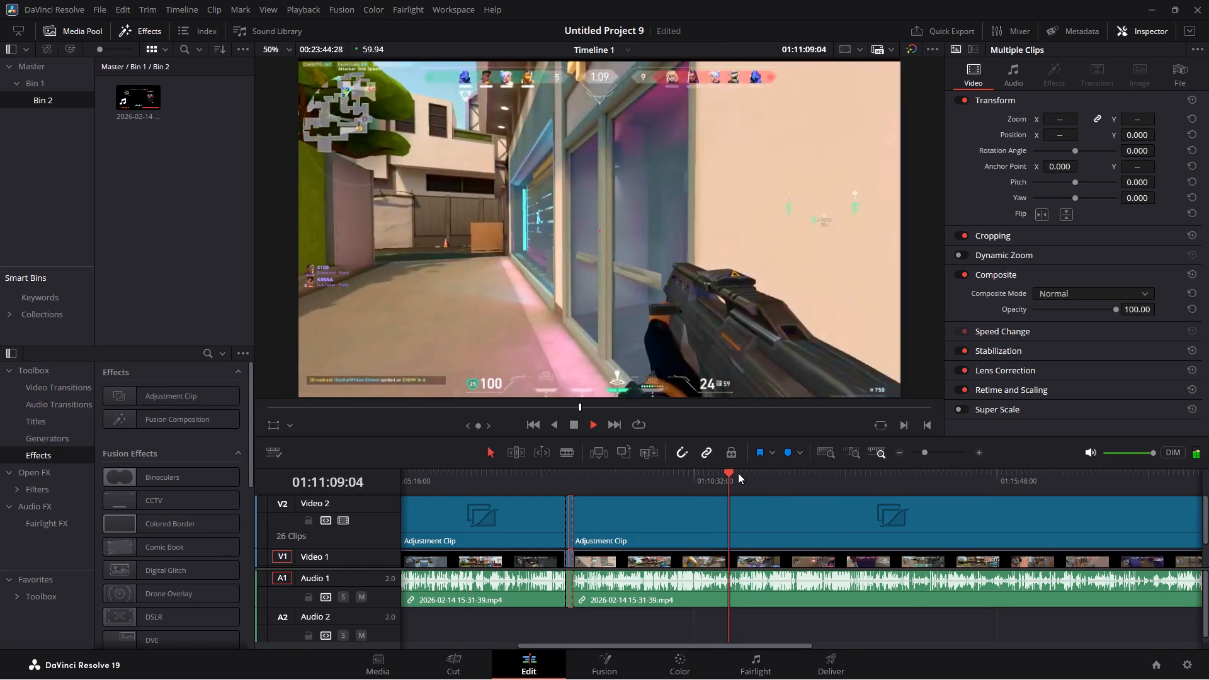
click(738, 473)
click(747, 470)
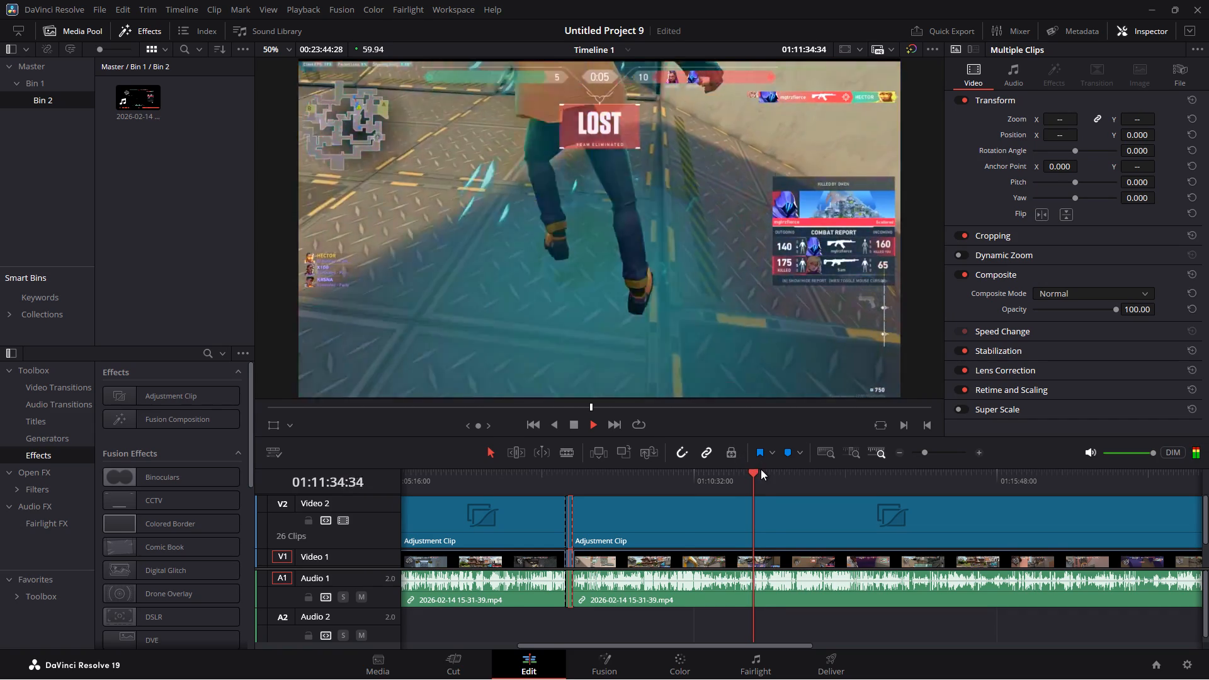
click(765, 474)
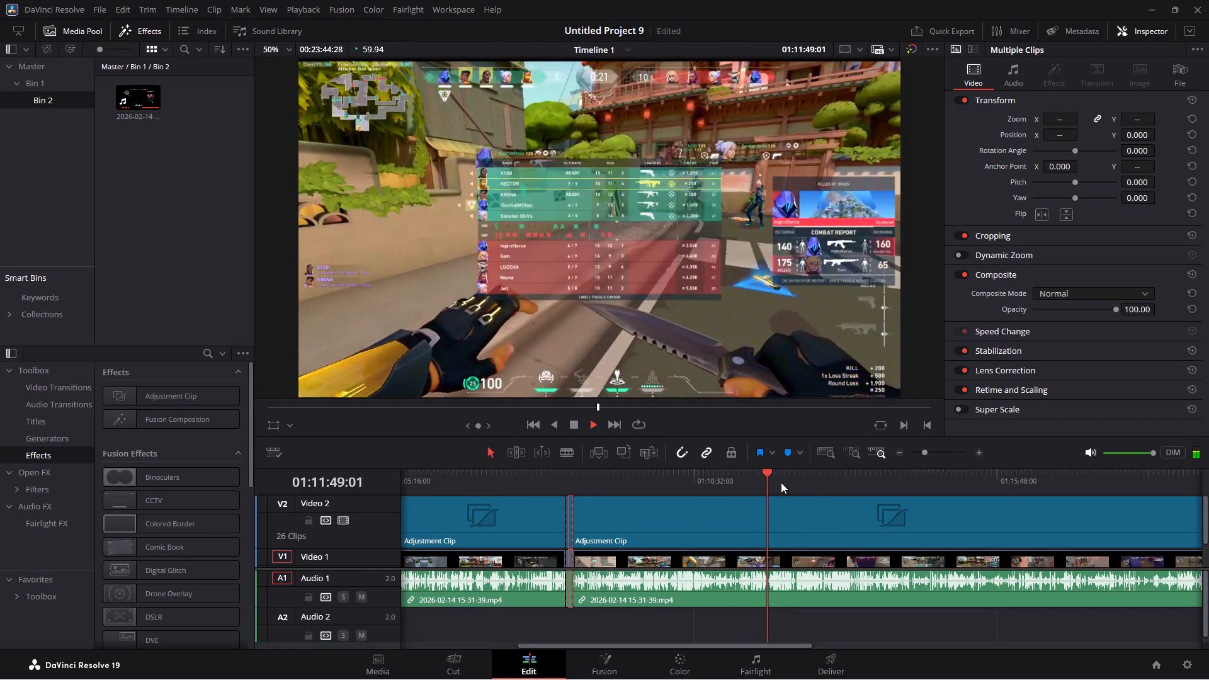
click(775, 473)
click(779, 472)
click(788, 472)
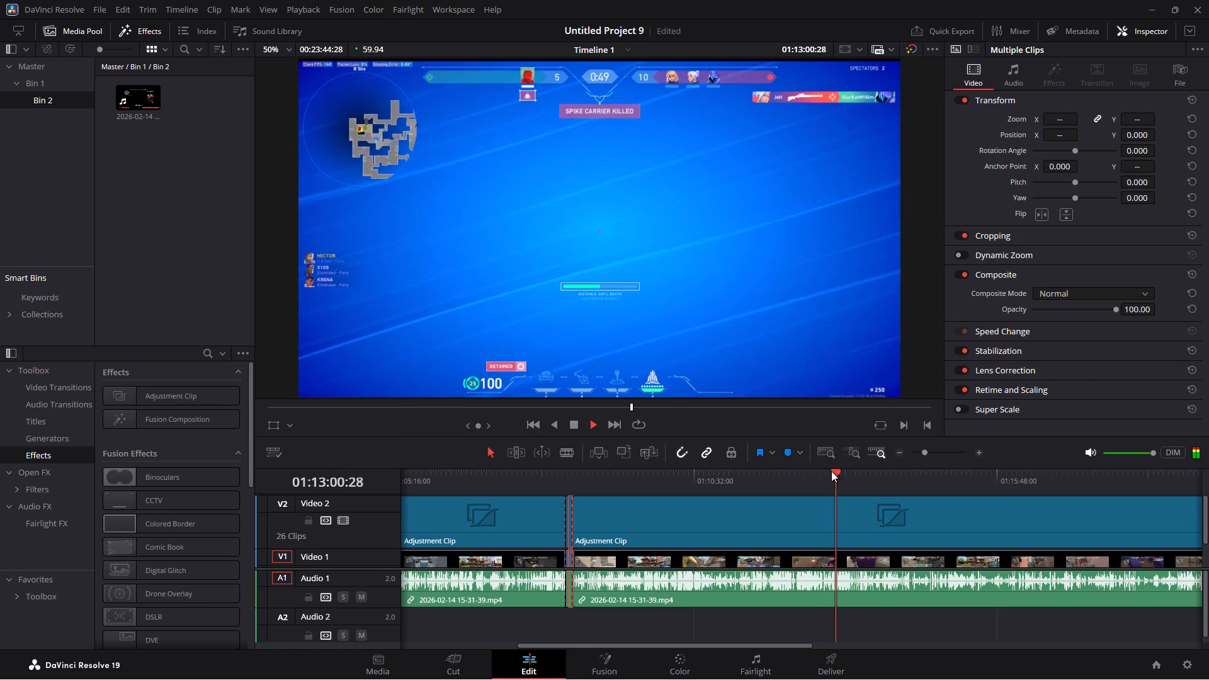
click(841, 472)
click(850, 474)
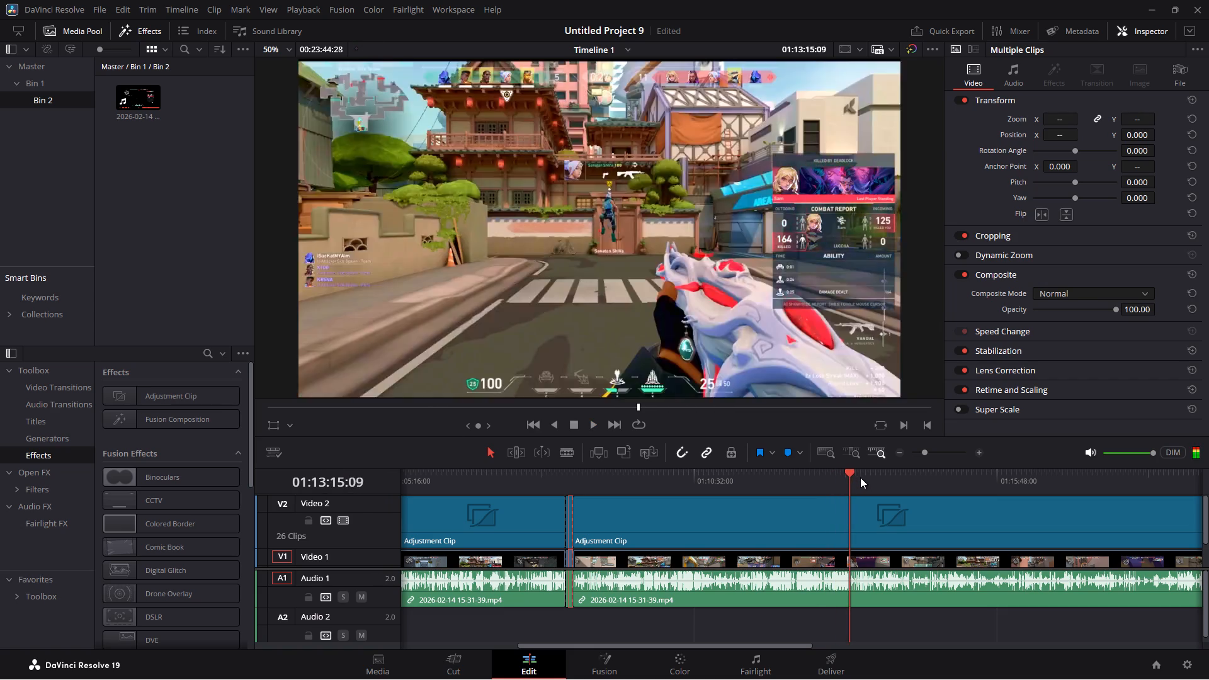
click(863, 473)
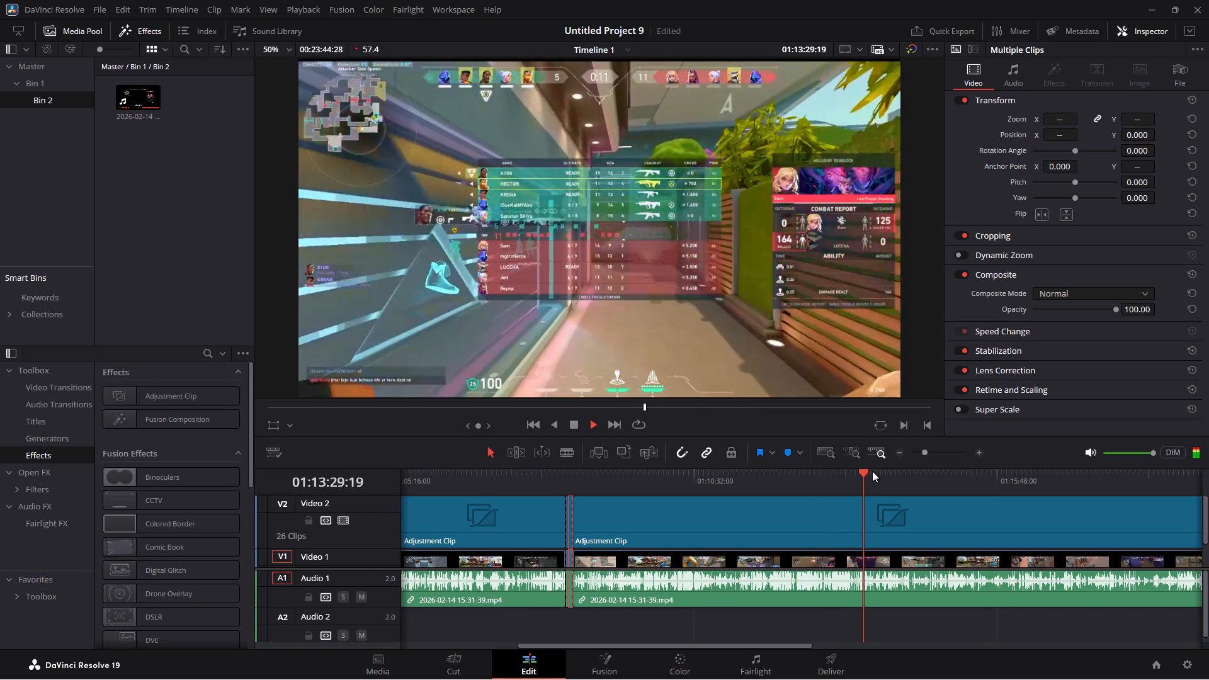
click(872, 471)
click(880, 471)
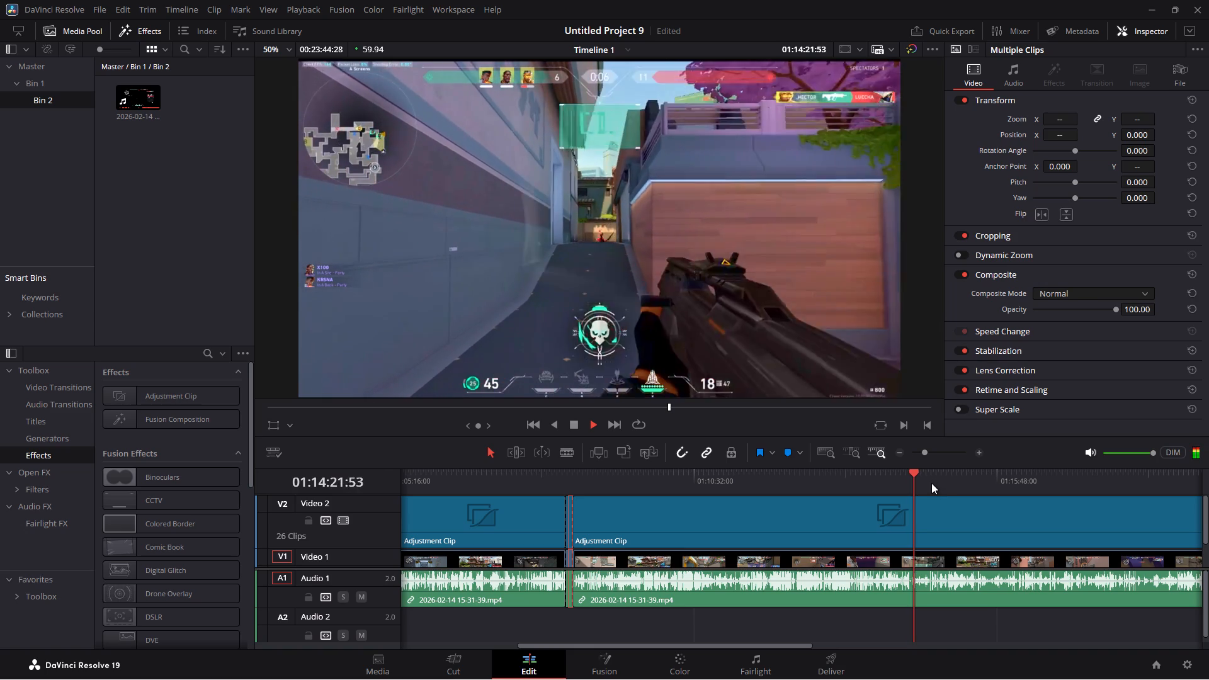
Split the gameplay and adjustment clips at 01:14:16:52, before the round-winning kill, and ripple delete the footage from 01:08:26:08 up to the split.
key(space)
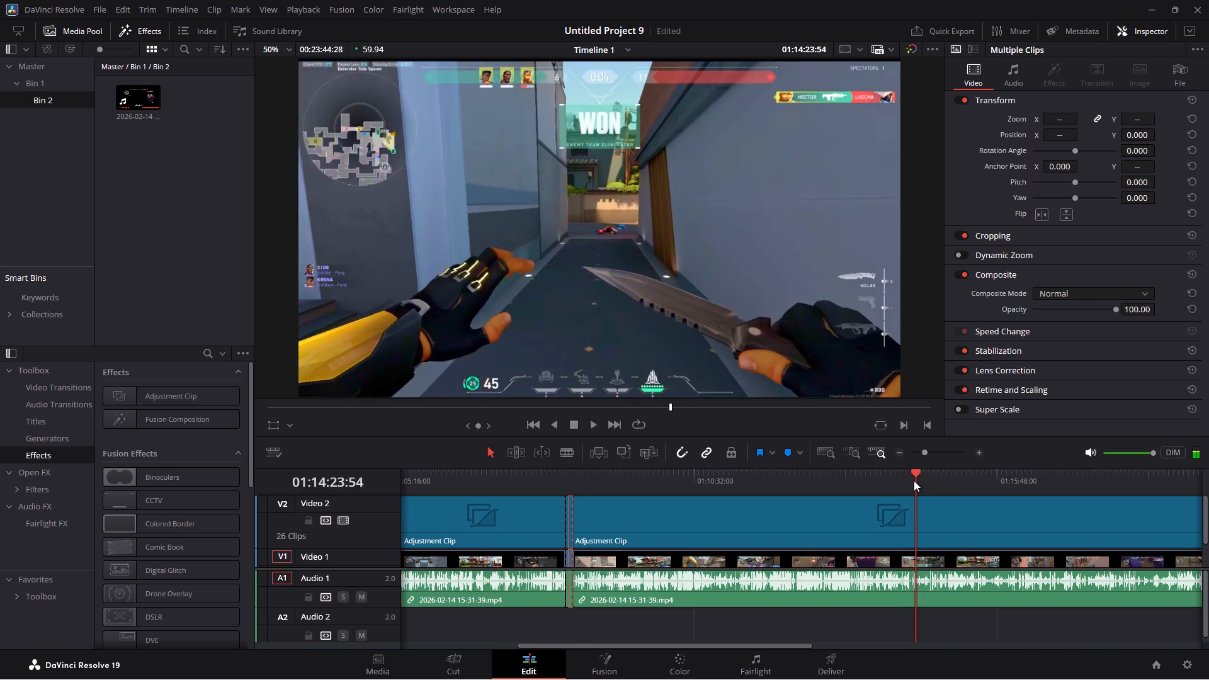
click(912, 473)
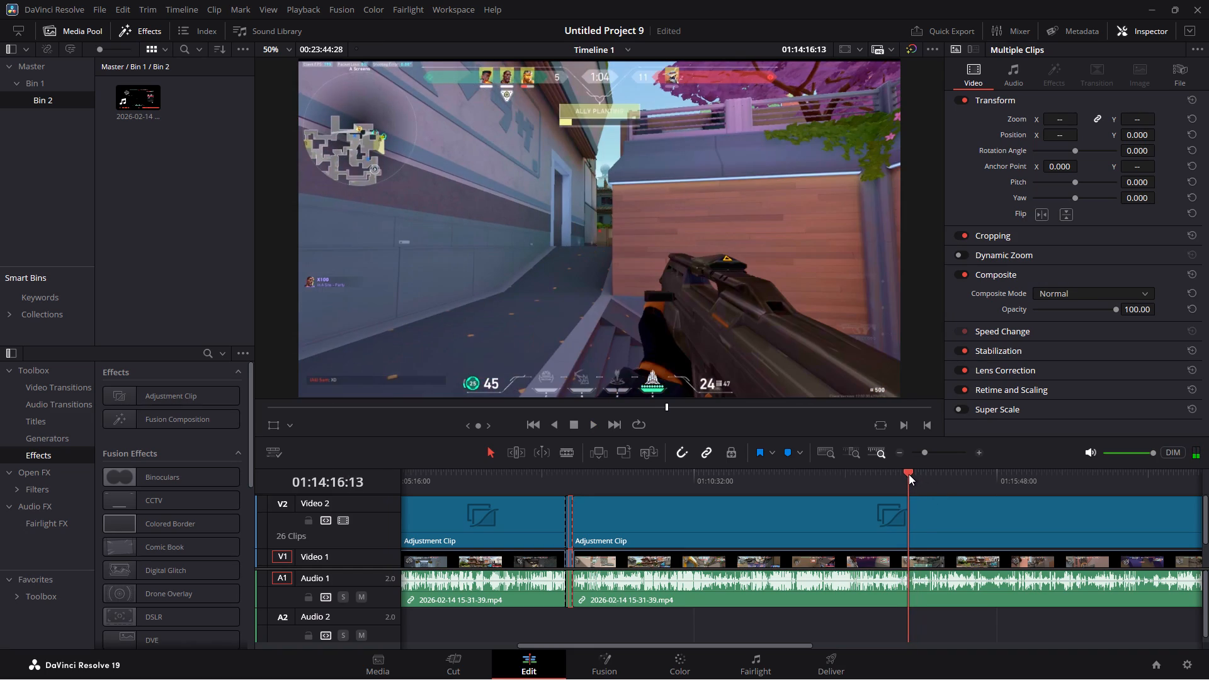
click(467, 657)
click(35, 392)
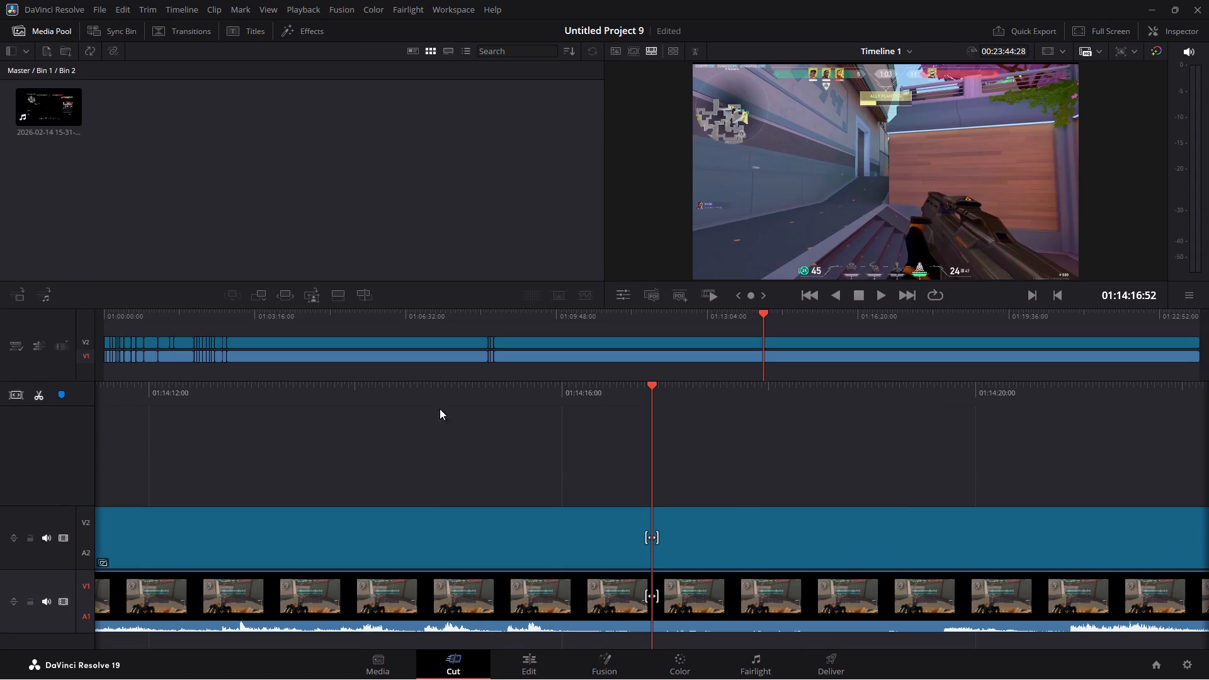
drag(702, 380, 692, 324)
key(BackSpace)
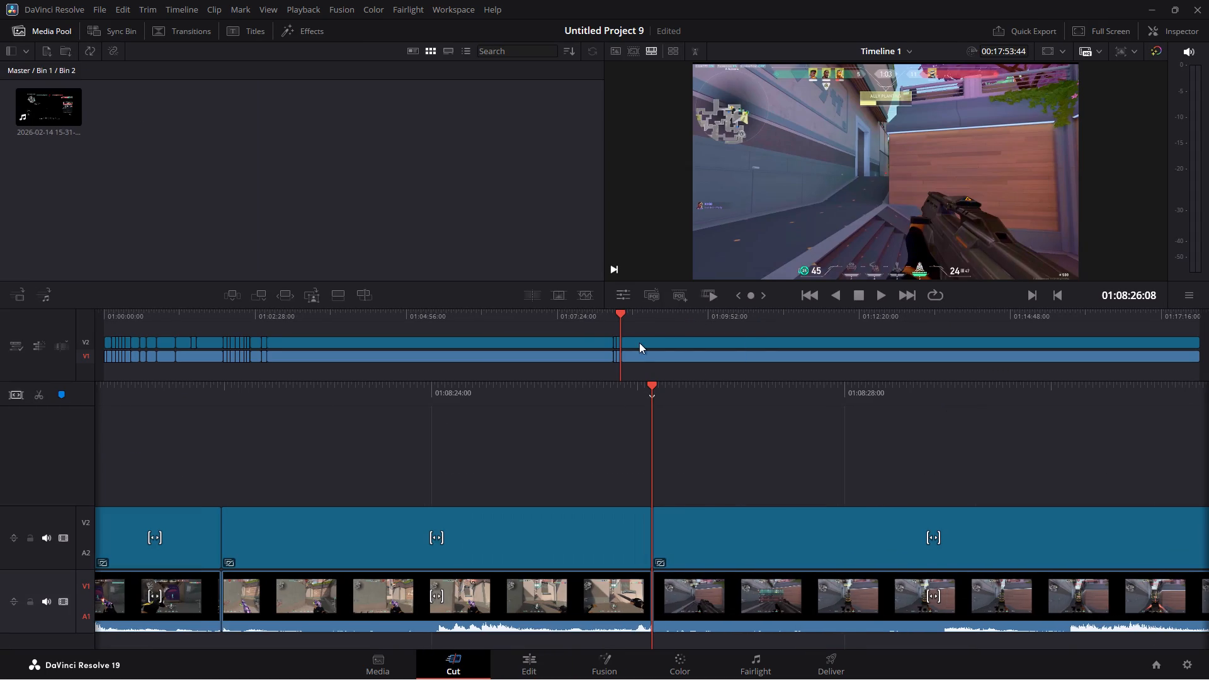
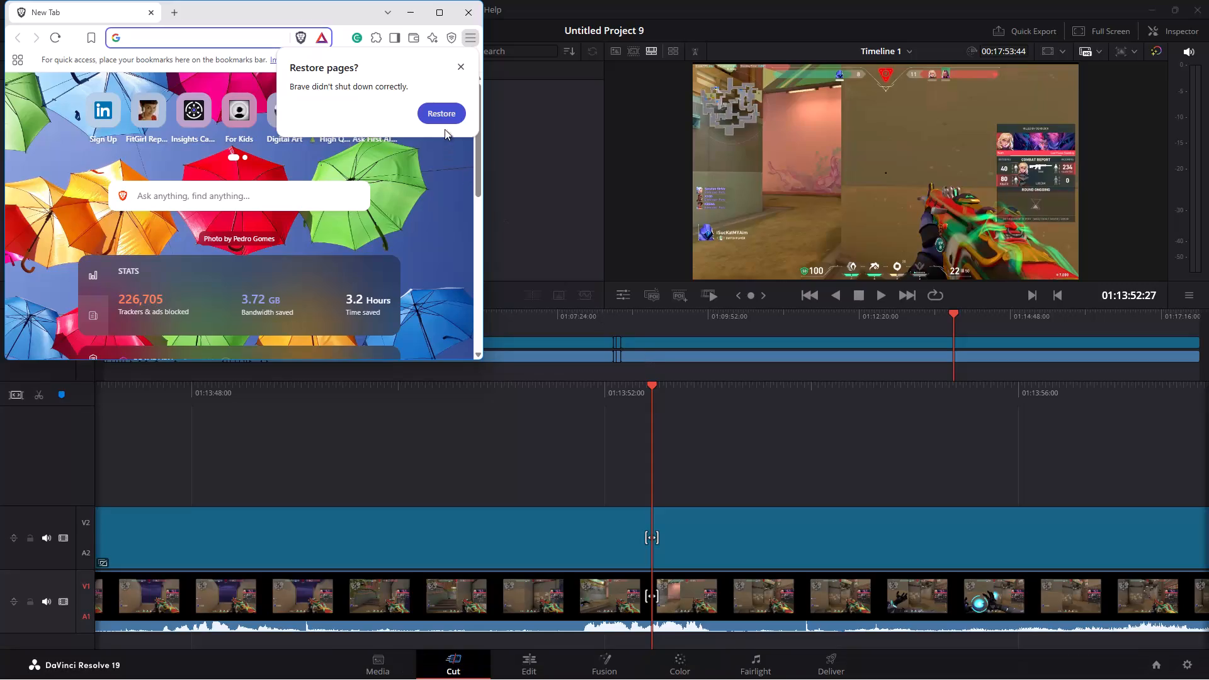
Switch to the Brave browser, restore the pages of the previous session and maximise its window.
click(443, 121)
click(445, 12)
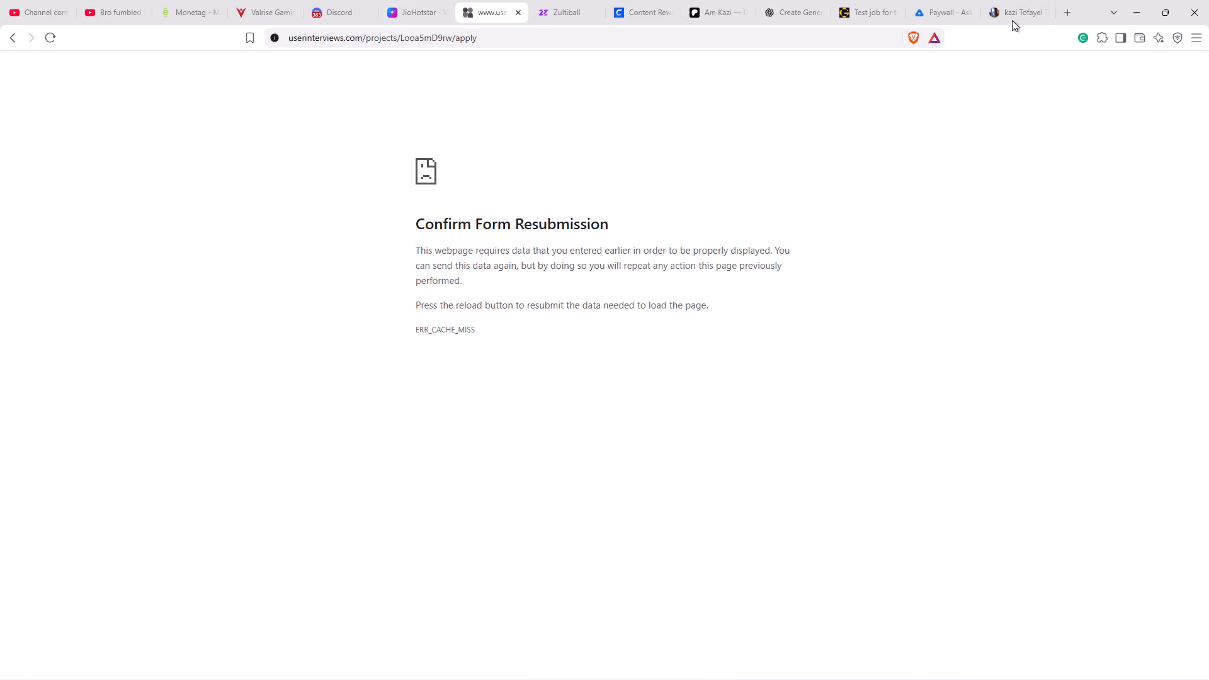
Search the web for richhash in a new tab and look through the first page of results.
click(1070, 7)
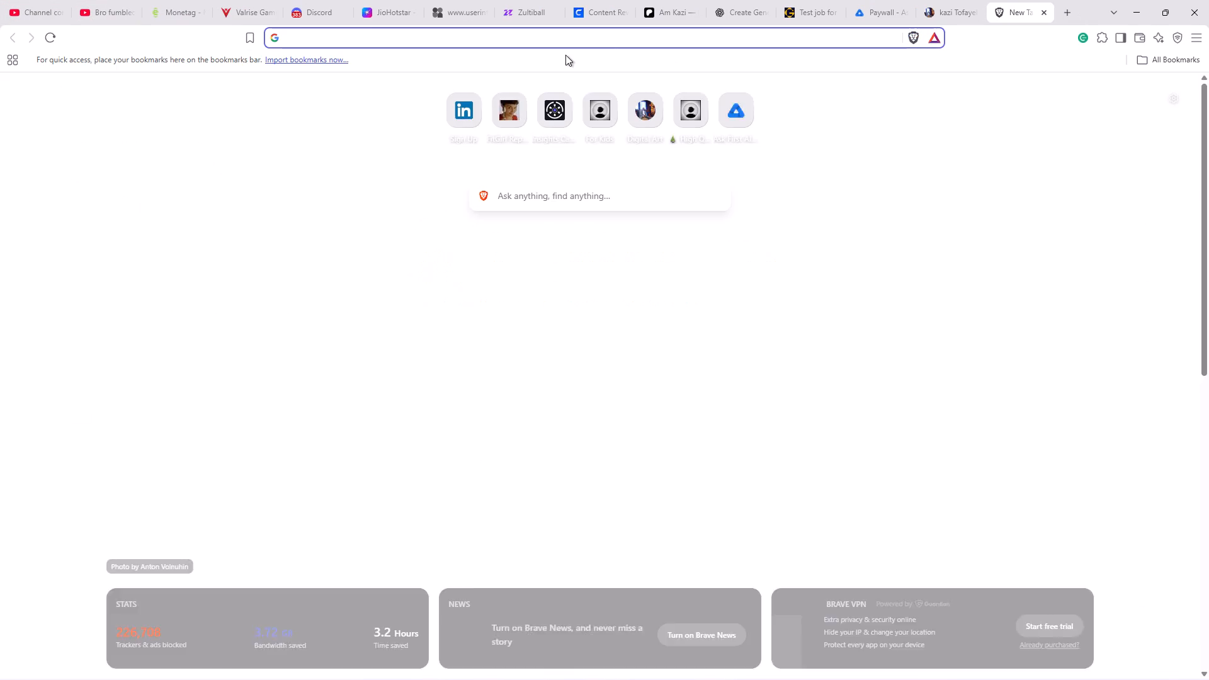
click(542, 37)
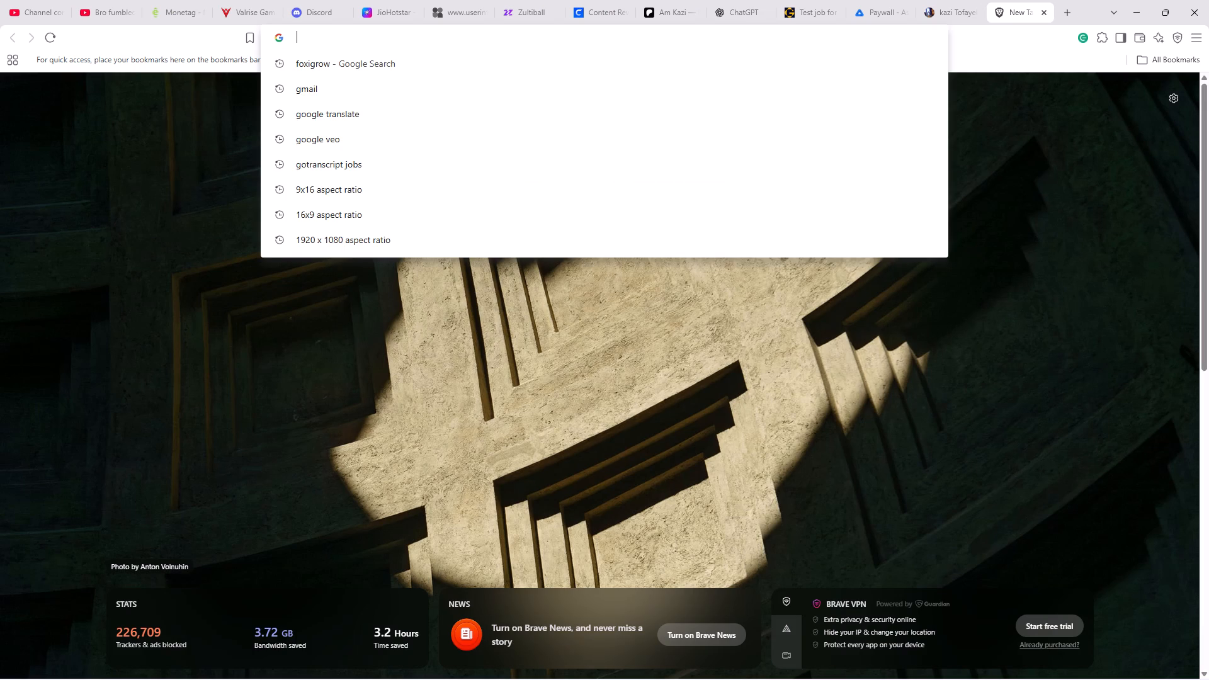
text(richhash)
key(Return)
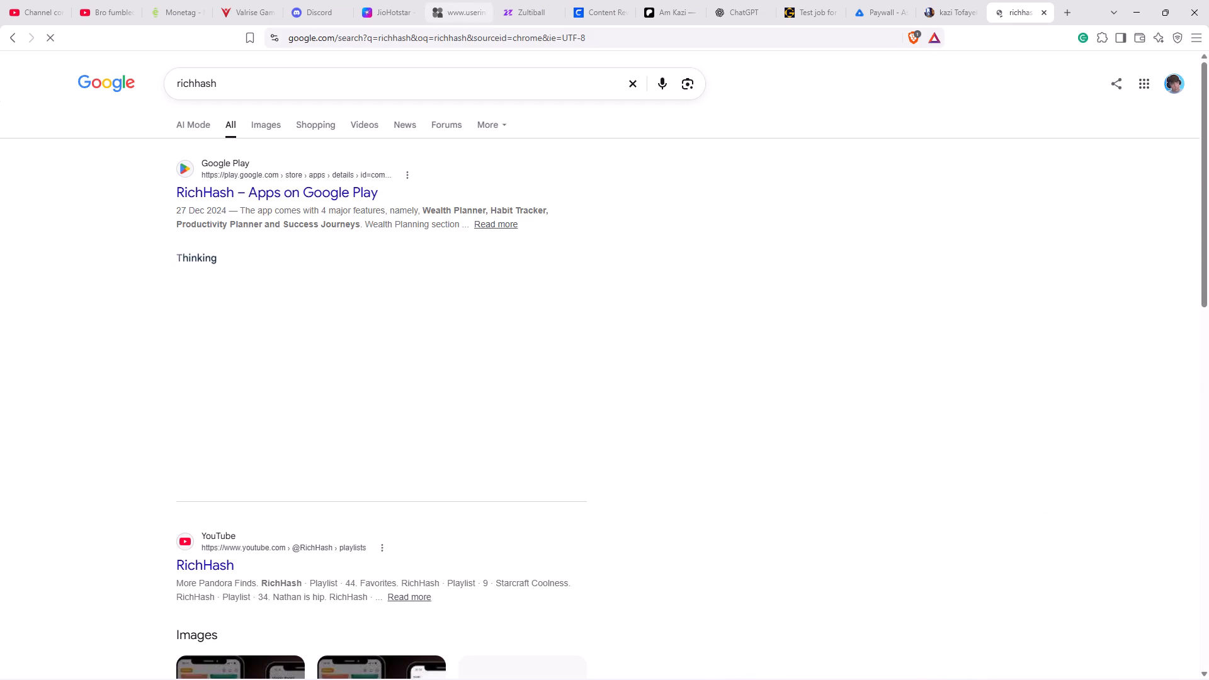
scroll(559, 298, down, 10)
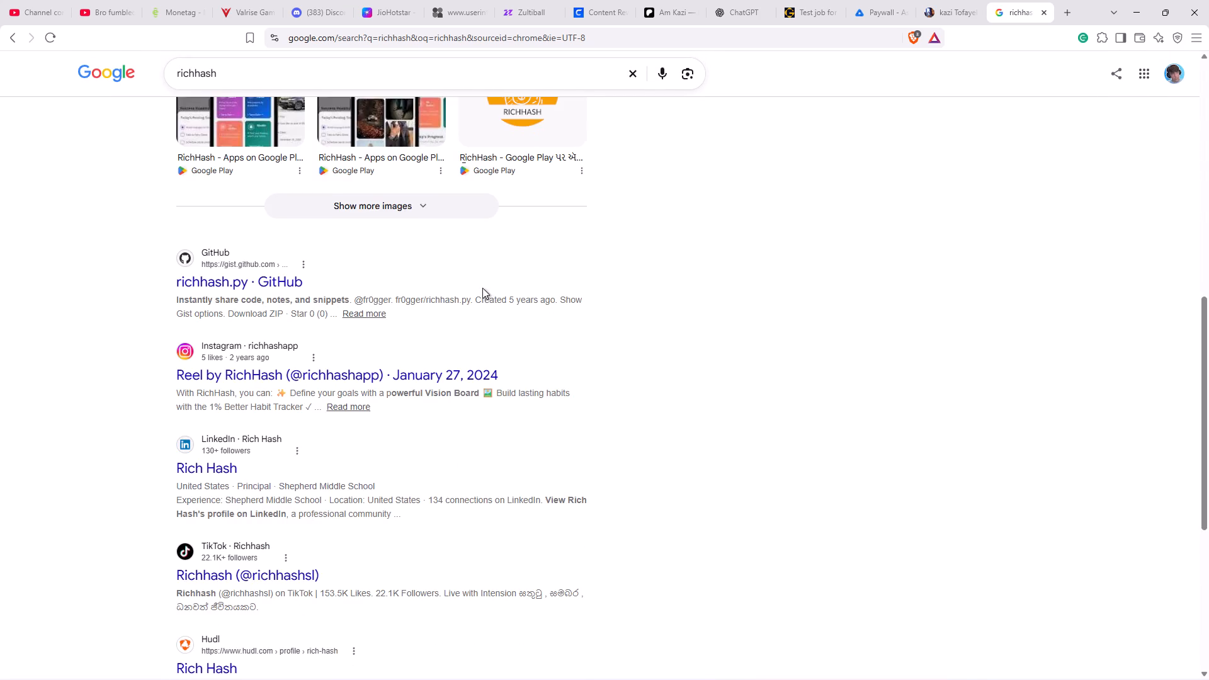
scroll(482, 288, down, 5)
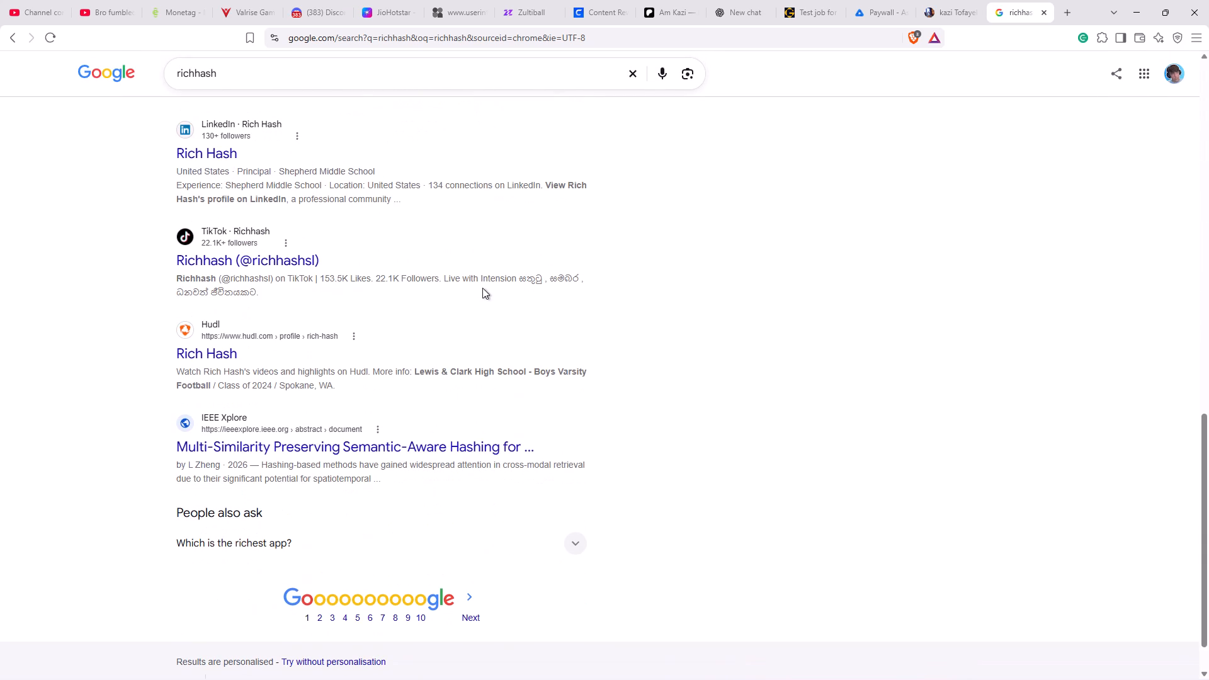
scroll(482, 288, up, 3)
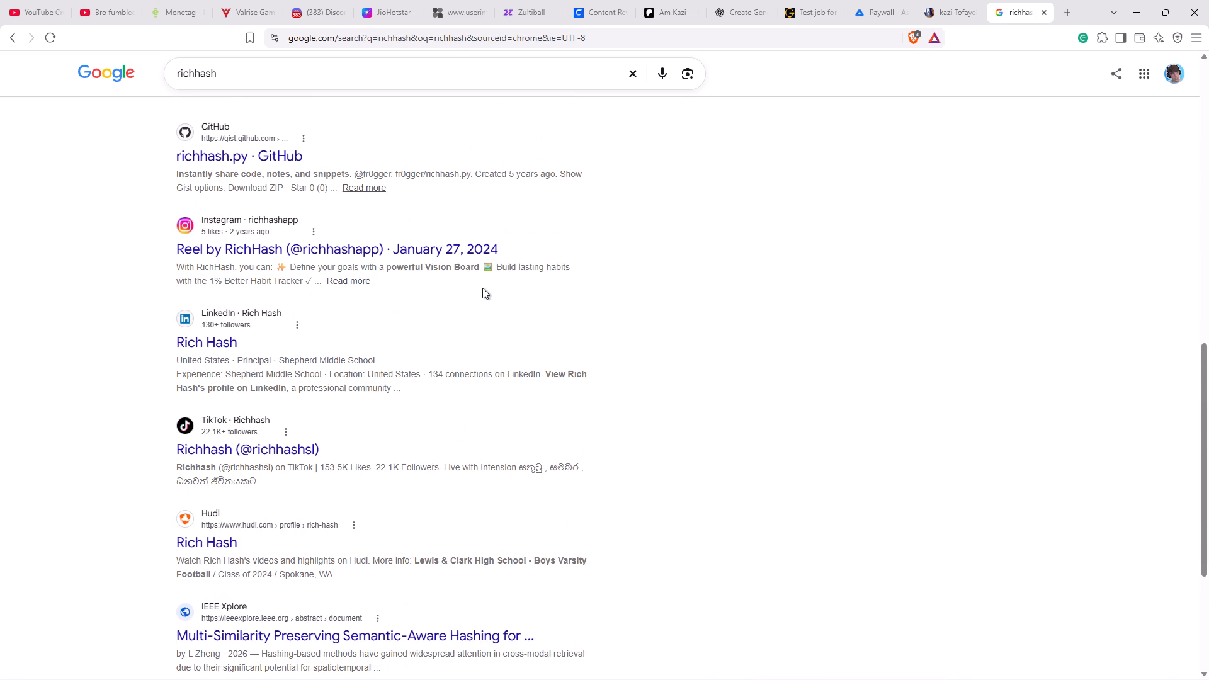
scroll(202, 199, up, 18)
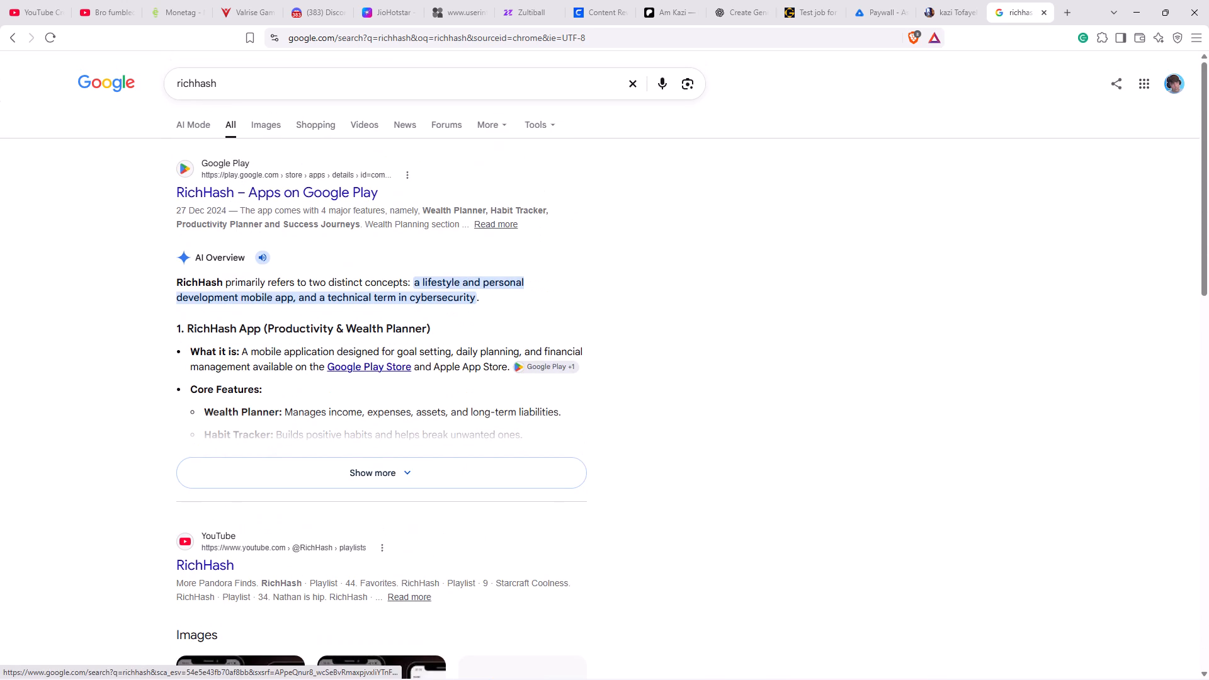
Change the web search query to mininghash and run it.
click(194, 81)
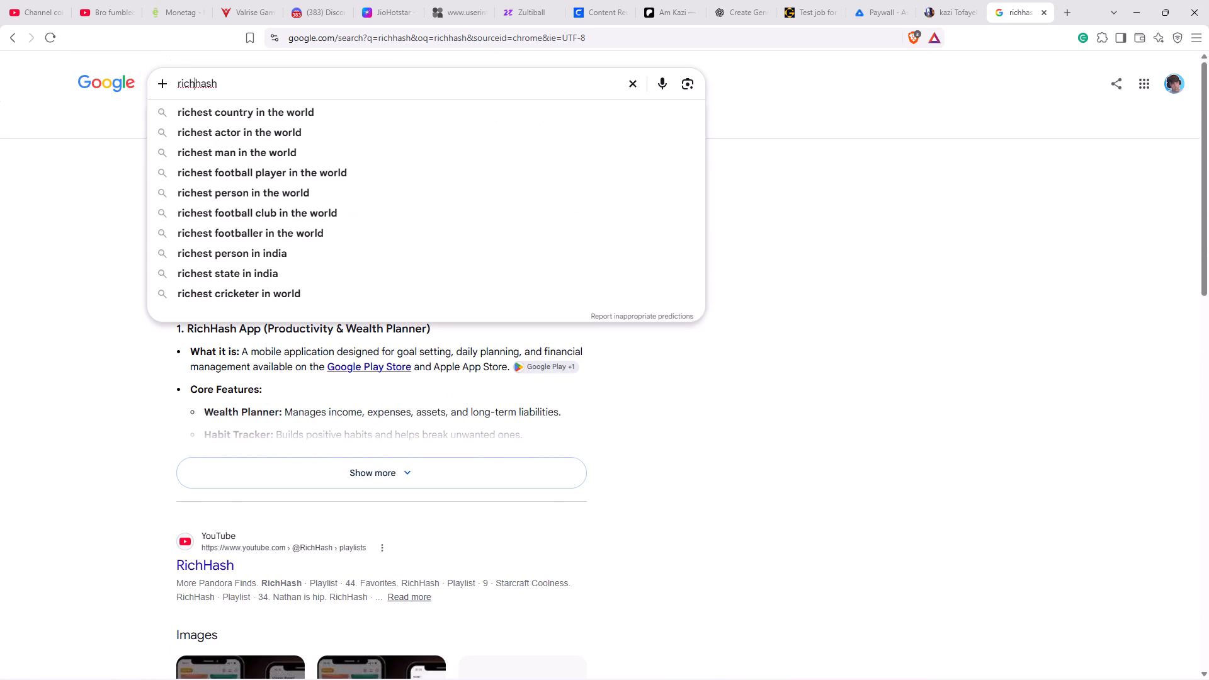
key(BackSpace)
key(BackSpace)
key(BackSpace)
key(BackSpace)
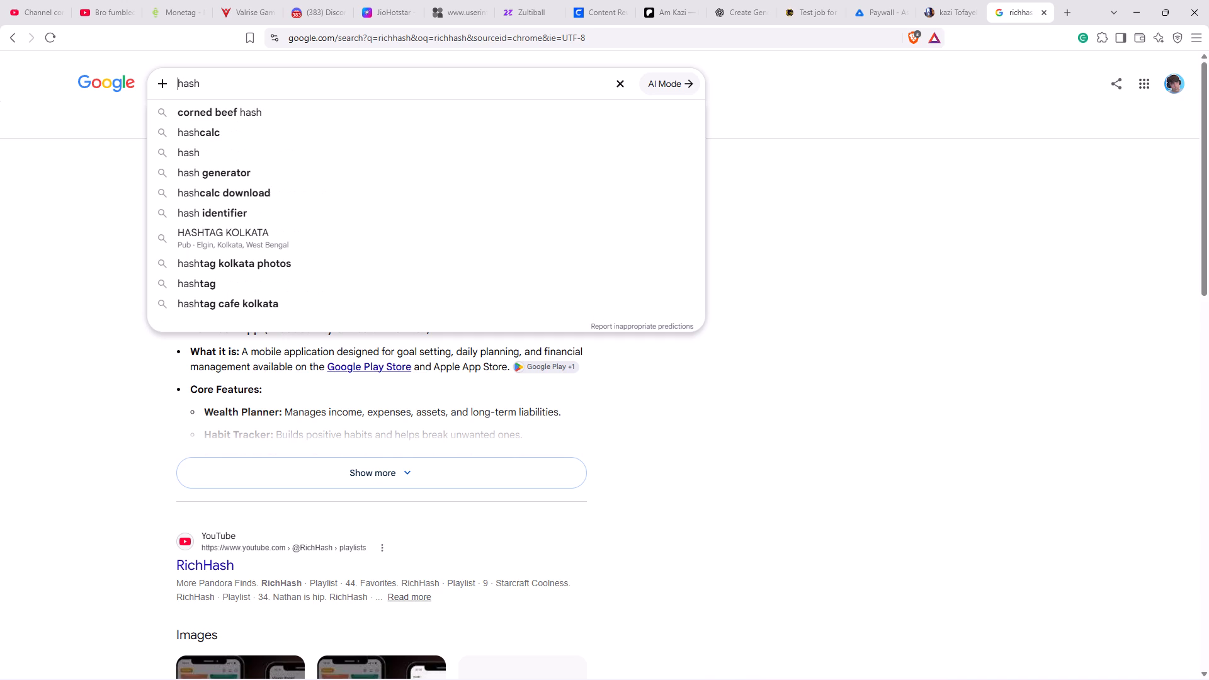
text(mining)
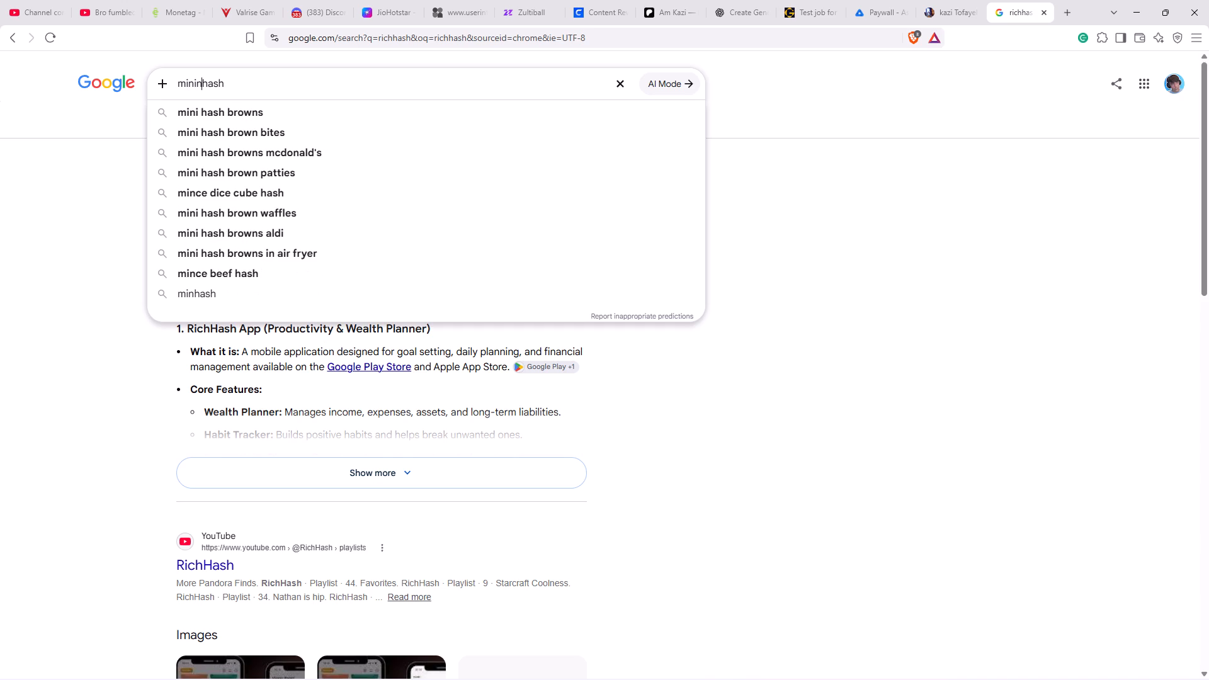
key(space)
key(BackSpace)
key(Return)
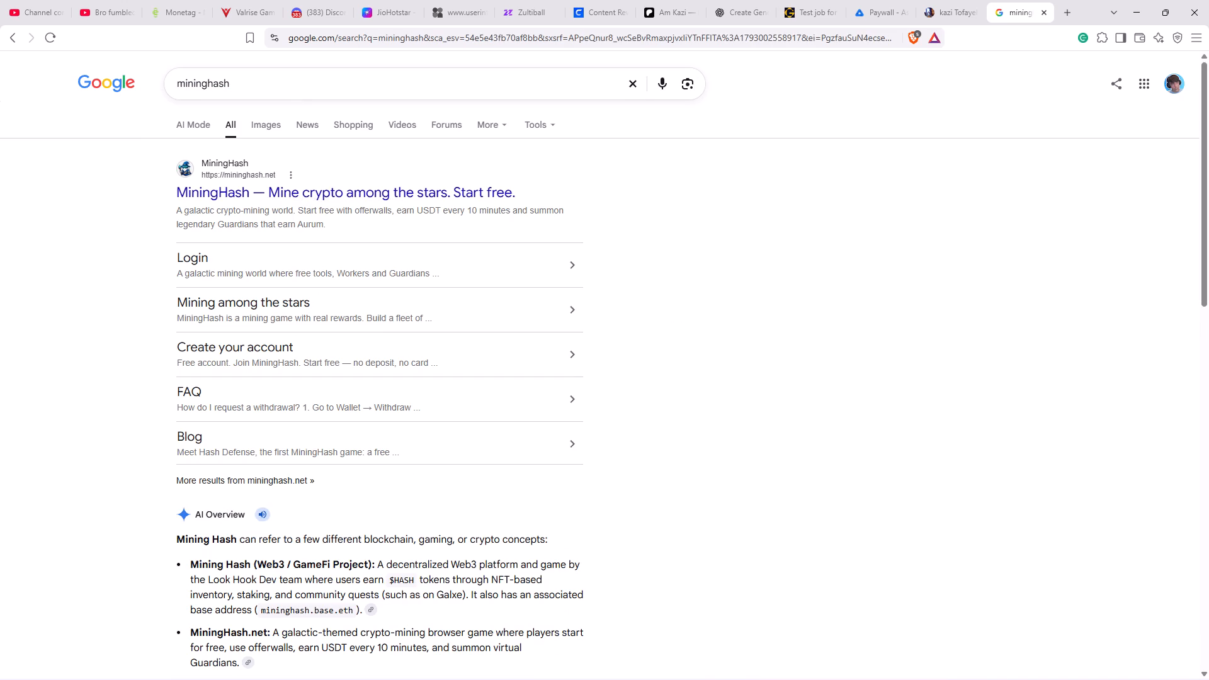
Look through the first and second pages of the mininghash search results for a relevant site.
scroll(441, 210, down, 11)
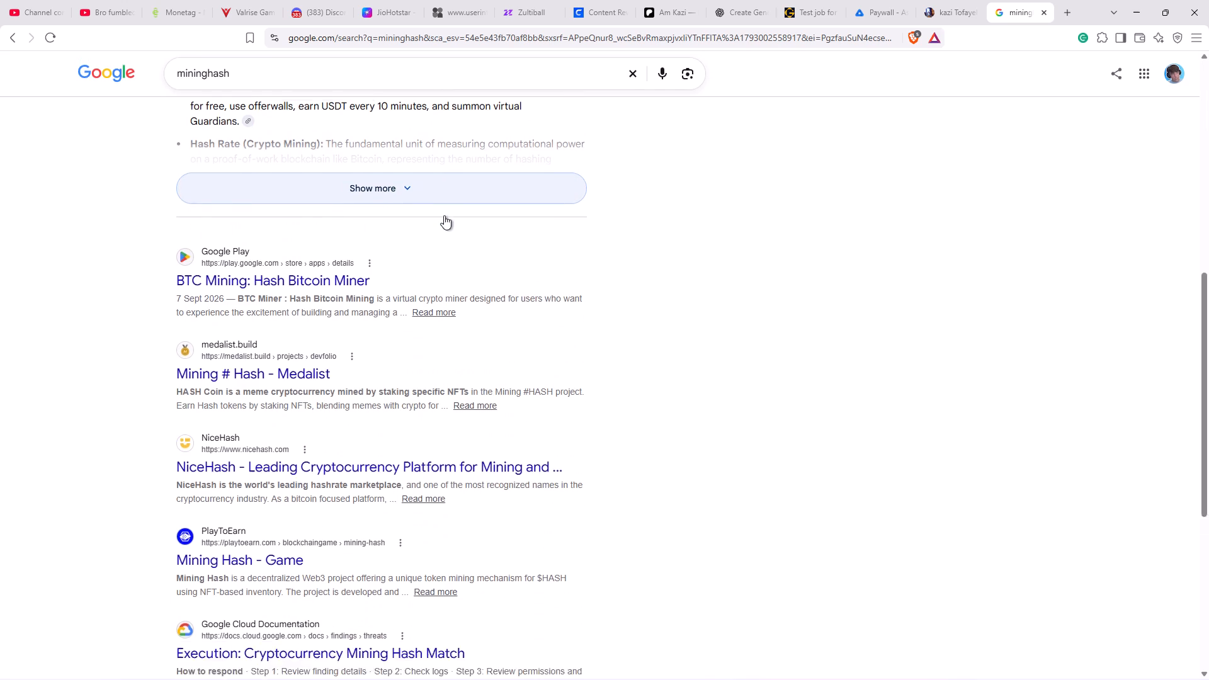
scroll(444, 215, down, 8)
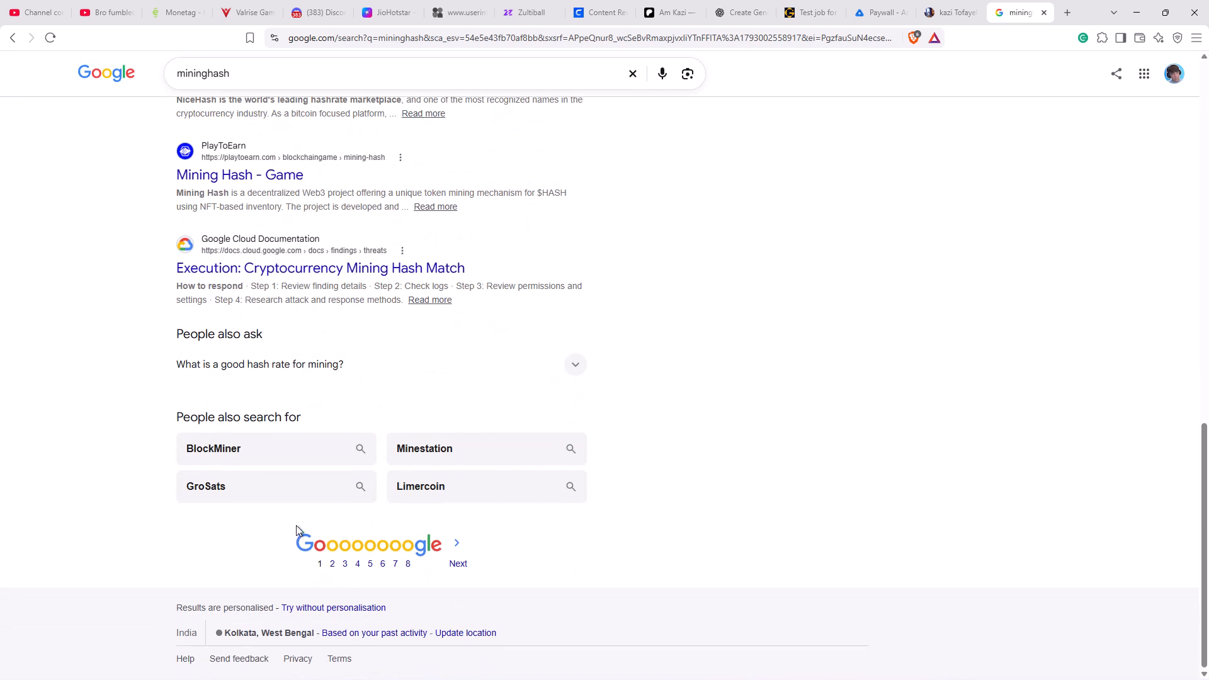
click(331, 560)
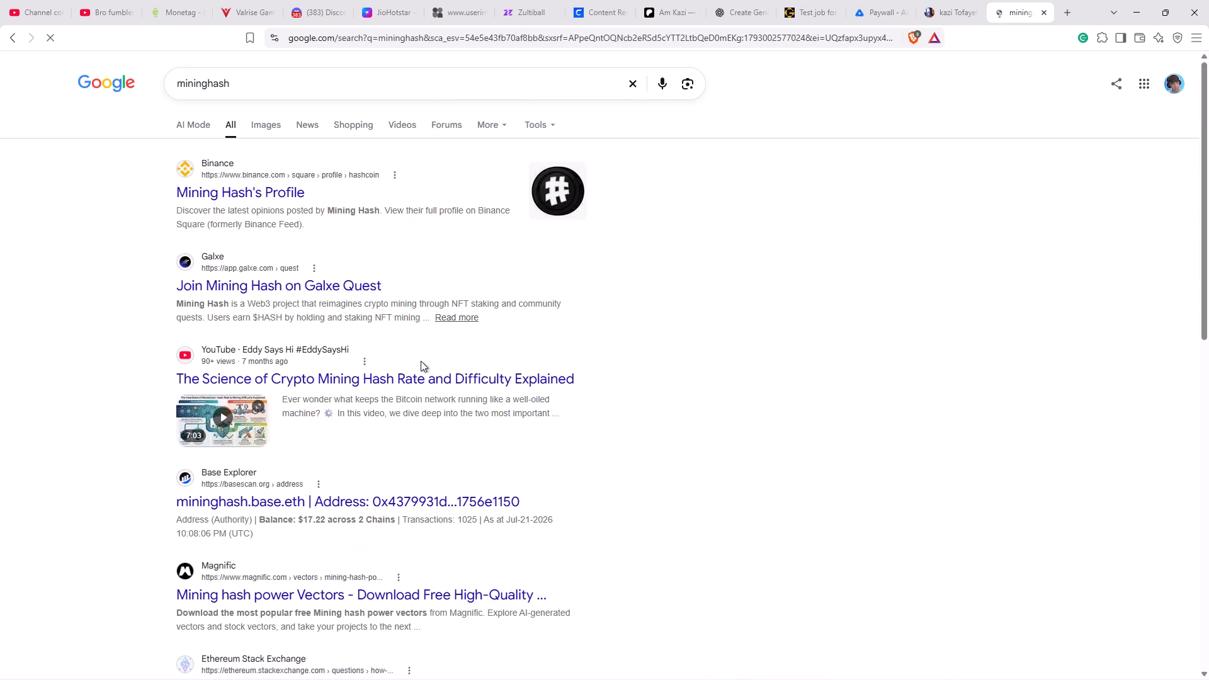
scroll(261, 294, down, 4)
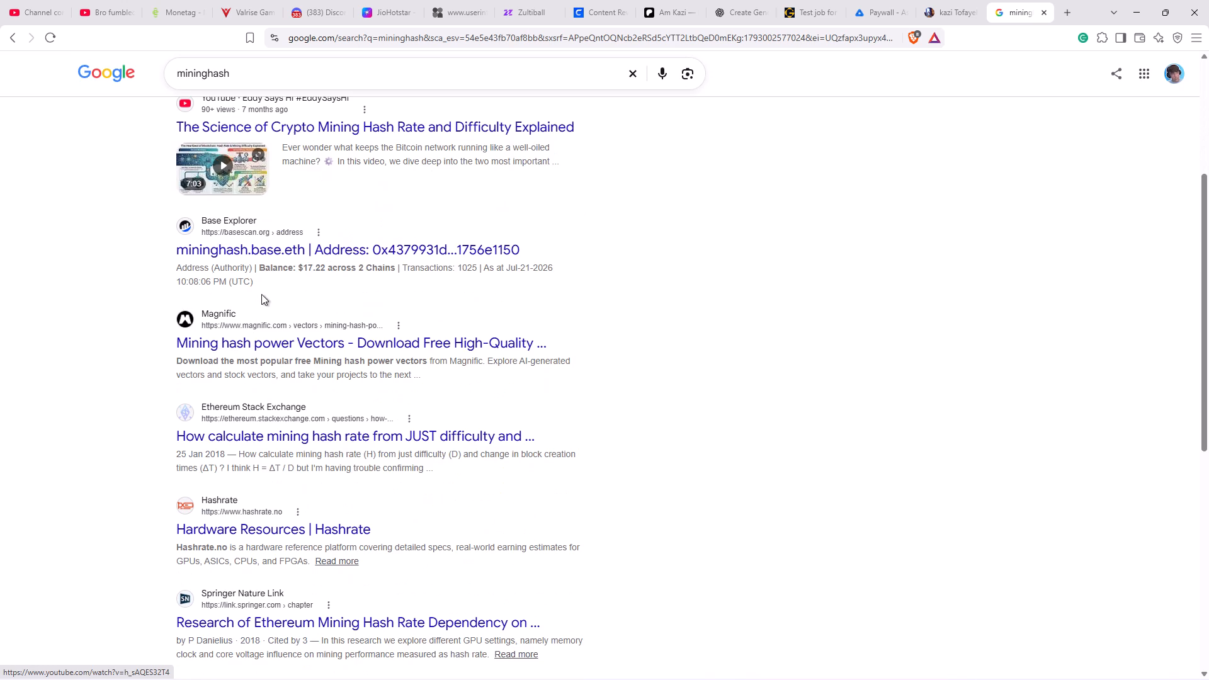
scroll(261, 294, down, 4)
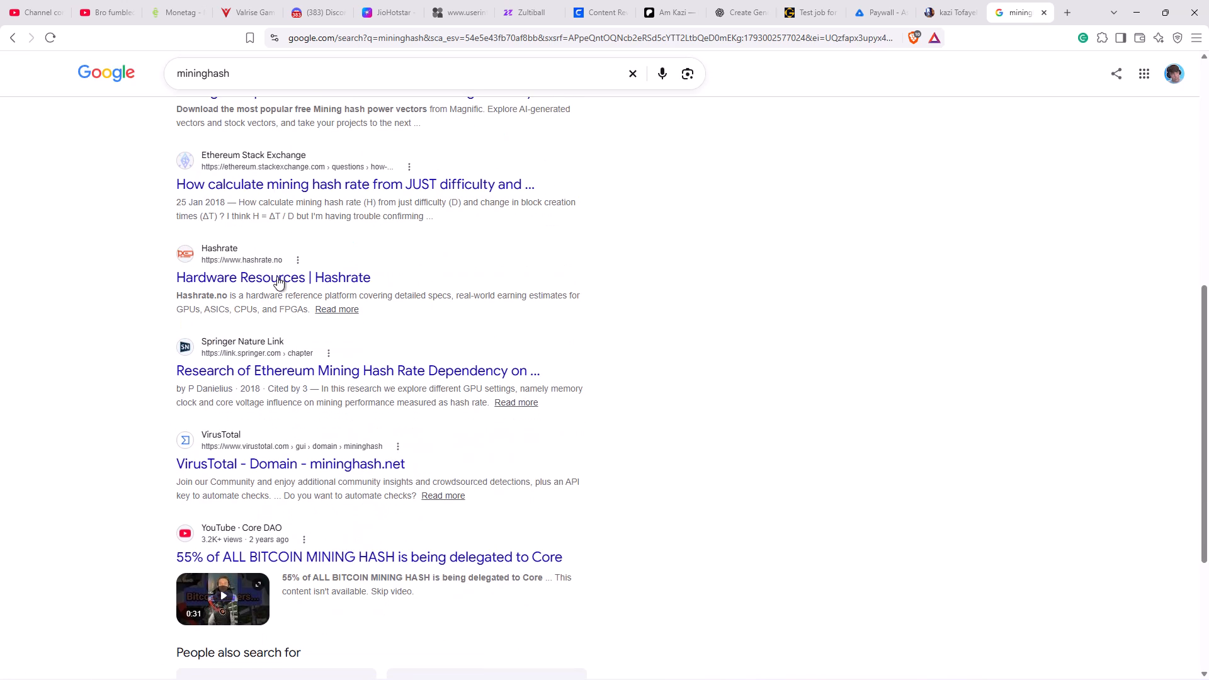
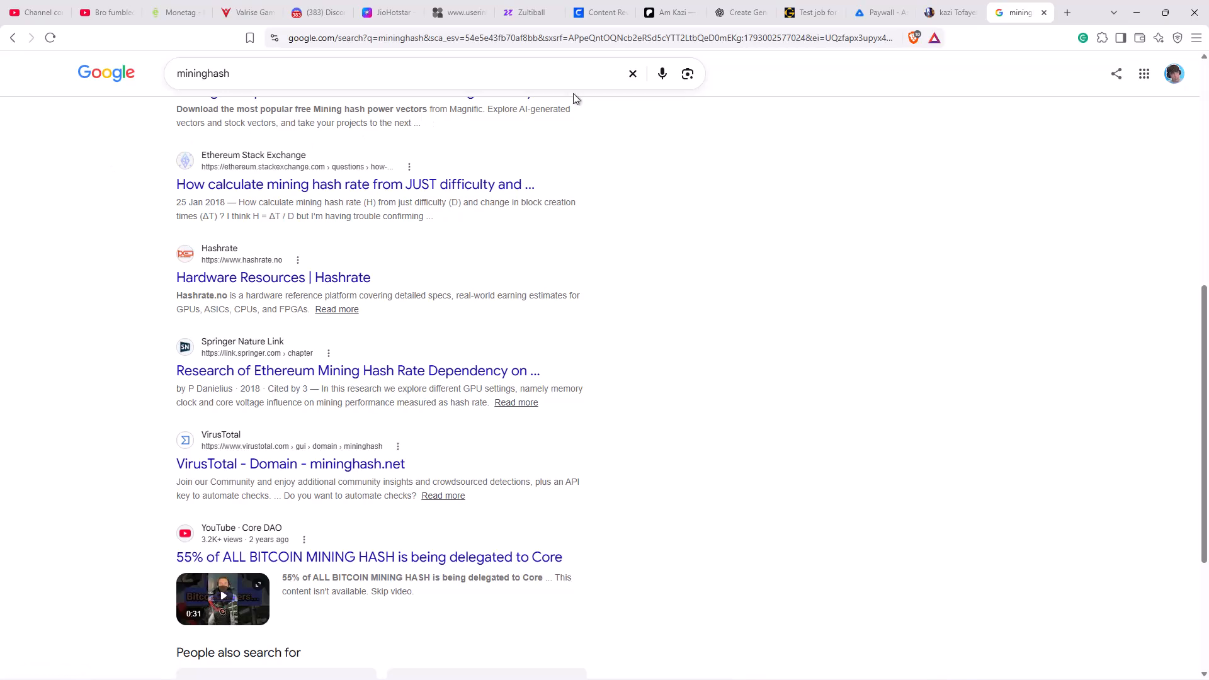
Search the web for earn money from gpu.
click(632, 75)
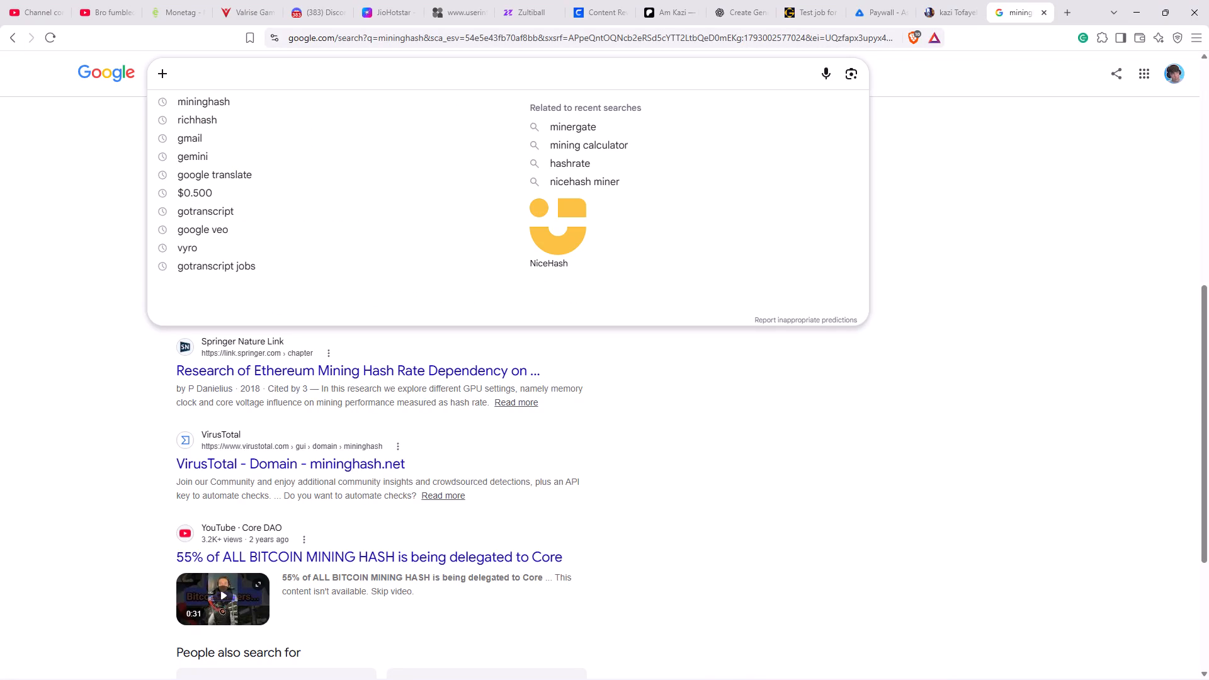
key(e)
text(arn mon)
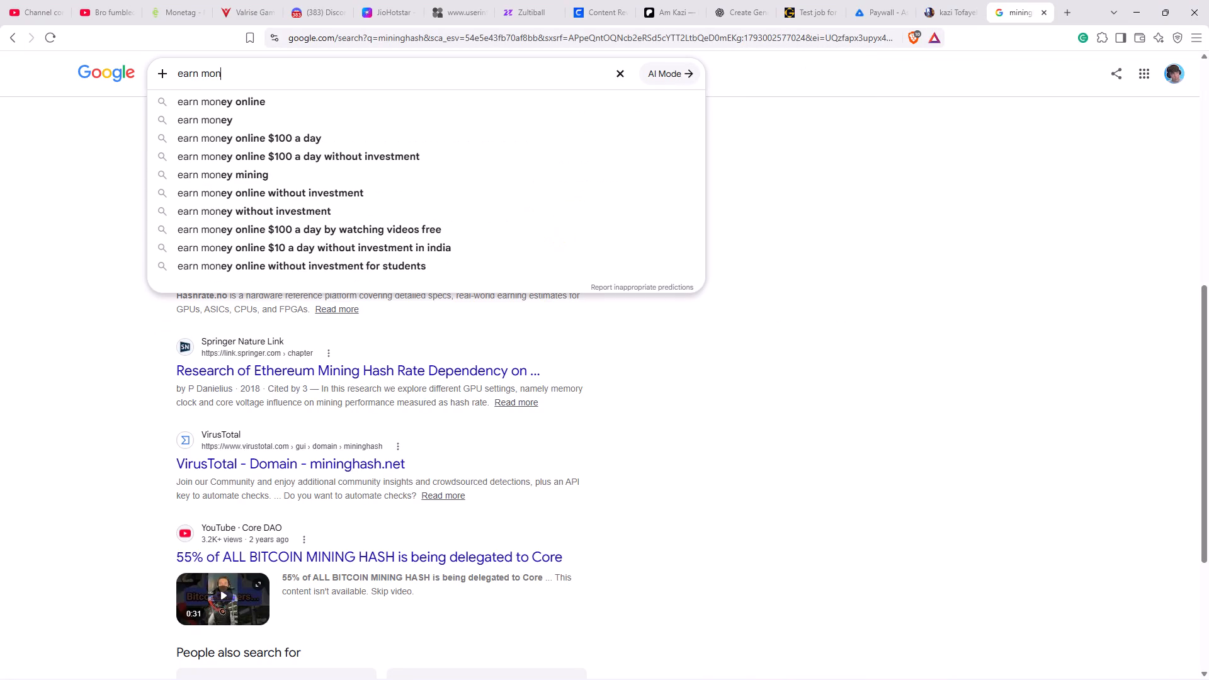
text(ey from gpu)
key(Return)
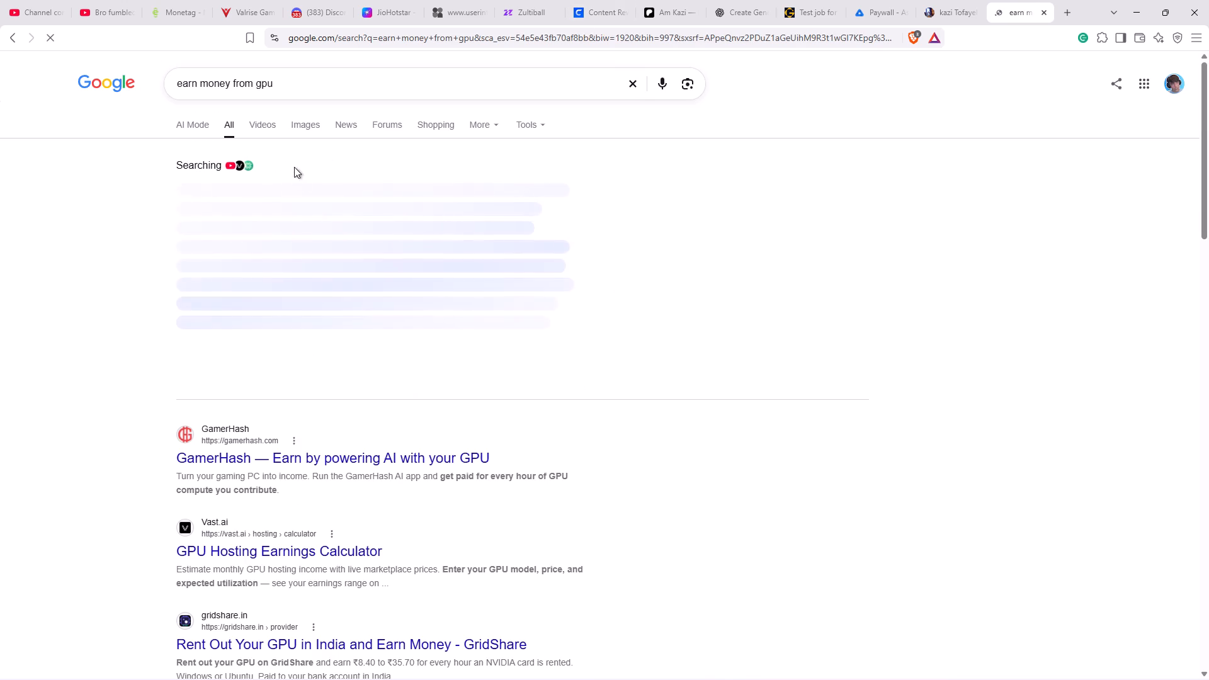
Open the GamerHash result and go through its app download page to the GPU earnings calculator.
scroll(305, 250, down, 2)
click(336, 335)
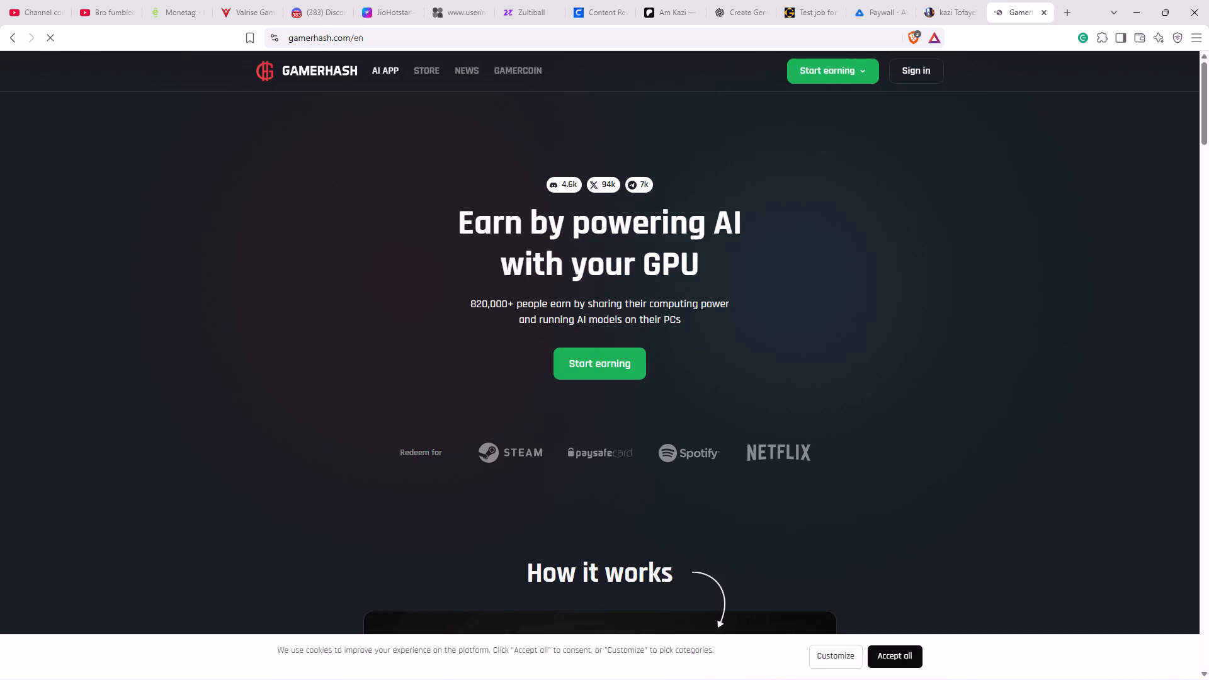
click(596, 356)
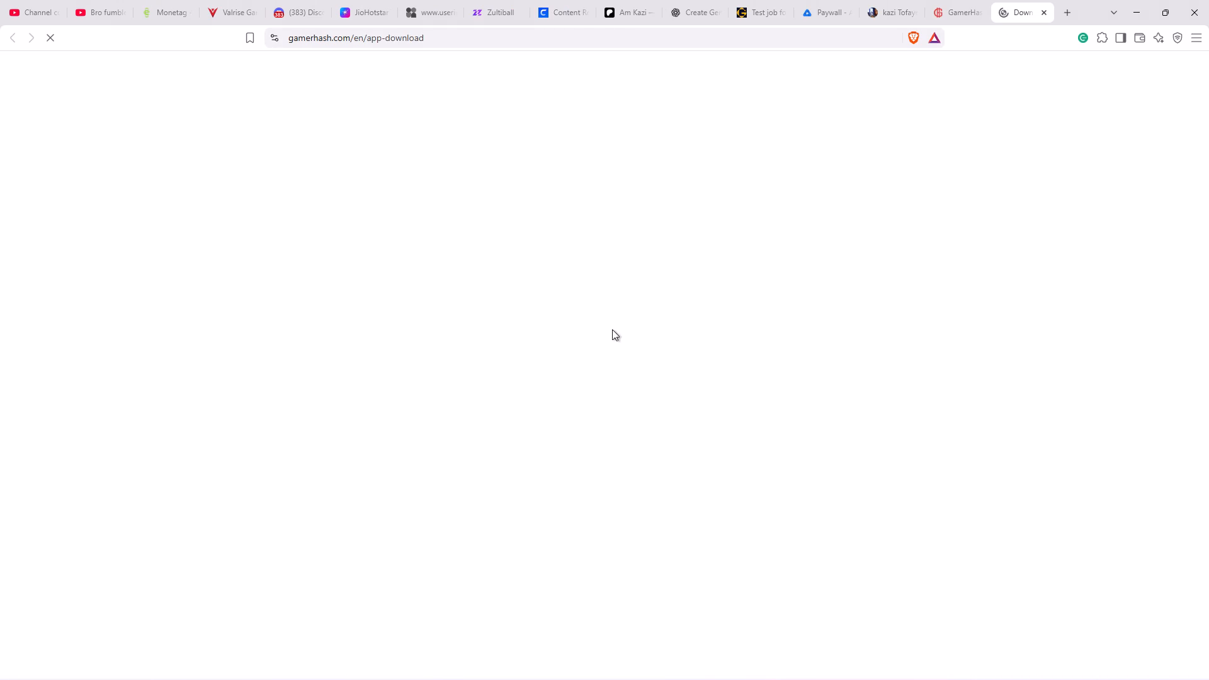
click(733, 348)
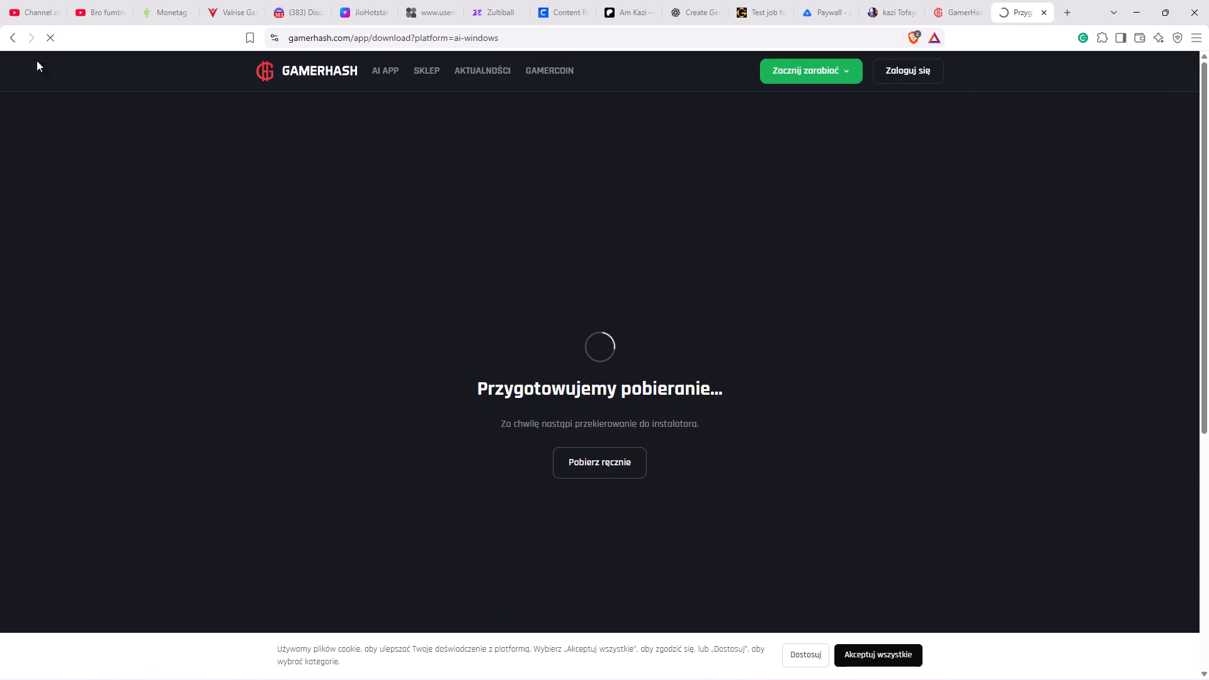
click(11, 37)
click(882, 352)
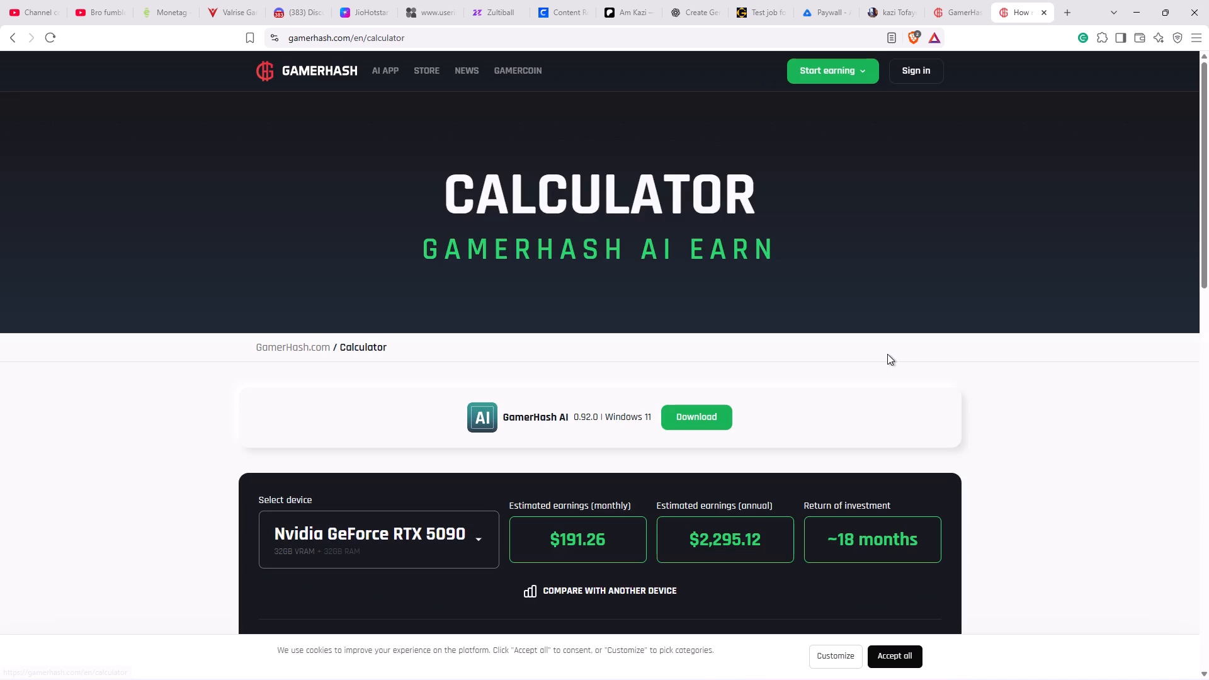
Select the Nvidia GeForce RTX 3090 as the device in the GamerHash earnings calculator.
click(464, 538)
scroll(465, 538, down, 4)
scroll(413, 434, down, 6)
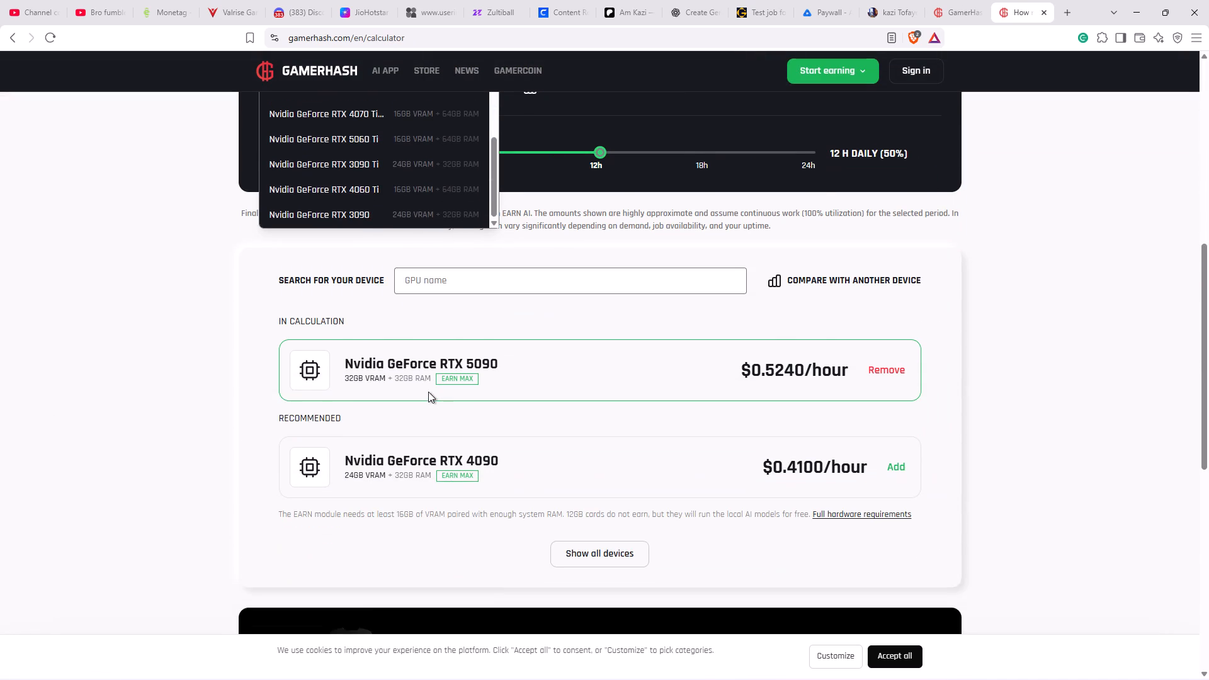
scroll(390, 196, down, 2)
scroll(390, 184, up, 5)
scroll(391, 344, up, 5)
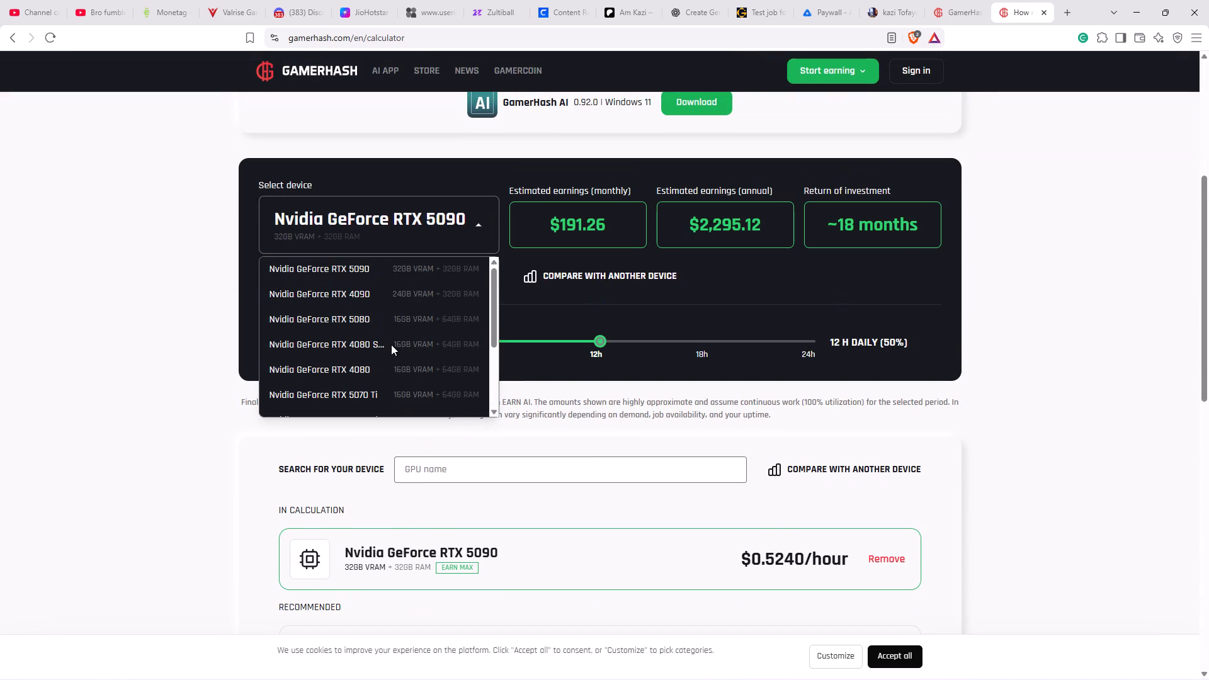
scroll(391, 311, down, 6)
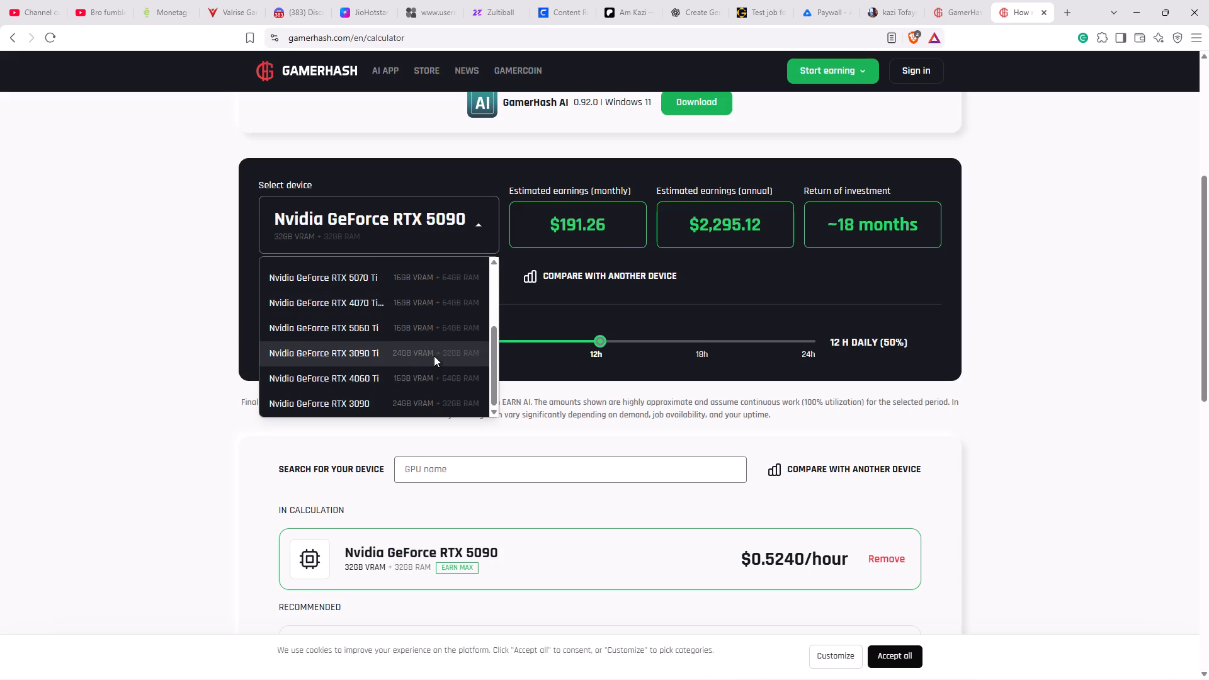
click(421, 401)
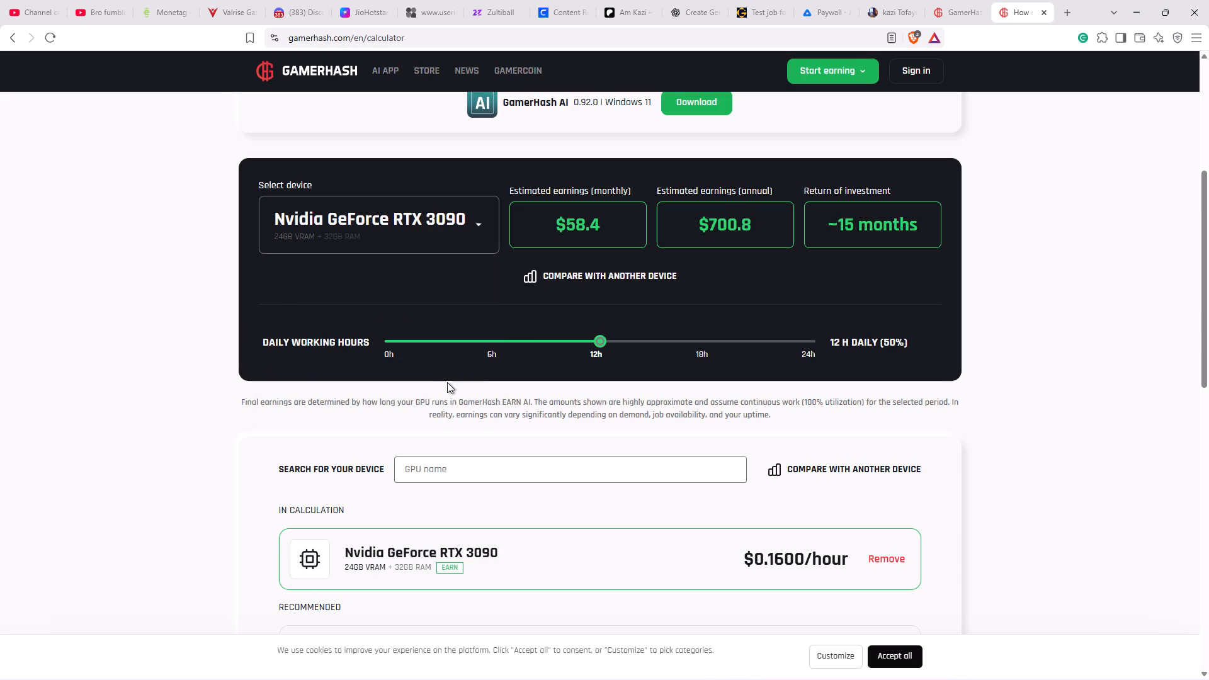
Set the calculator's daily working hours to 6 h and look at the device list again.
click(471, 341)
click(492, 336)
click(491, 342)
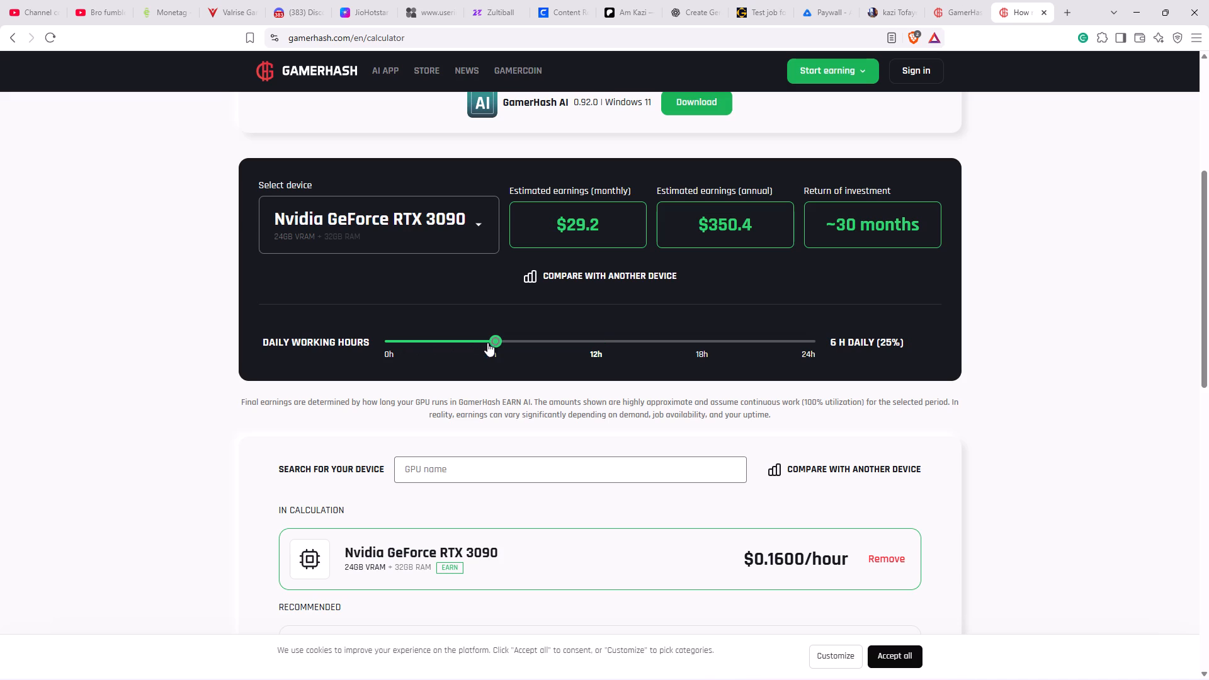
click(445, 227)
scroll(378, 301, up, 1)
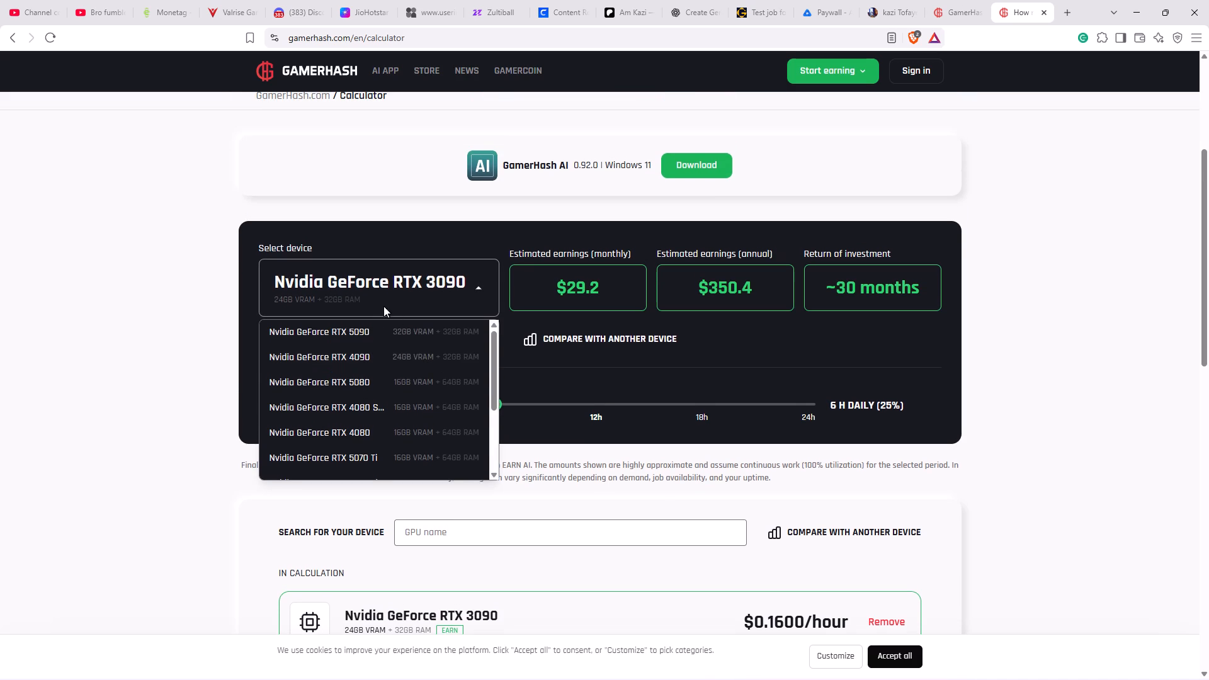
Download the GamerHash AI app for Windows and save it as GamerHashAIExtractor in the Downloads folder.
click(696, 171)
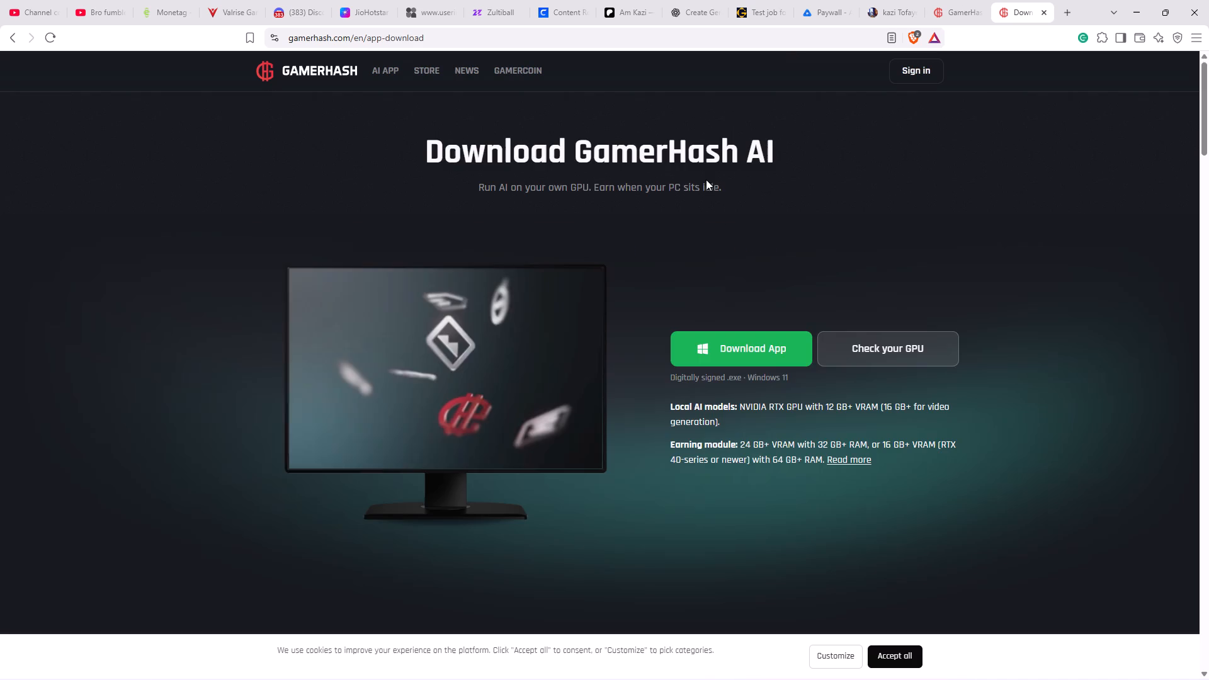
click(761, 374)
click(751, 361)
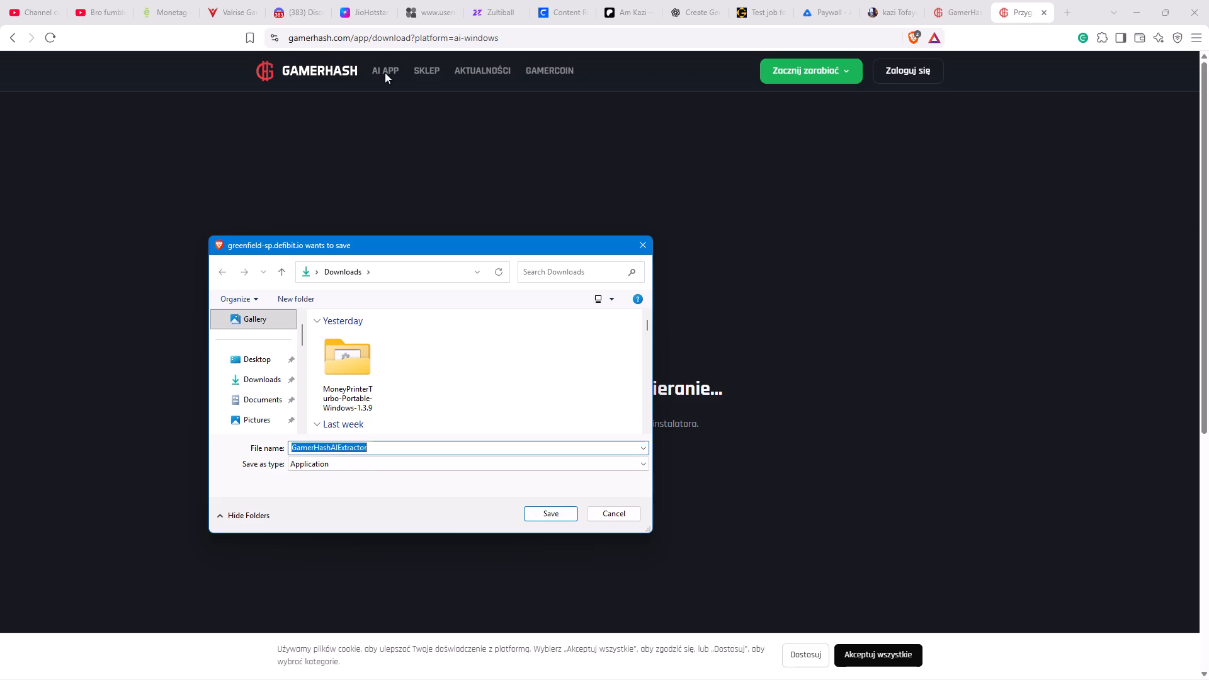
click(539, 512)
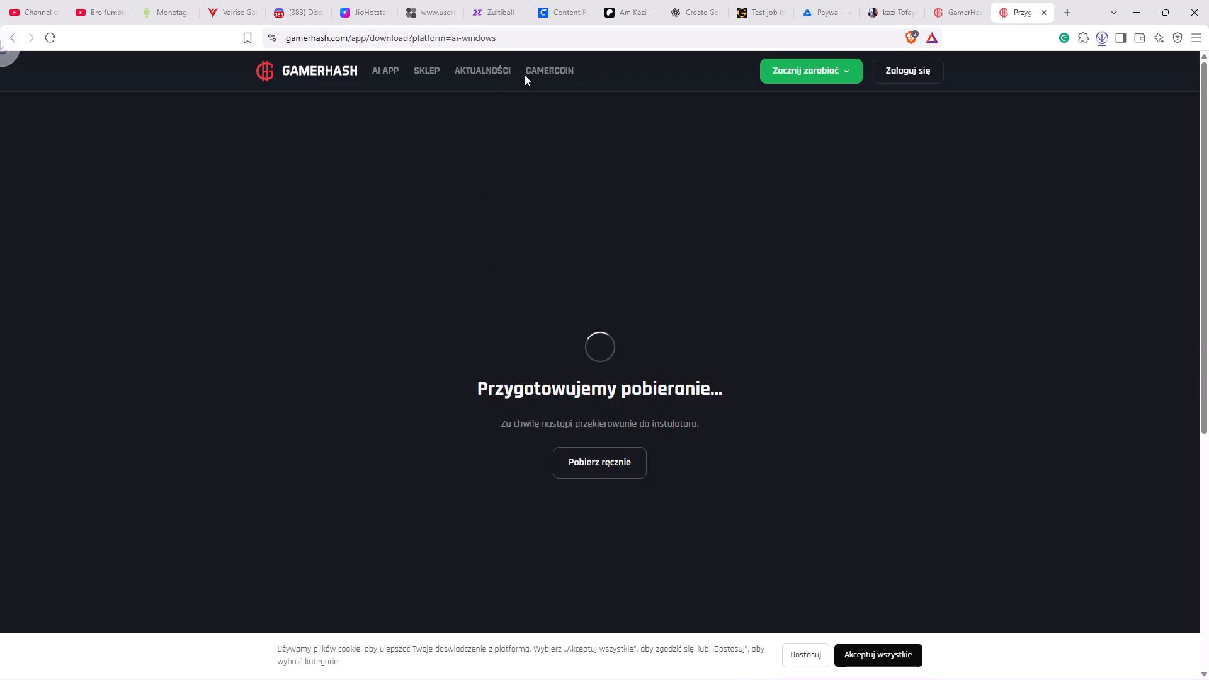
Go to the GamerHash home page and launch the downloaded GamerHashAIExtractor installer.
click(349, 65)
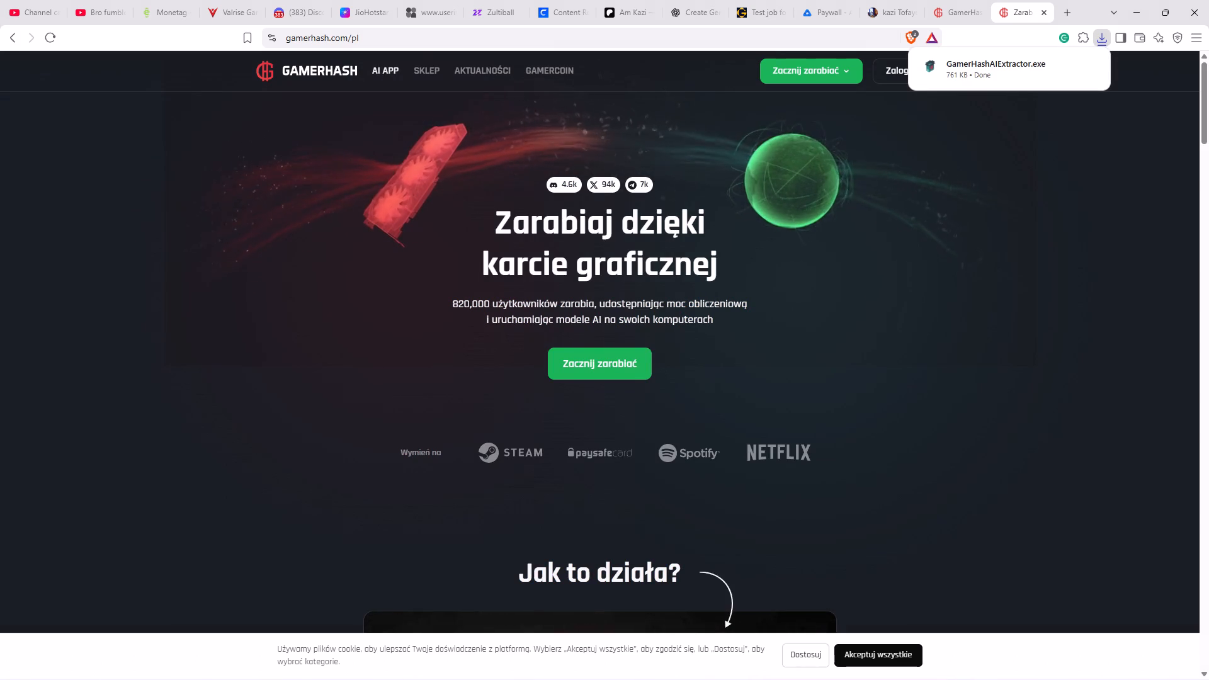
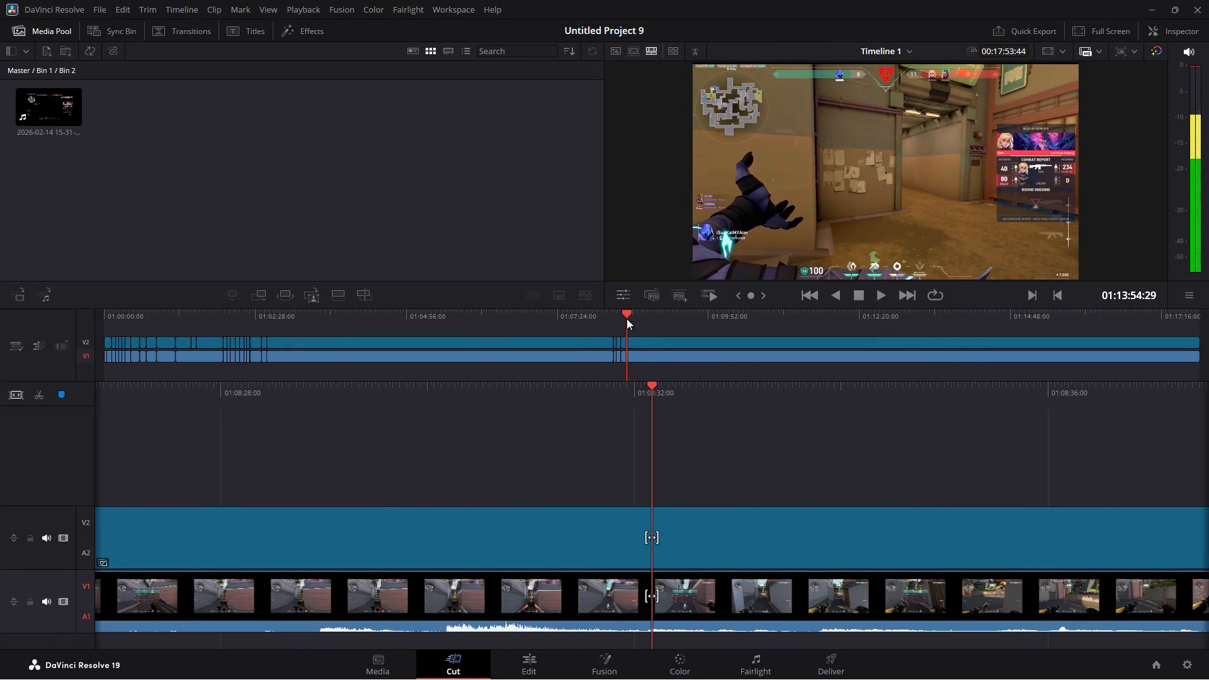
click(627, 319)
click(624, 317)
click(622, 317)
key(space)
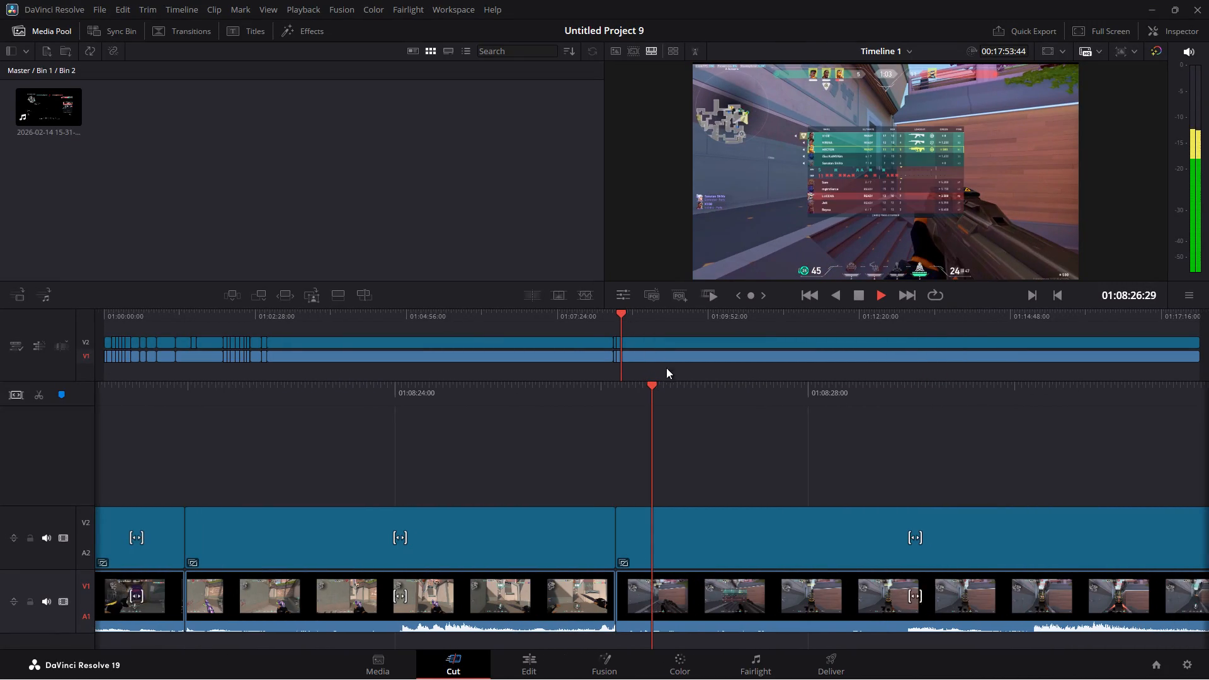
key(space)
key(space)
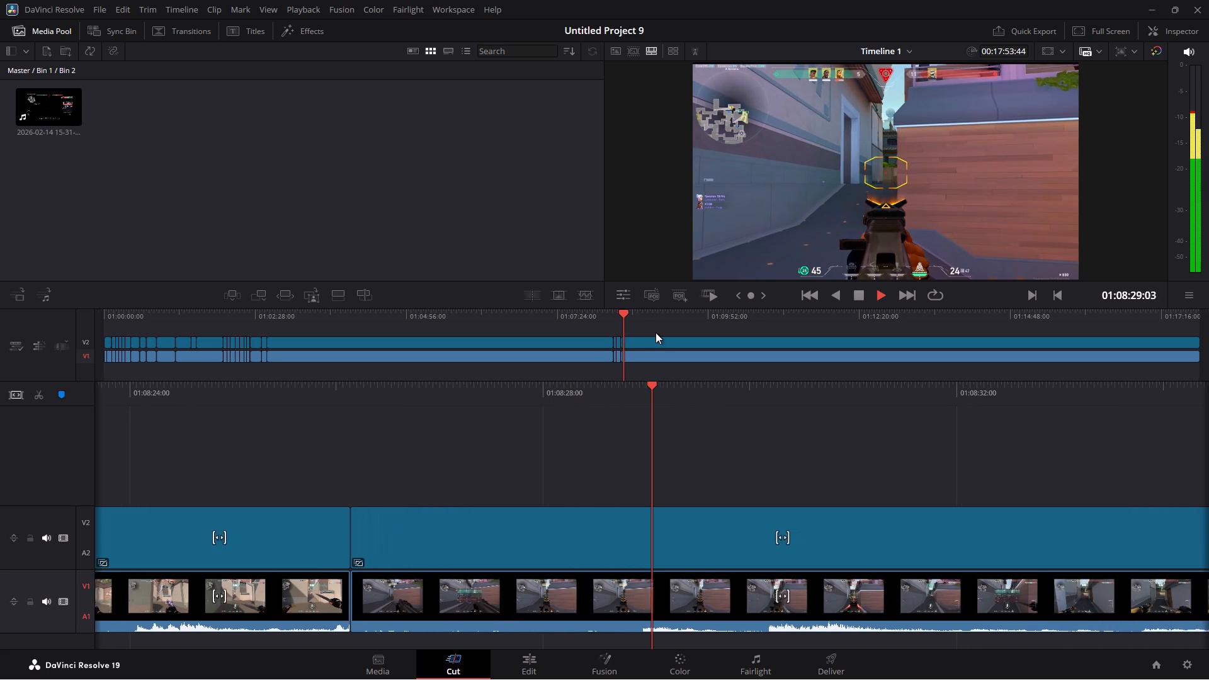
key(space)
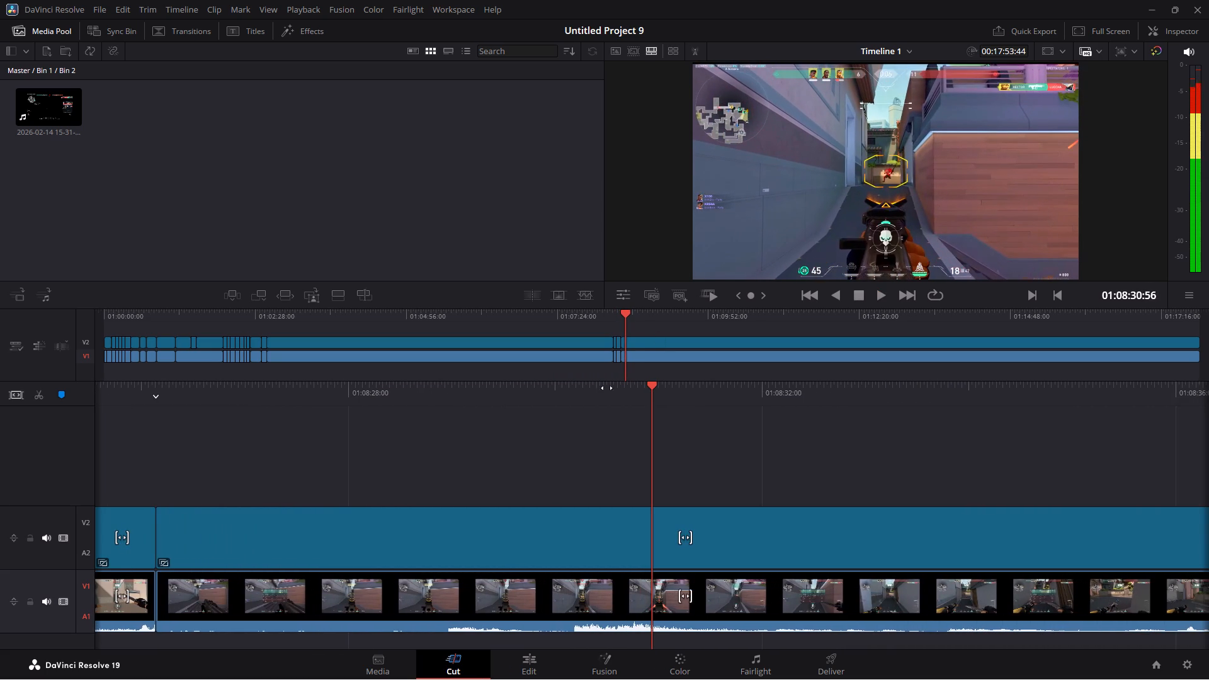
Switch to the Edit page and play the round ending and following buy phase up to about 01:08:47.
click(528, 662)
key(space)
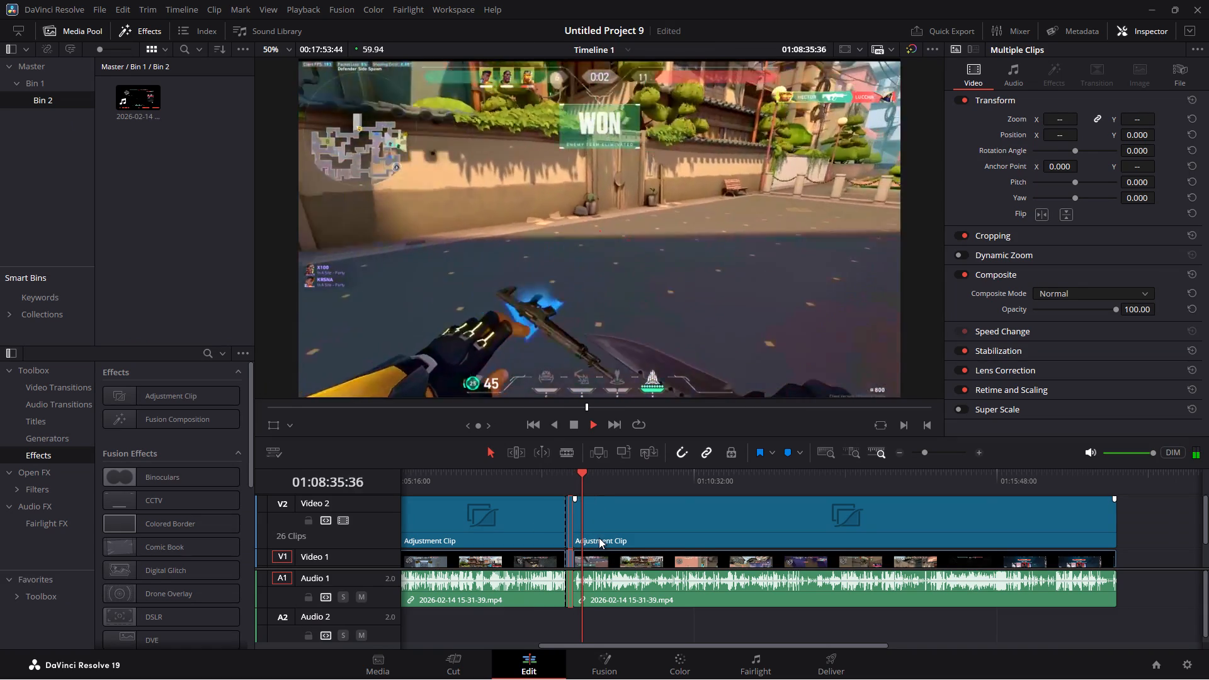
key(space)
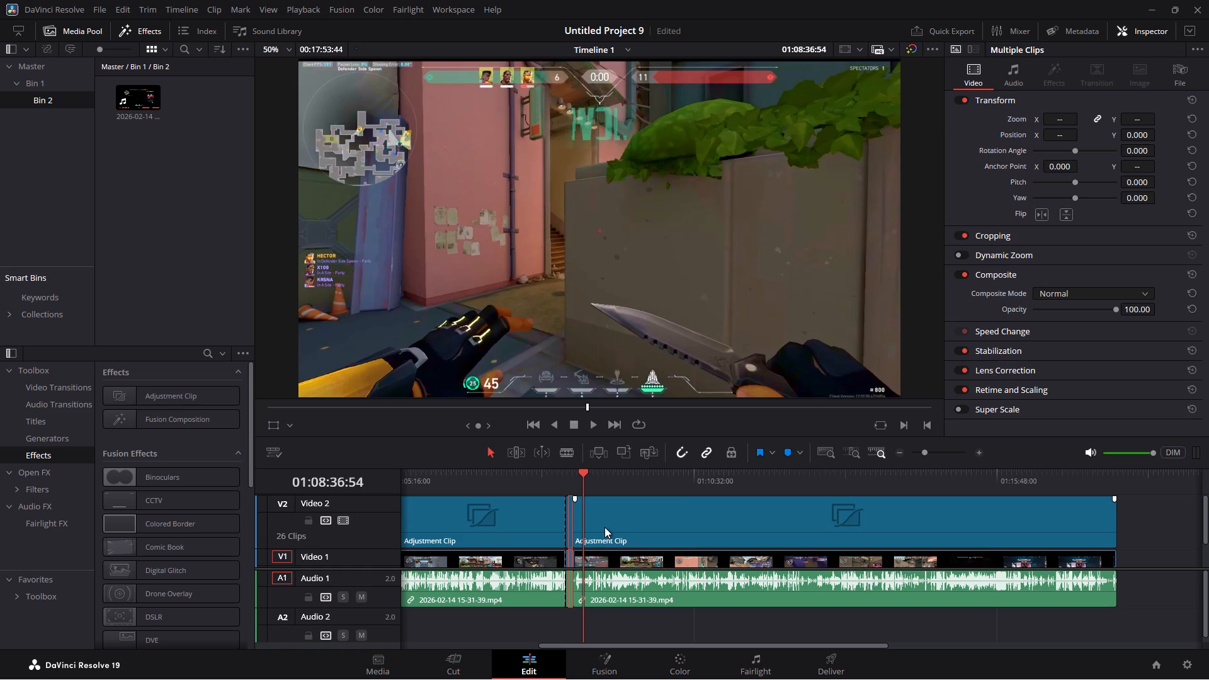
key(space)
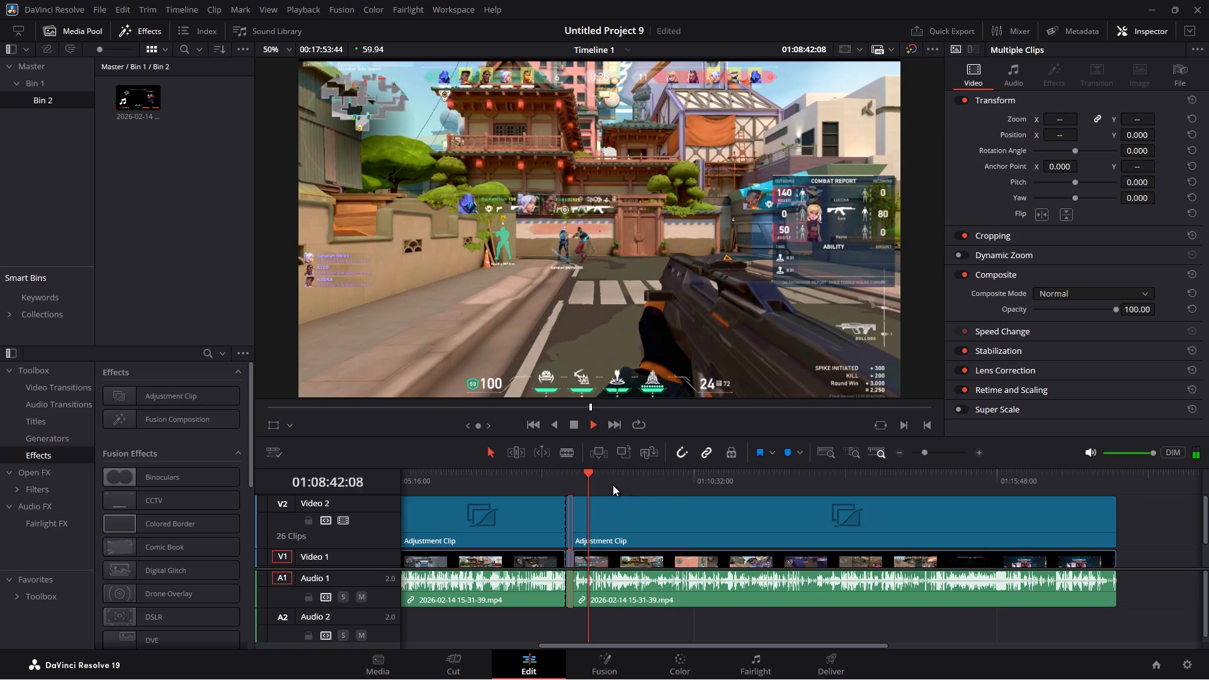
key(space)
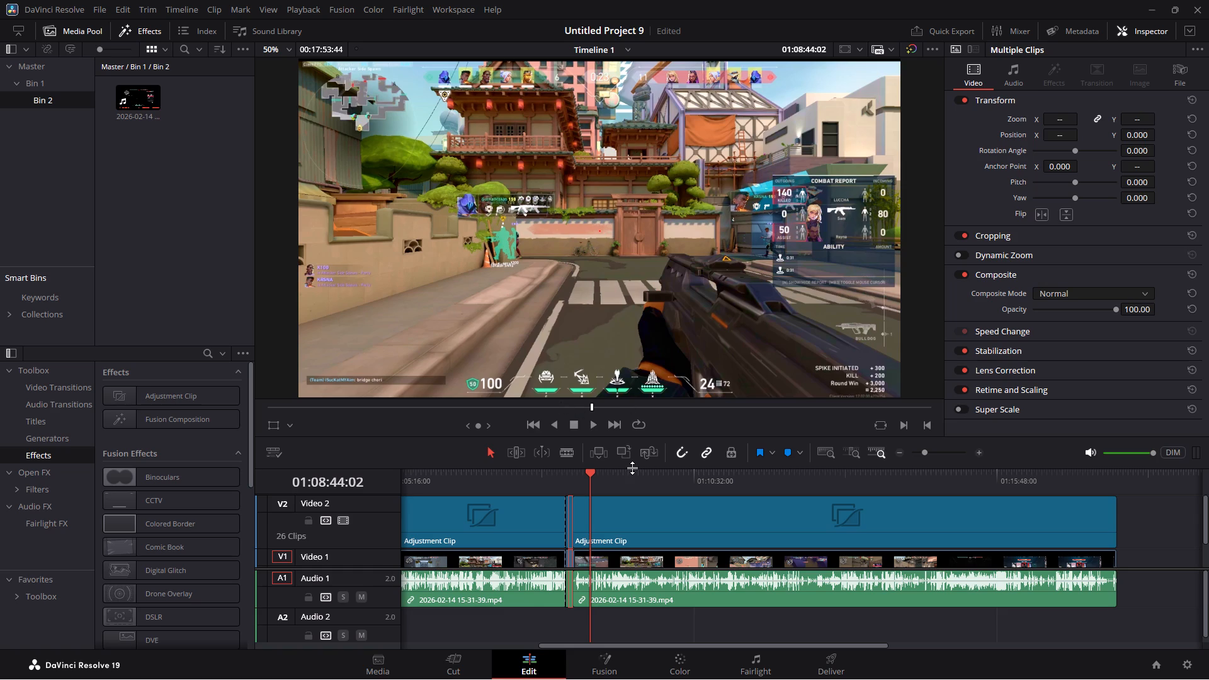
key(space)
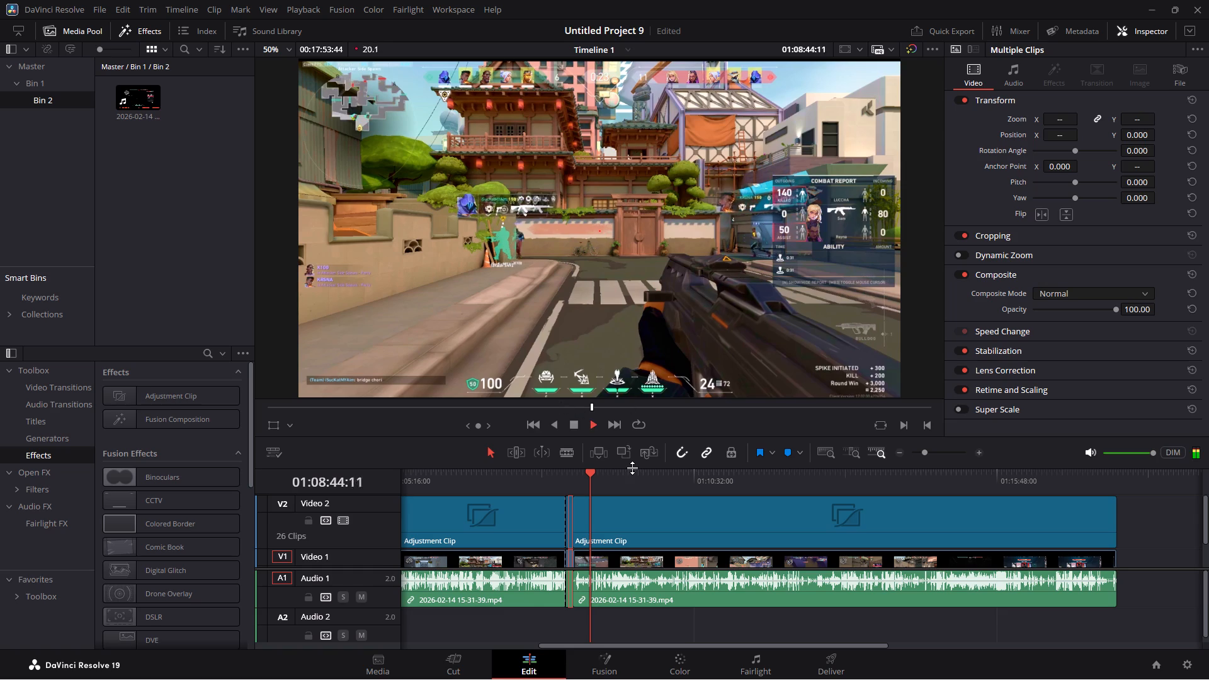
key(space)
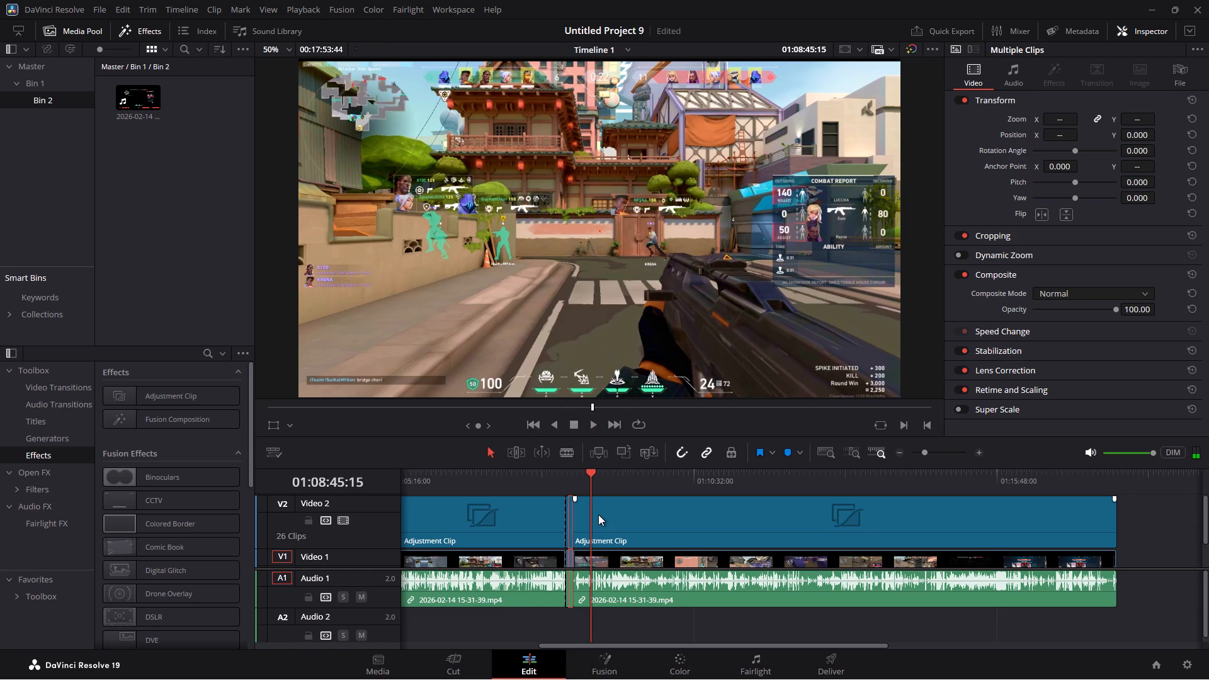
key(space)
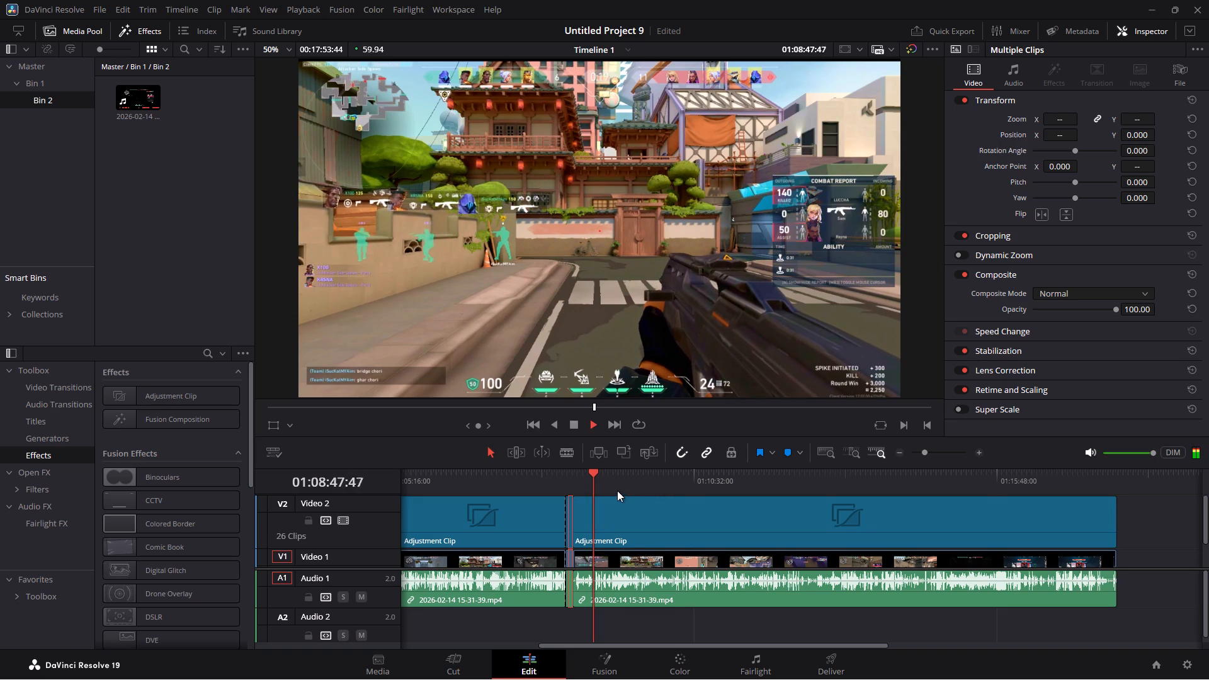
key(space)
Scrub from the round win near 01:08:34 into the next round and play from about 01:09:22.
drag(587, 475, 581, 476)
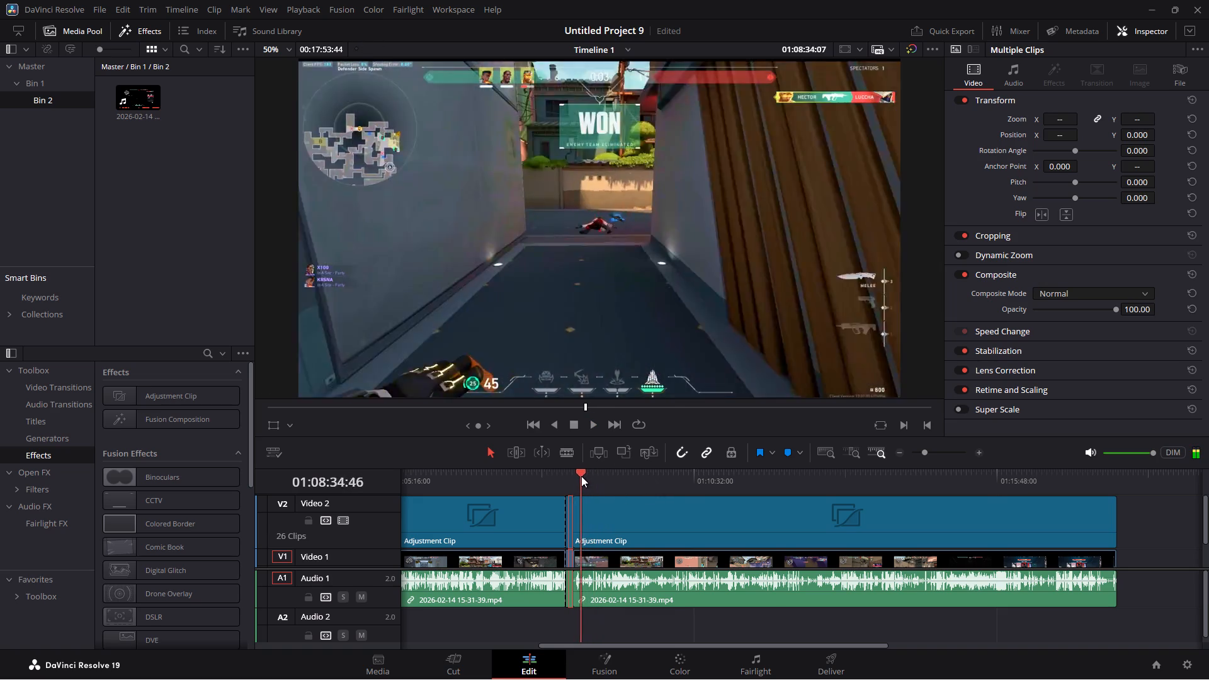
drag(581, 476, 602, 479)
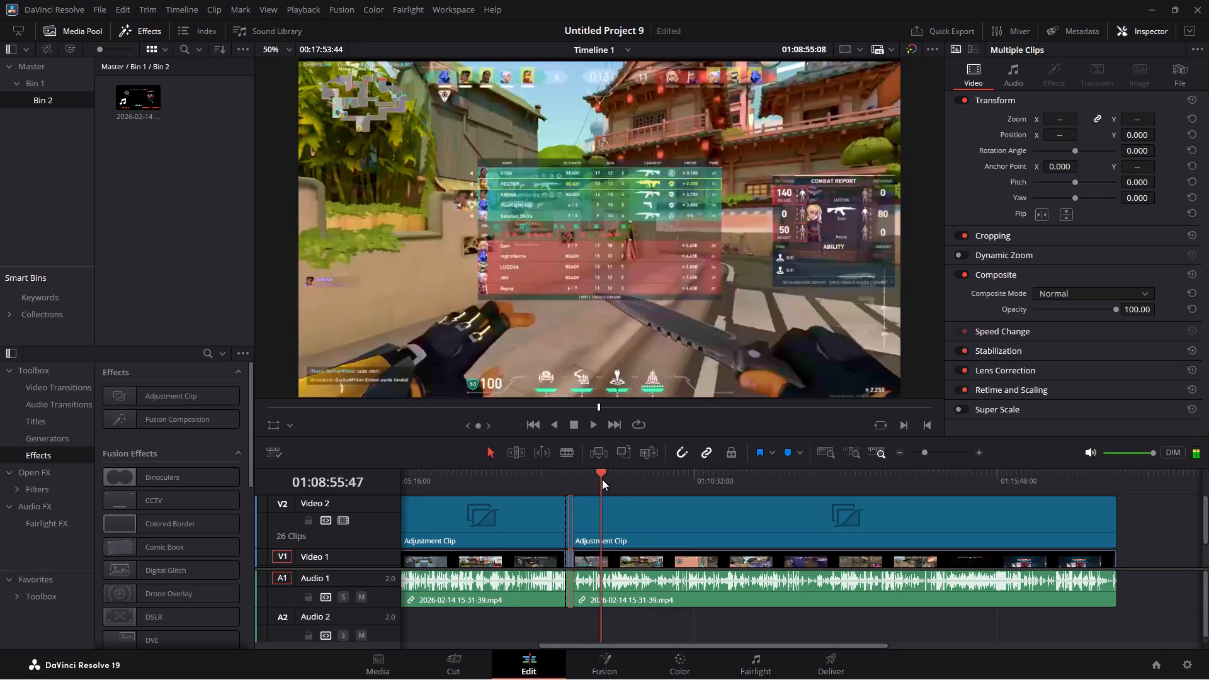
drag(602, 479, 616, 479)
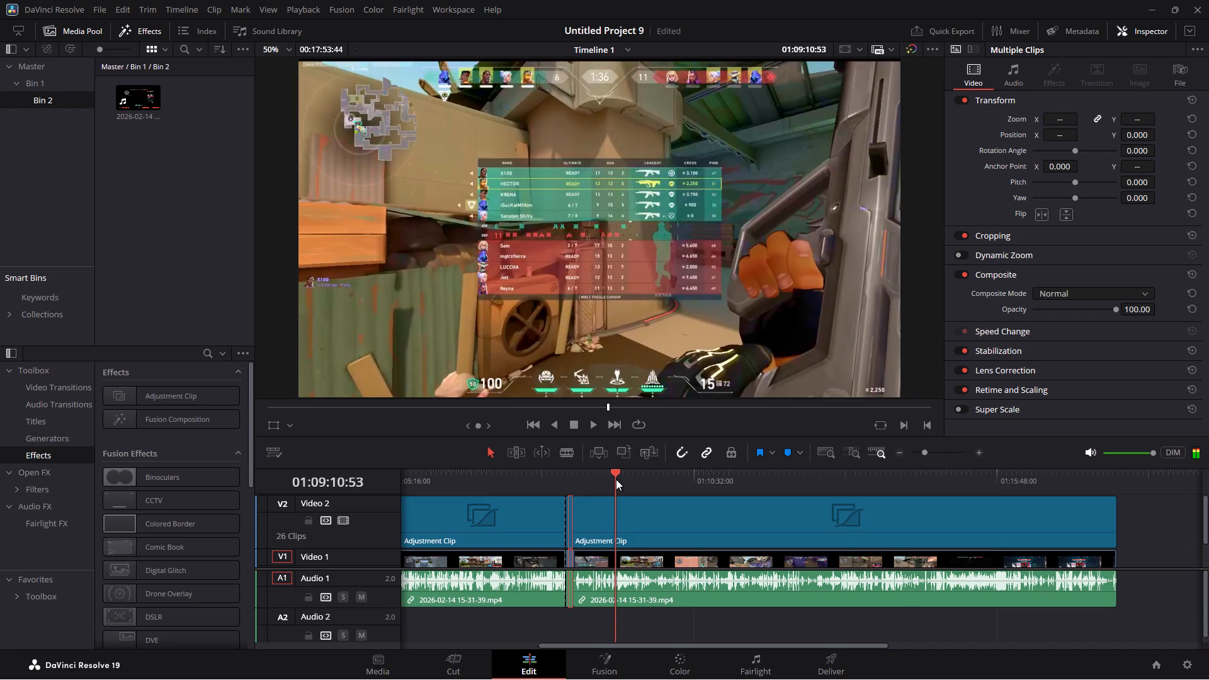
drag(616, 479, 618, 479)
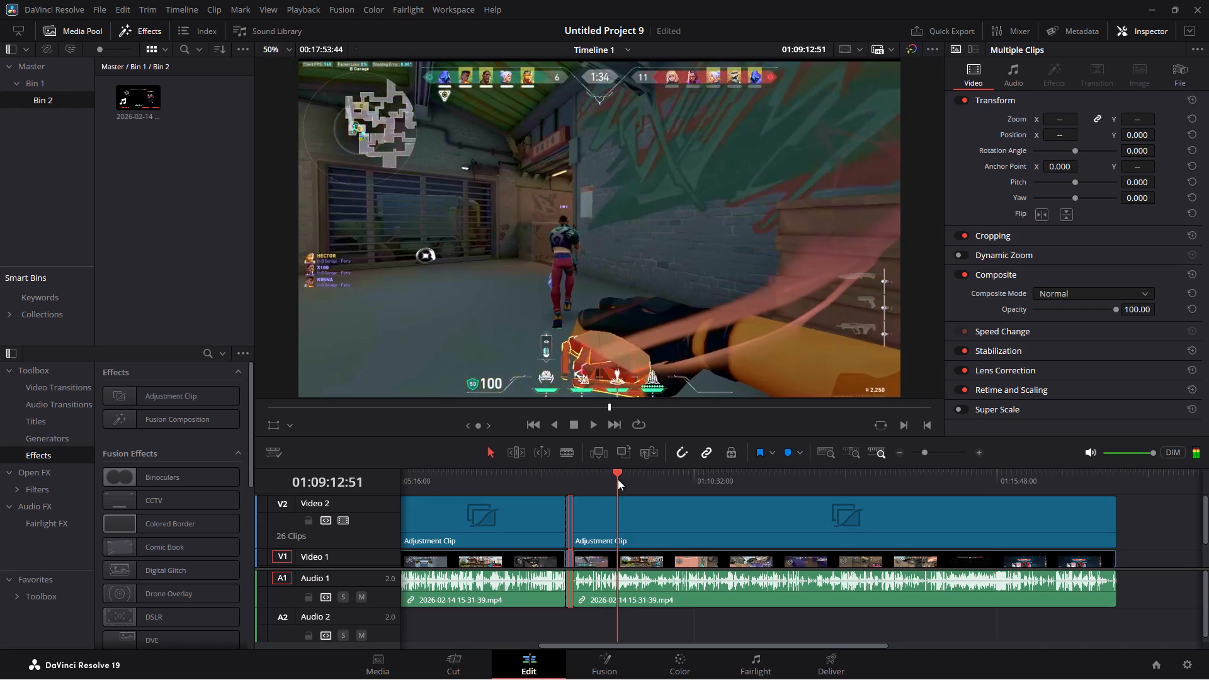
drag(618, 479, 623, 480)
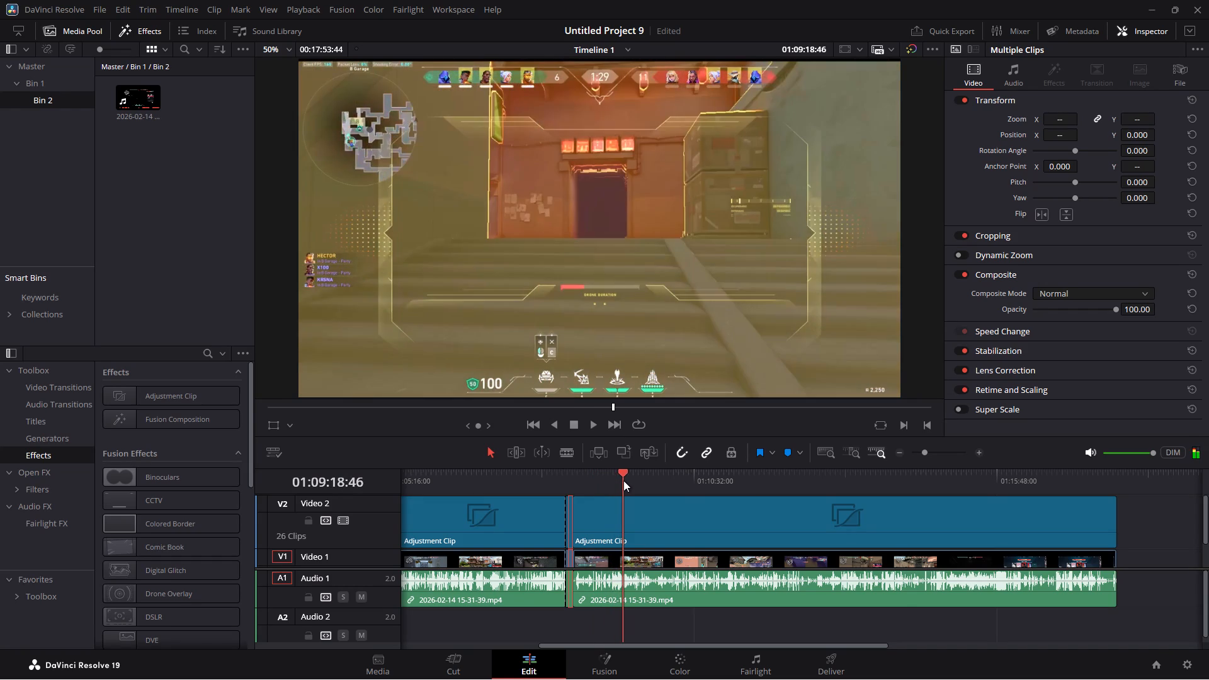
drag(623, 480, 627, 480)
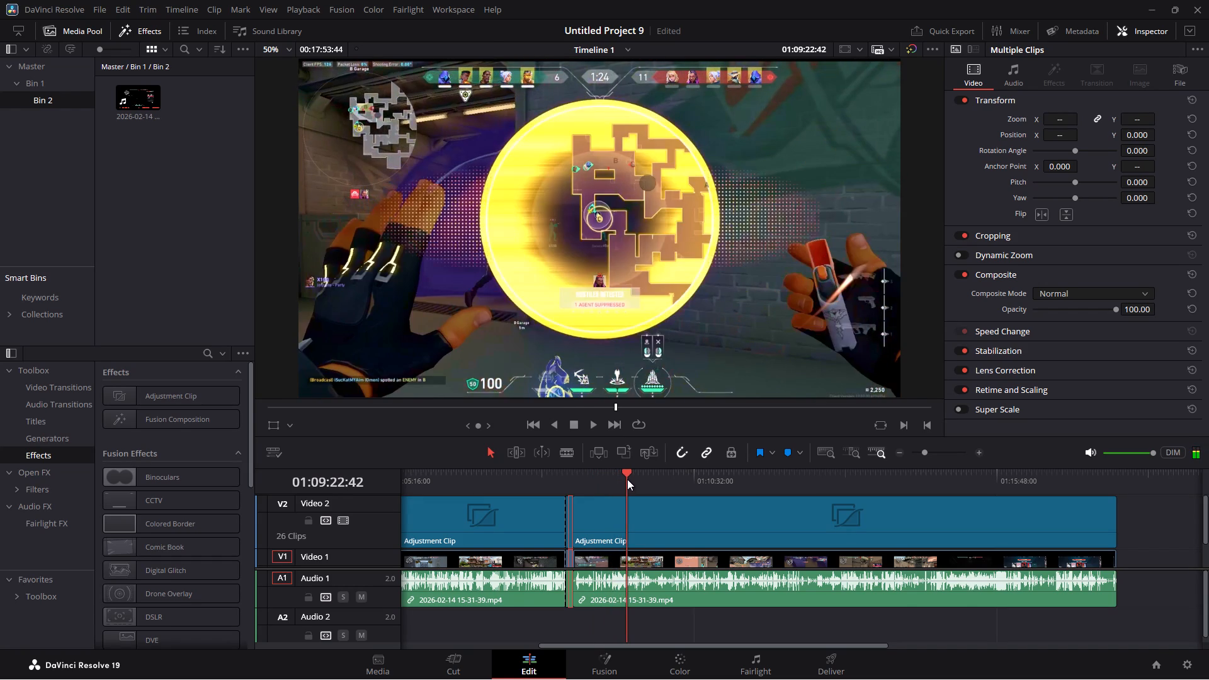
key(space)
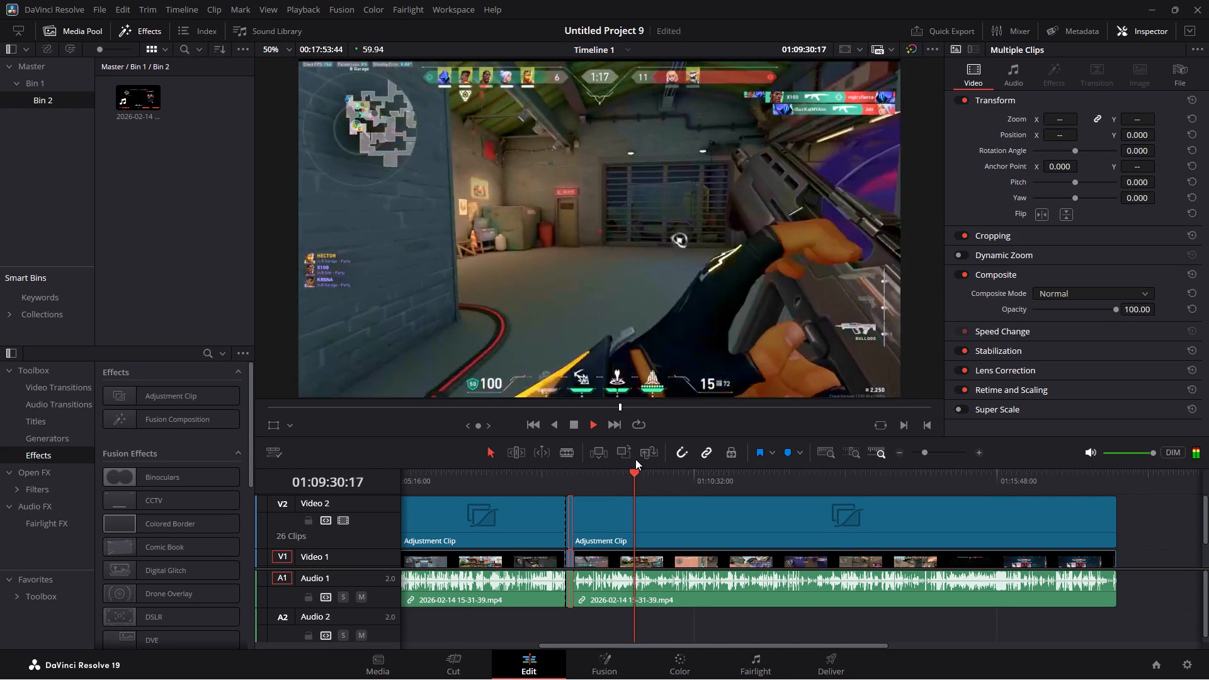
Skim the rest of that round for kills, from about 01:09:30 to the next buy phase near 01:10:25.
click(640, 470)
double_click(644, 472)
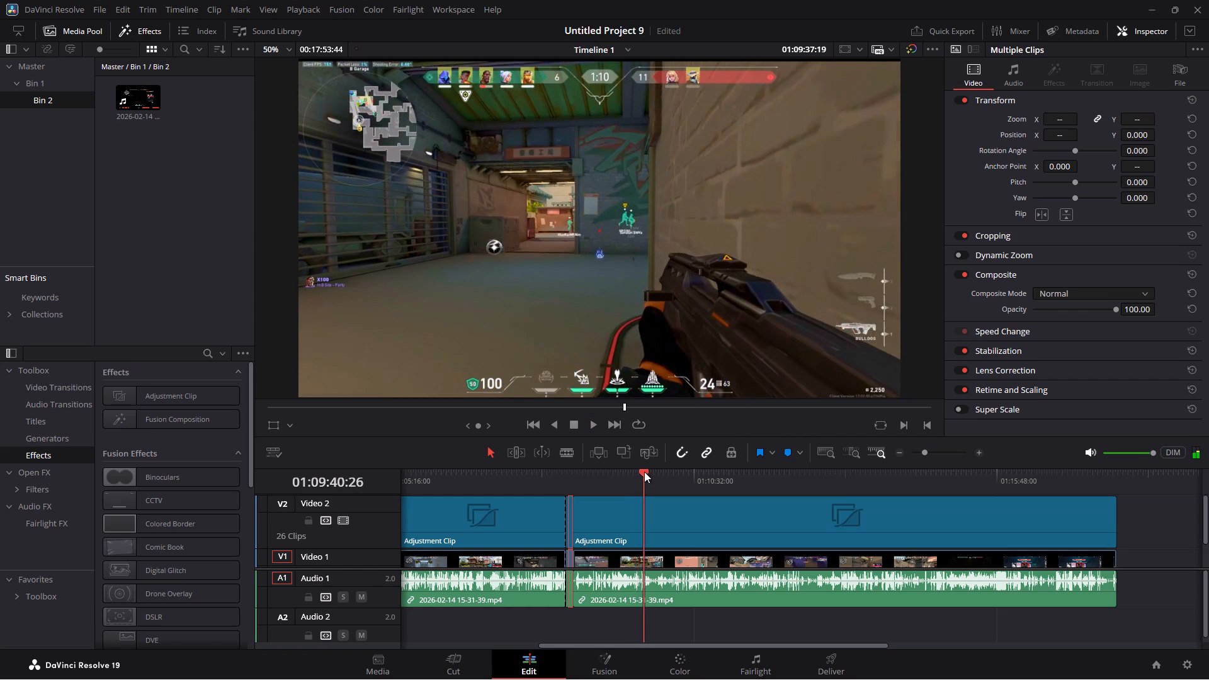
click(650, 472)
click(652, 472)
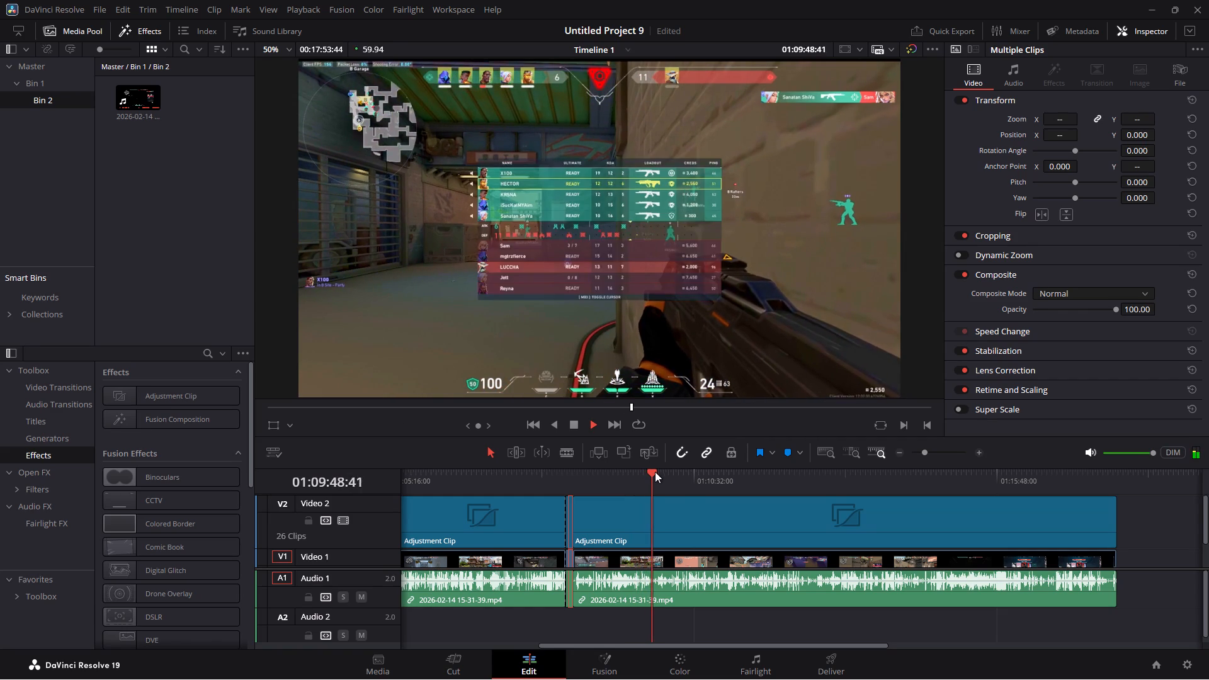
click(655, 472)
click(661, 472)
click(671, 473)
click(687, 476)
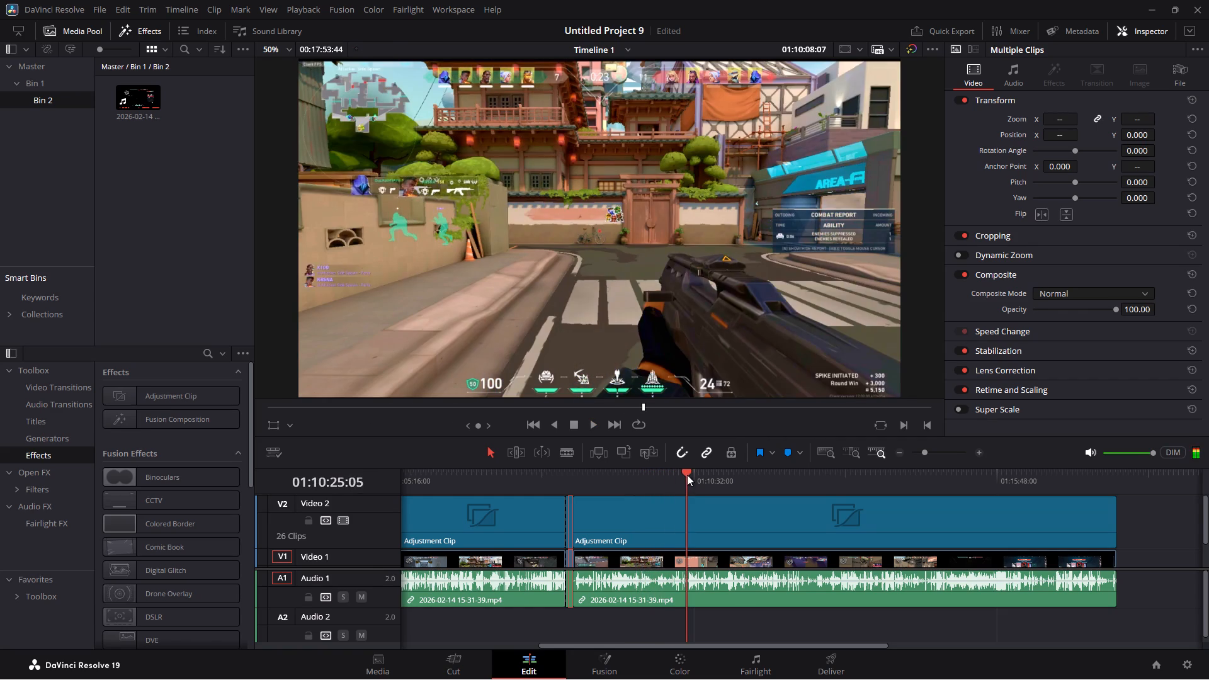
Examine the following round's fights between about 01:10:48 and 01:11:38 for highlight moments, replaying the firefight near 01:11:09.
drag(698, 472, 710, 472)
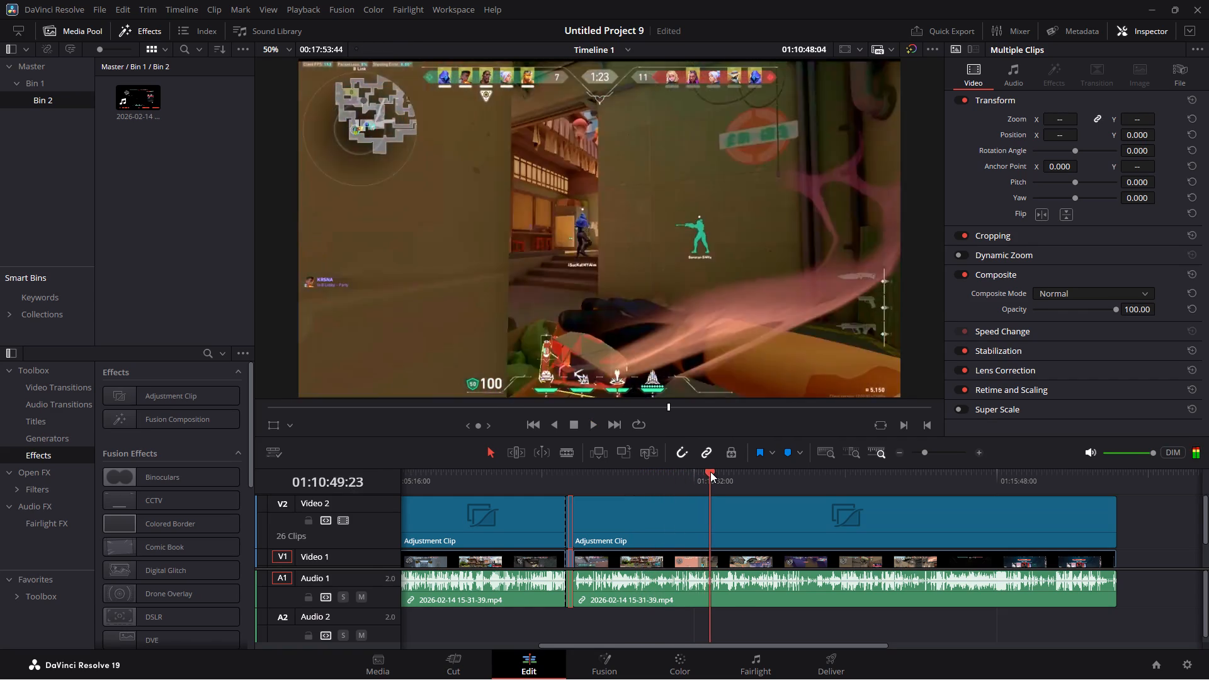
drag(710, 472, 716, 472)
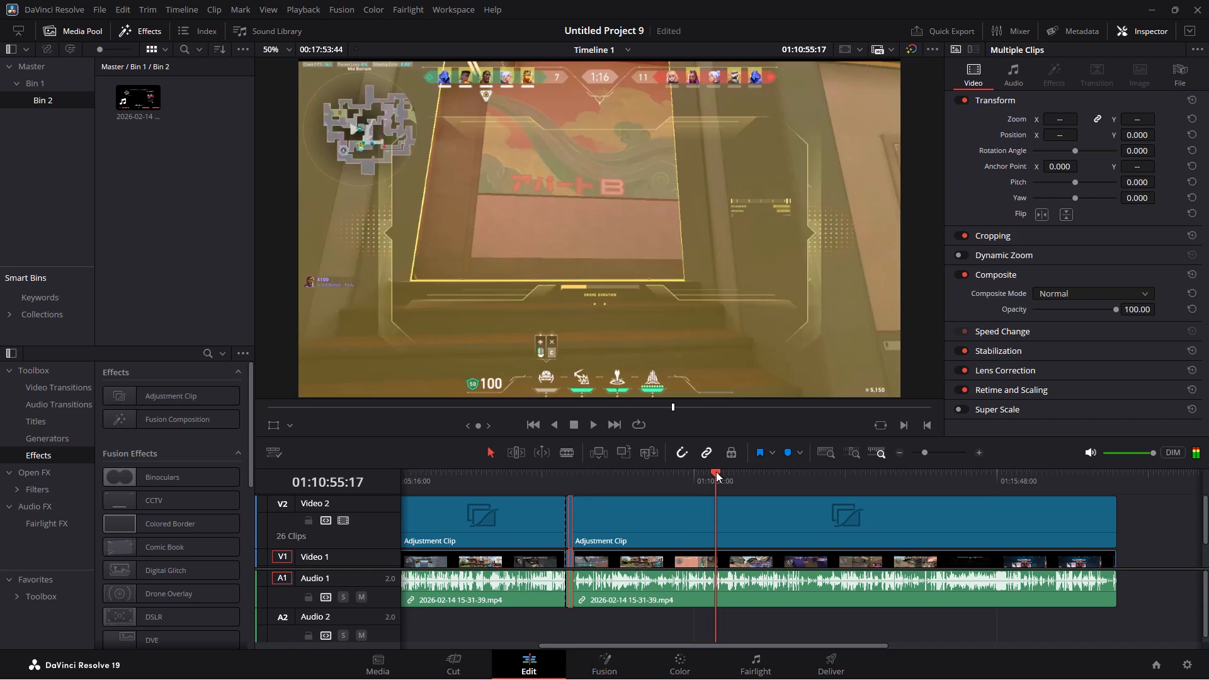
drag(716, 472, 731, 472)
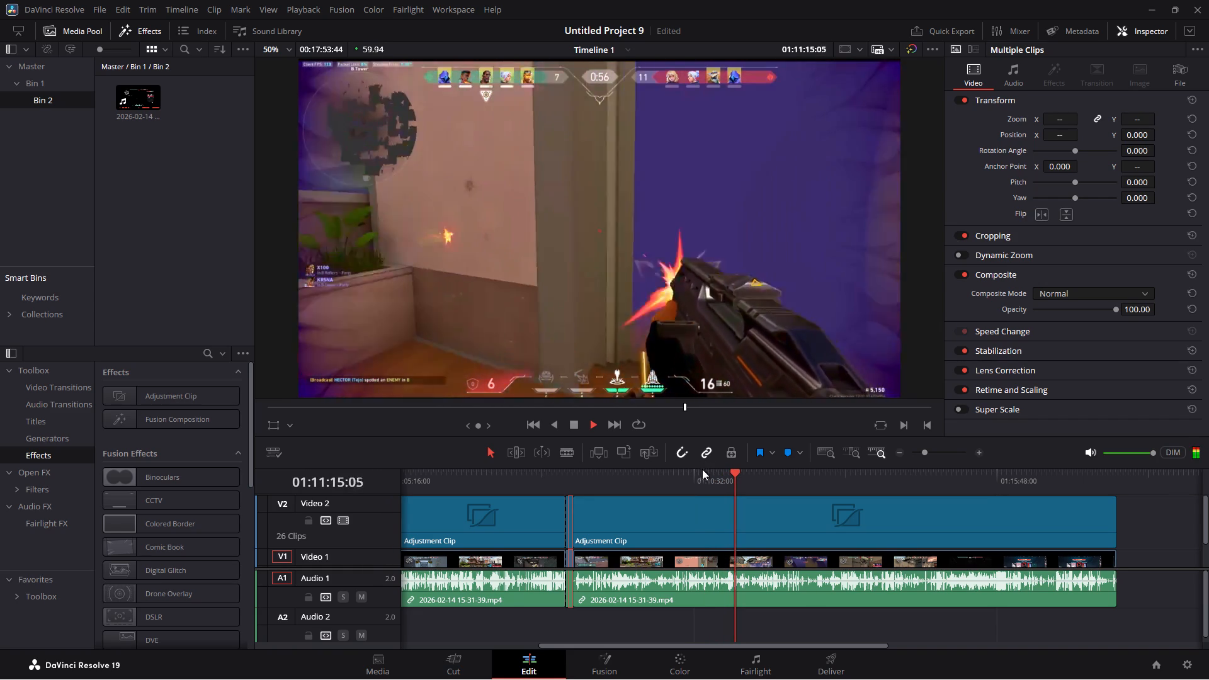
click(723, 472)
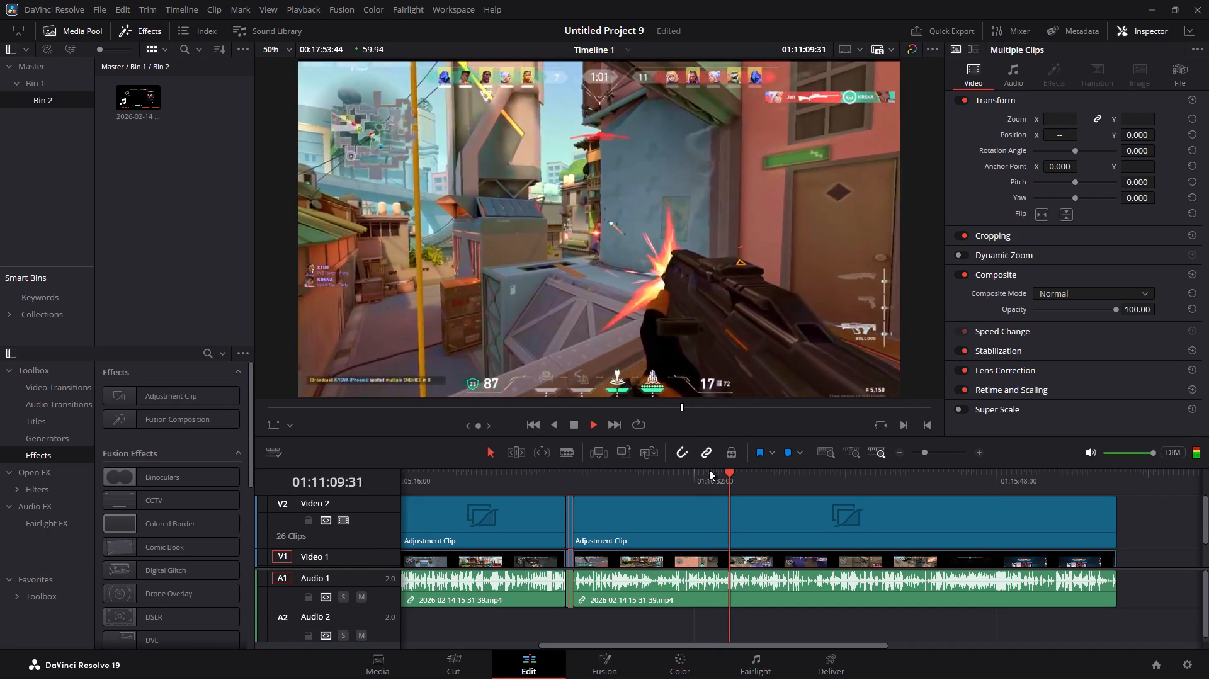
click(733, 473)
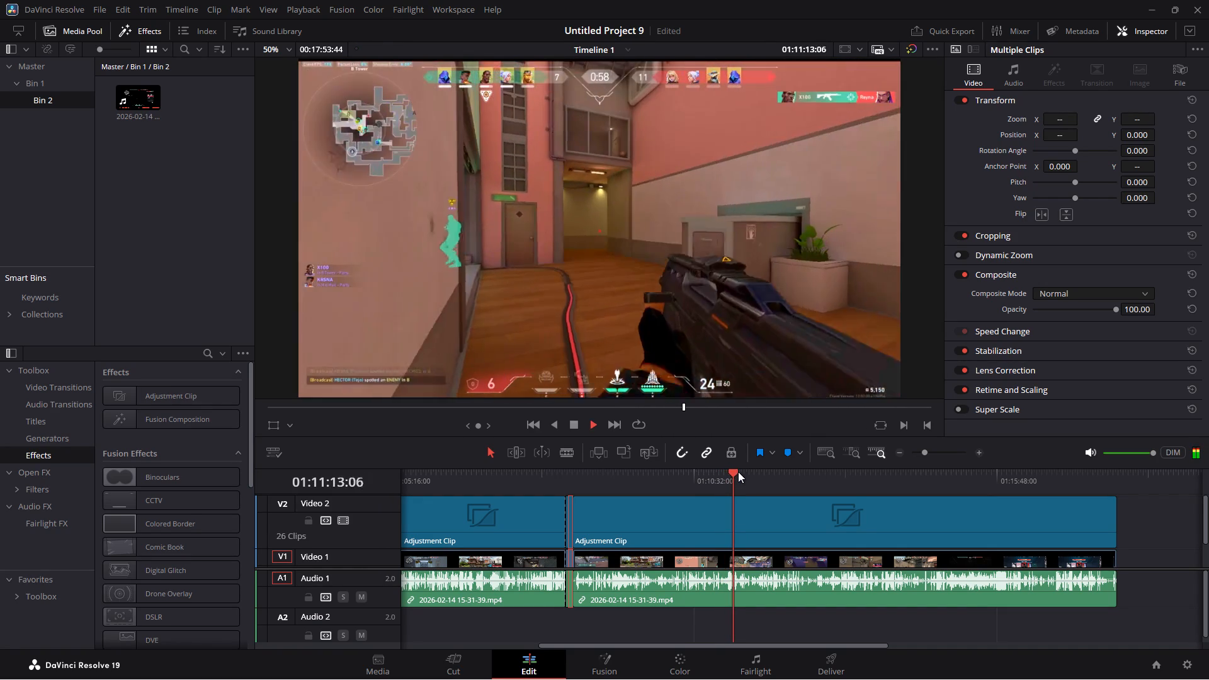
click(738, 472)
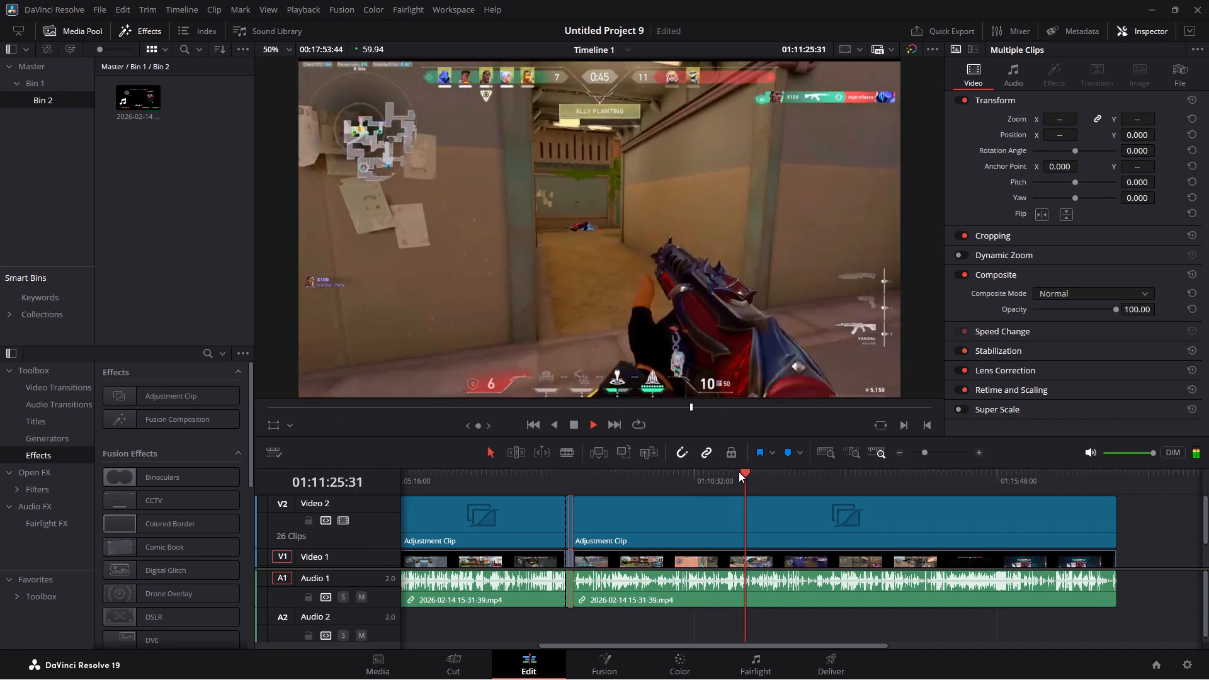
click(752, 470)
click(758, 472)
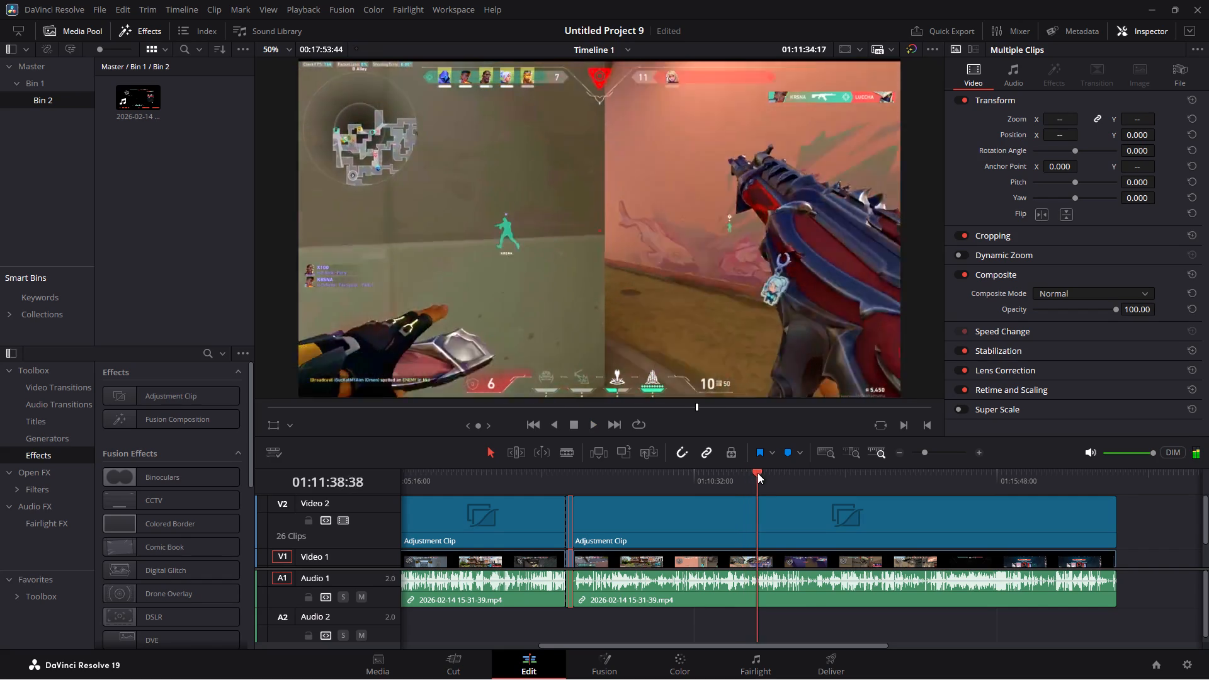
Skim the following round for fights worth keeping, from about 01:11:48 to the player's death near 01:13:17.
click(767, 472)
click(775, 472)
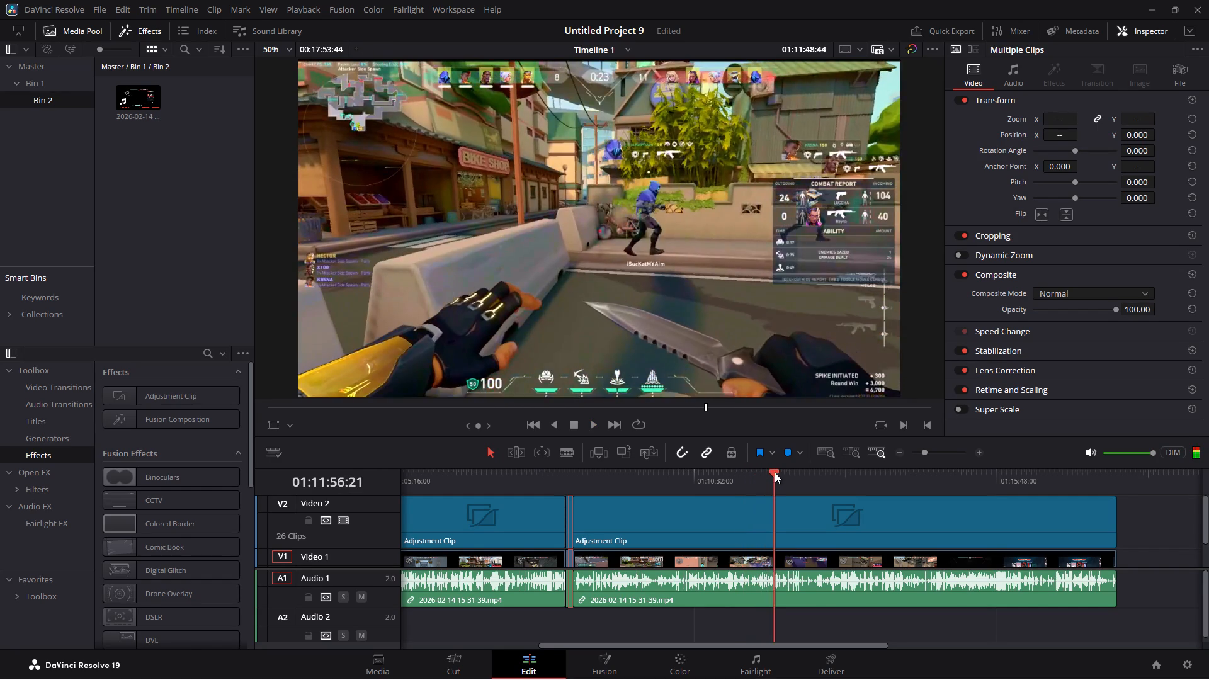
click(785, 473)
click(795, 477)
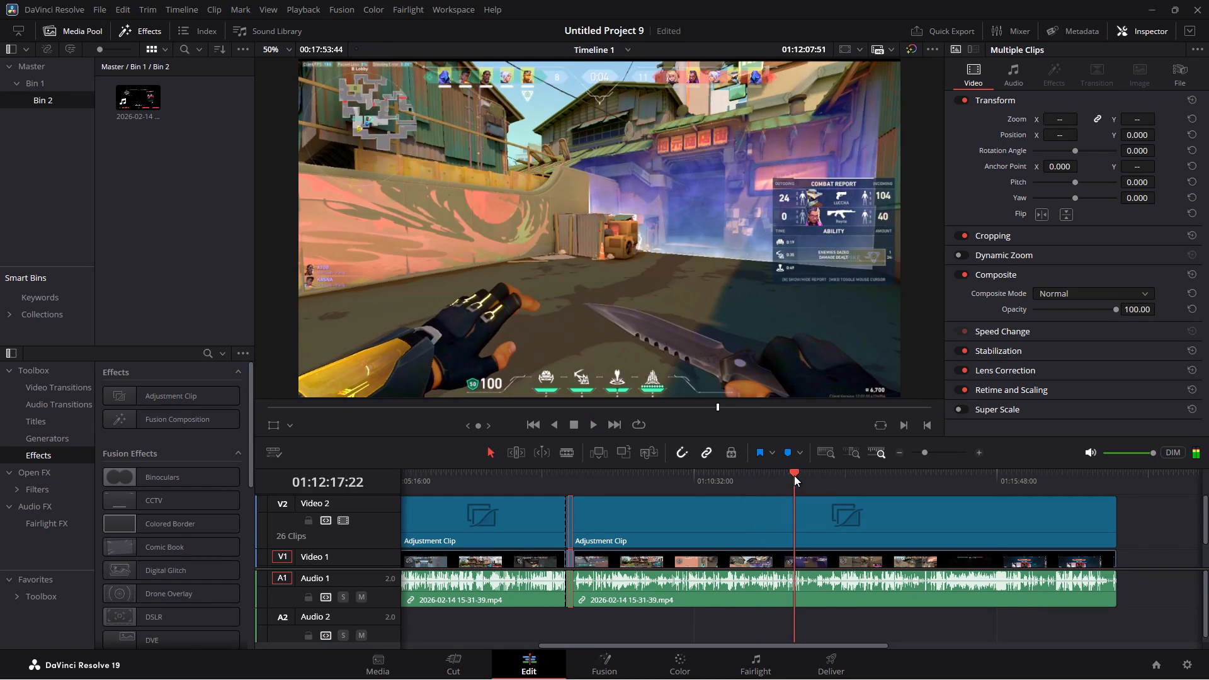
click(807, 472)
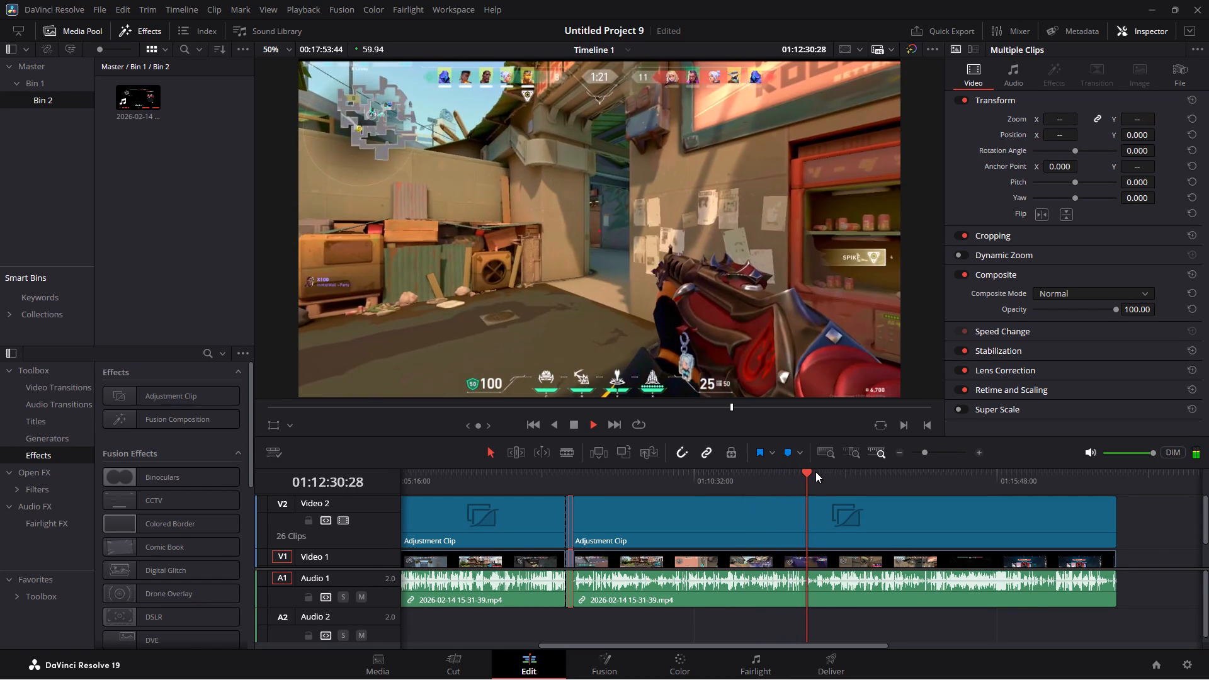
click(814, 472)
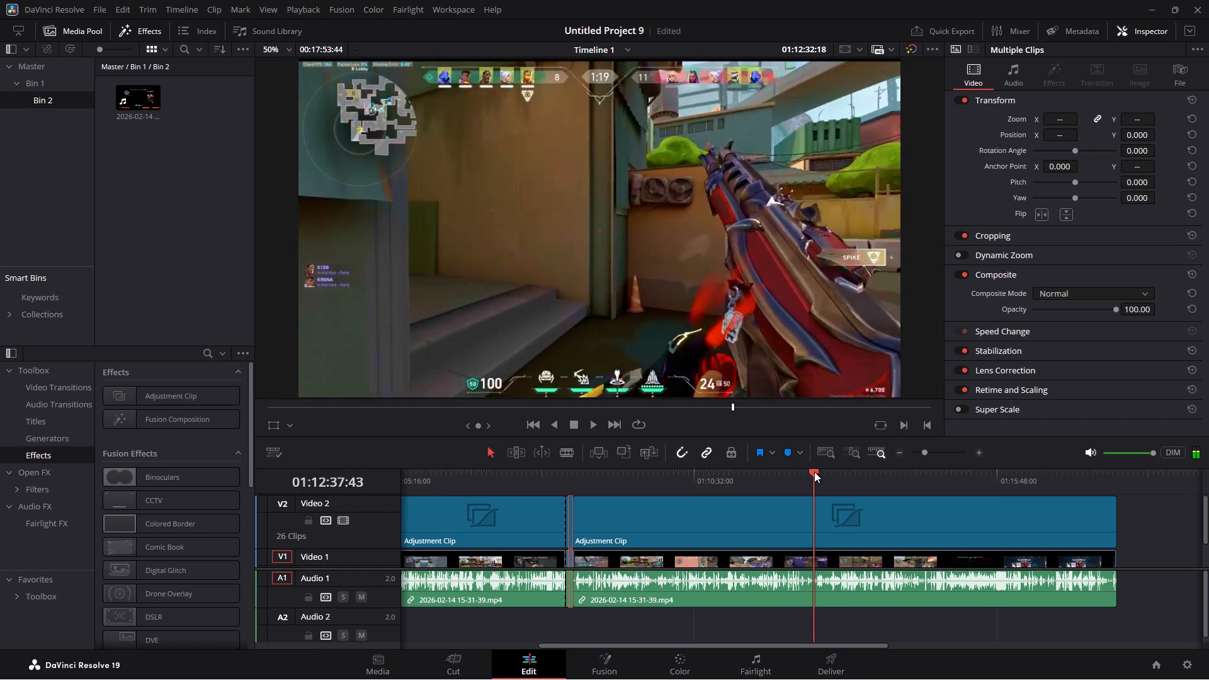
click(819, 472)
click(825, 472)
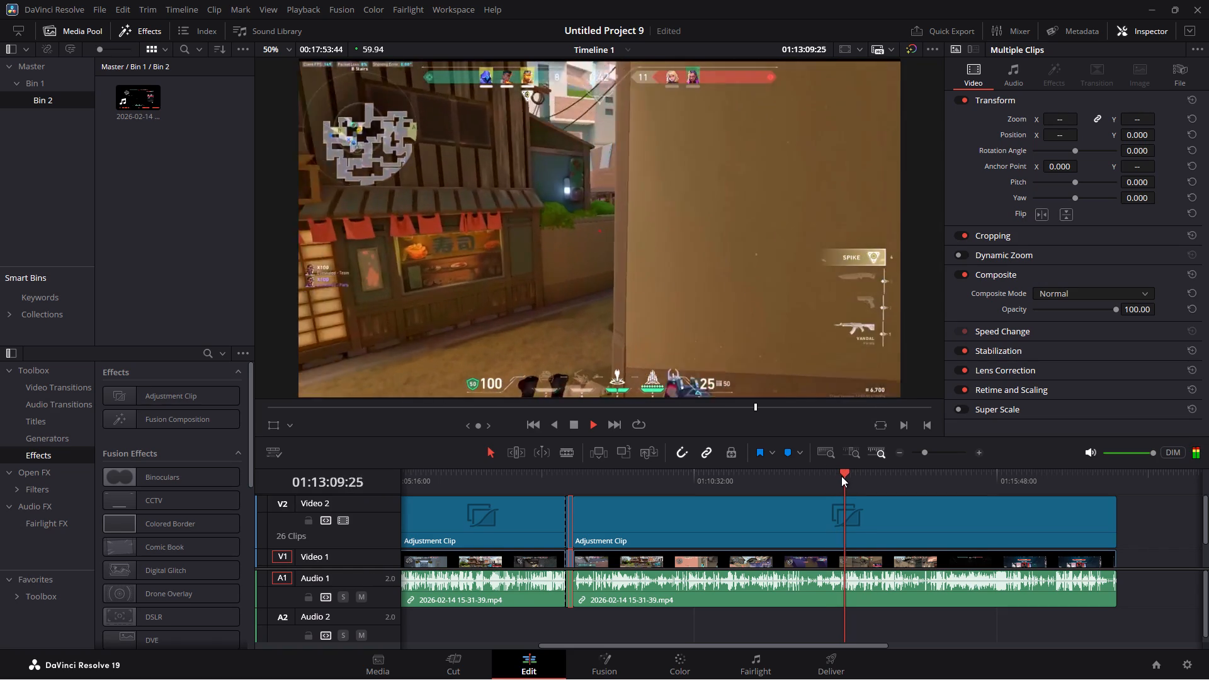
click(852, 470)
click(844, 473)
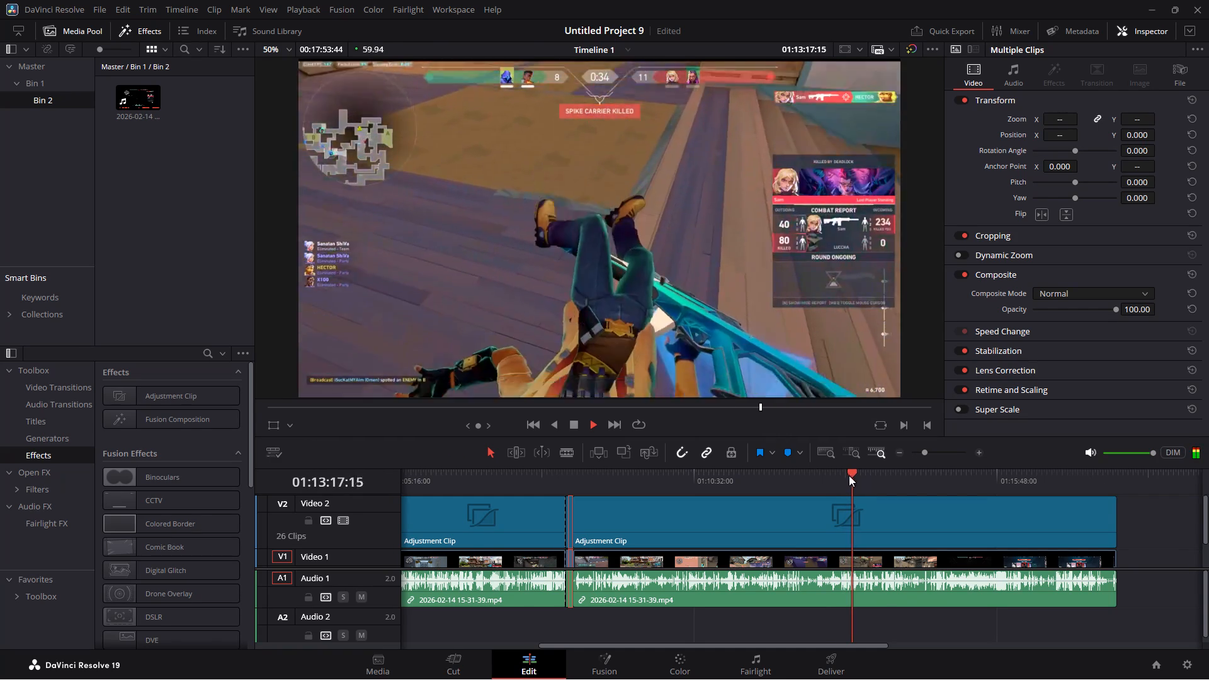
Split the clips at 01:12:56:07, at the start of the round's fight, and ripple-delete the segment before the cut.
drag(852, 470, 803, 472)
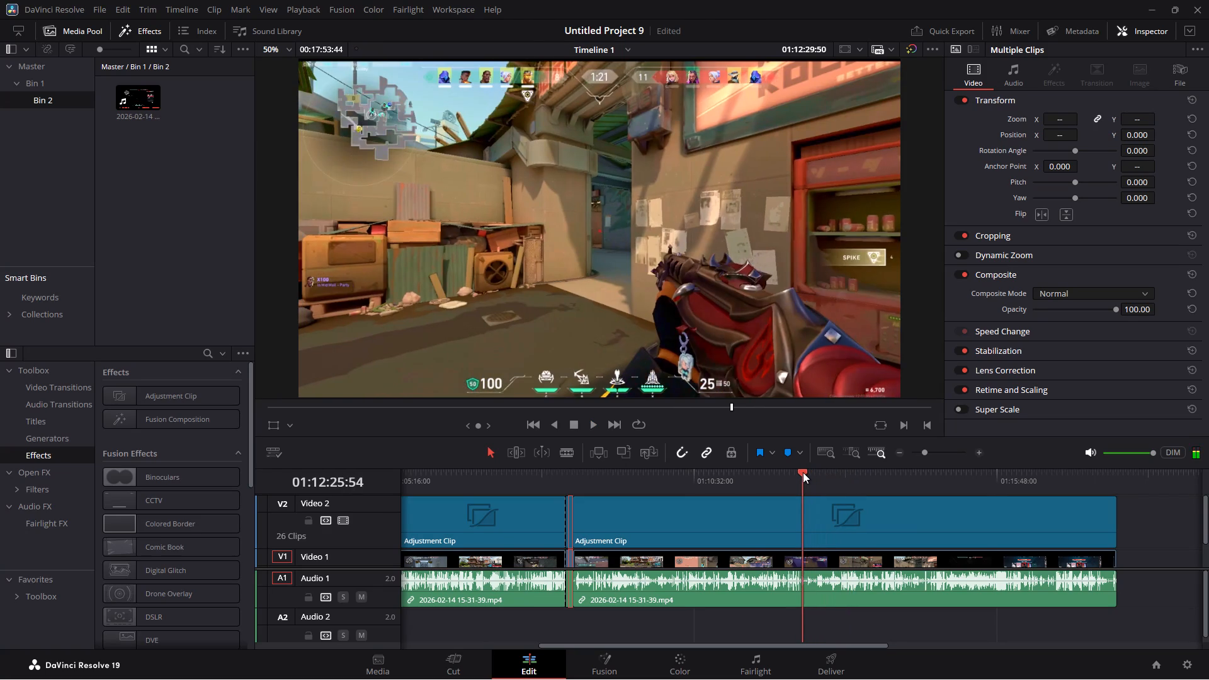
drag(803, 472, 828, 473)
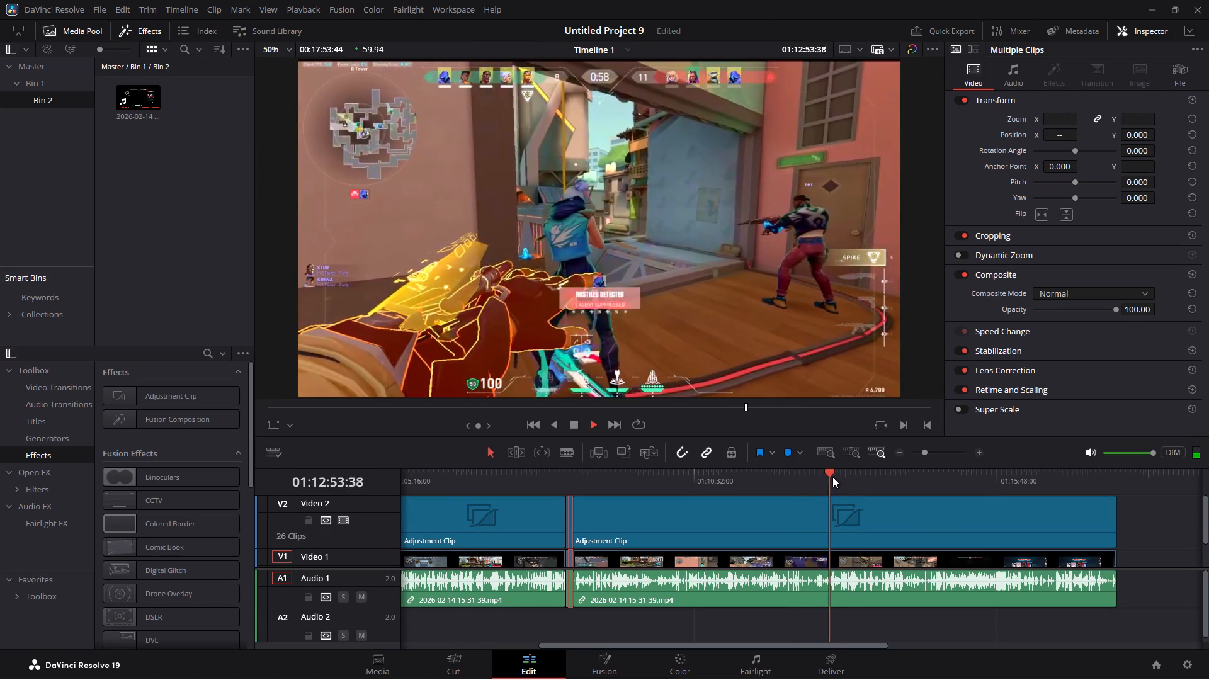
key(space)
click(837, 475)
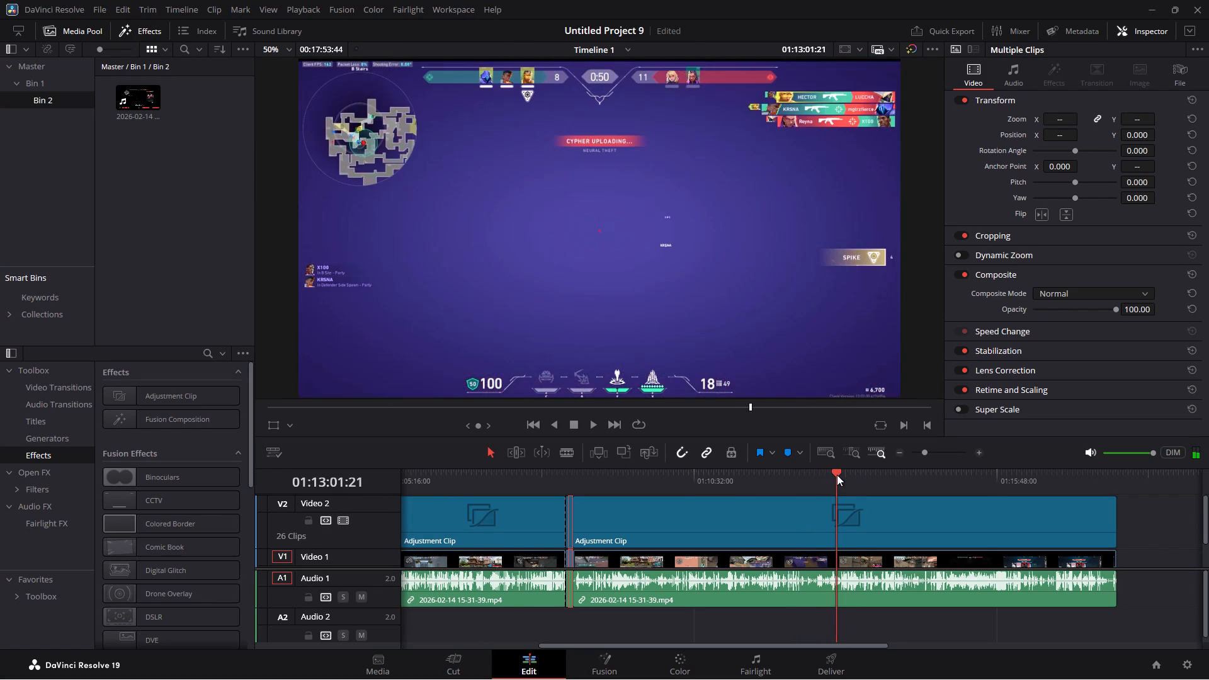
key(space)
click(833, 475)
click(829, 473)
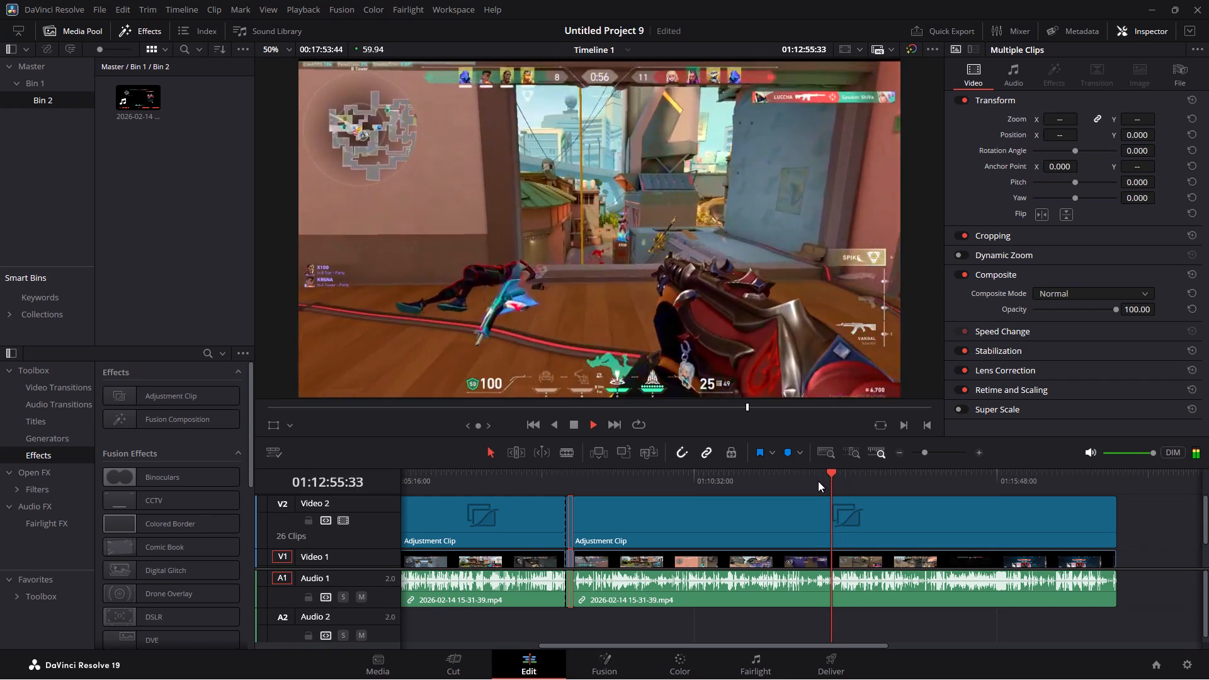
key(space)
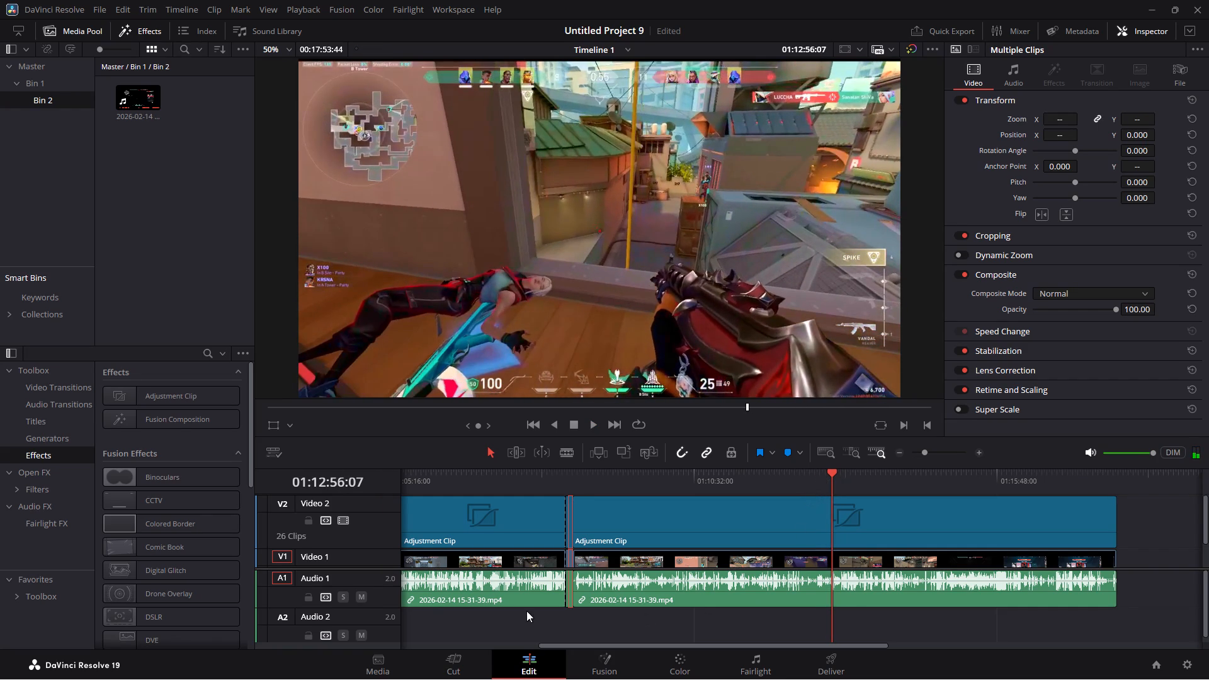
click(452, 651)
click(38, 394)
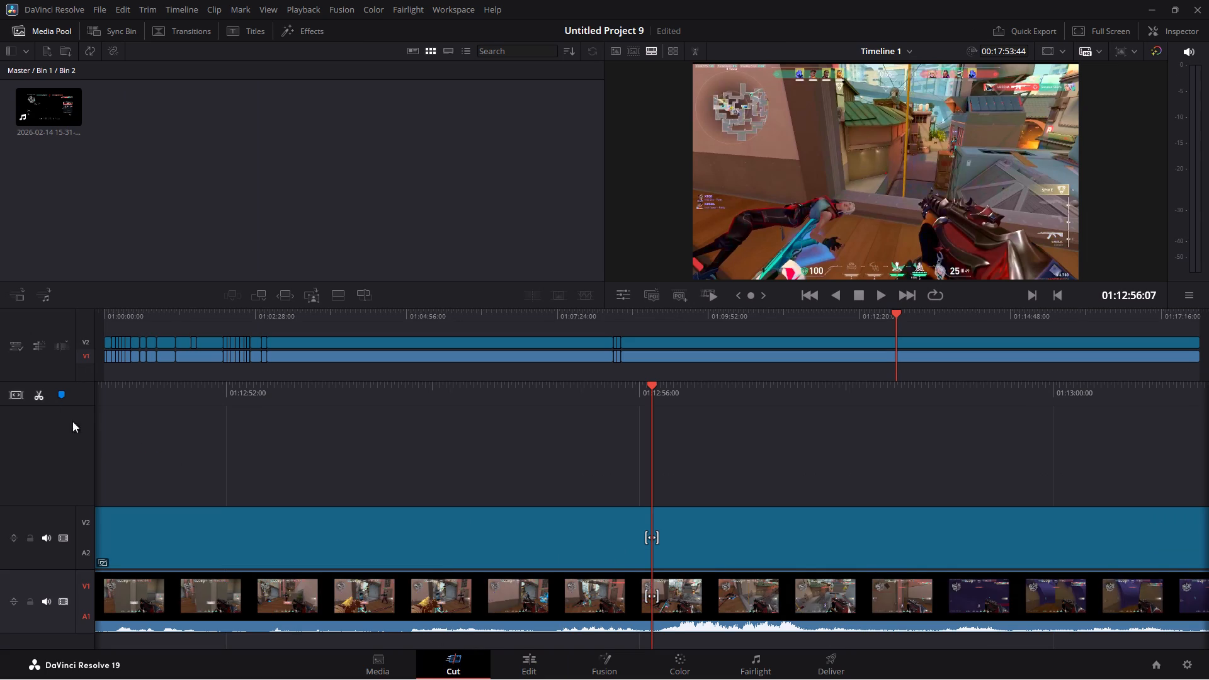
drag(658, 373, 661, 354)
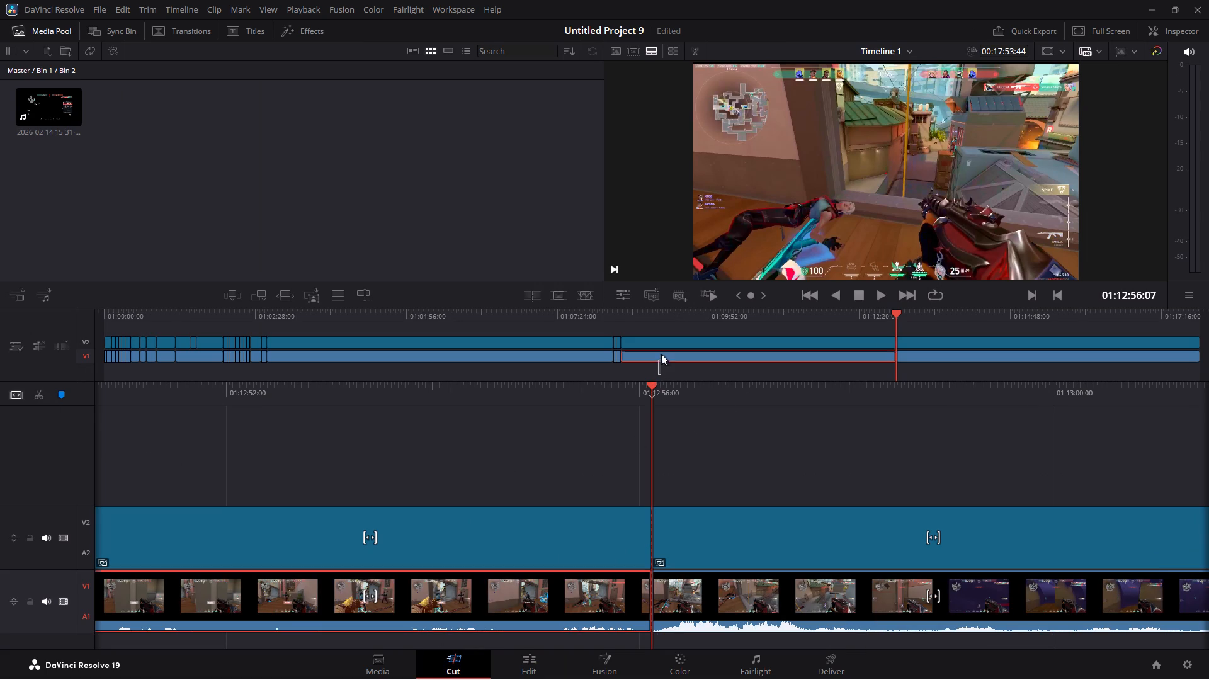
drag(661, 354, 661, 326)
key(BackSpace)
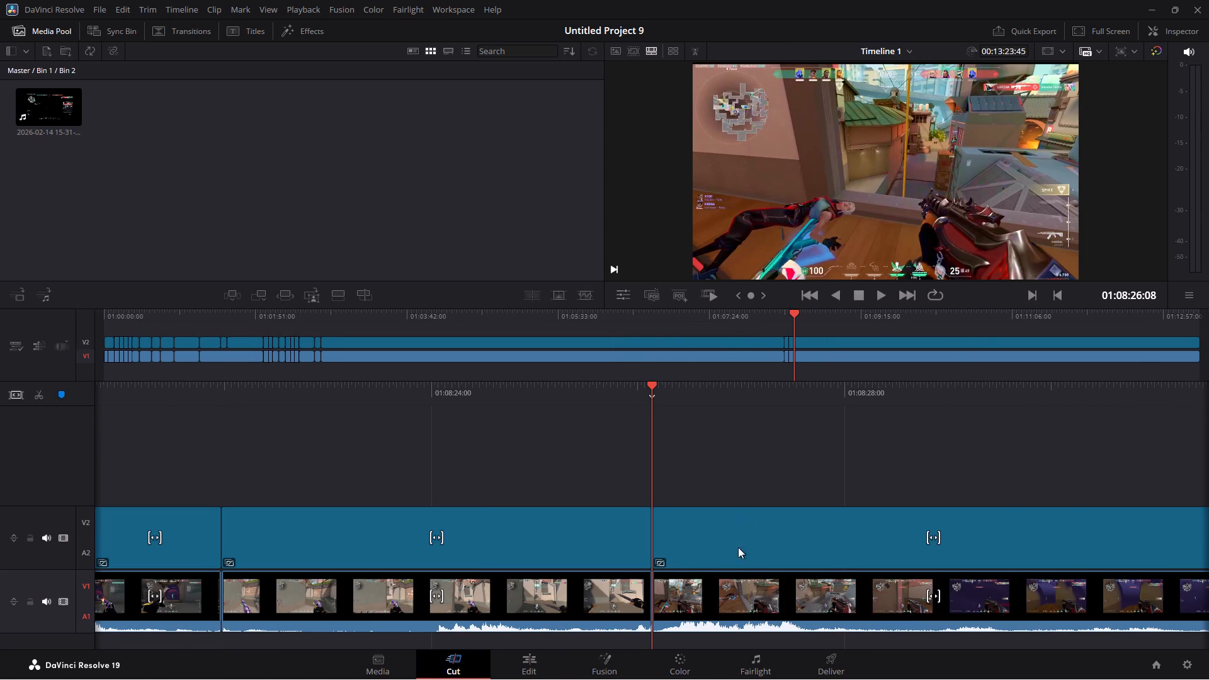
Play across the new join on the Edit page and split the clips at 01:08:29:53, after the kills.
click(531, 662)
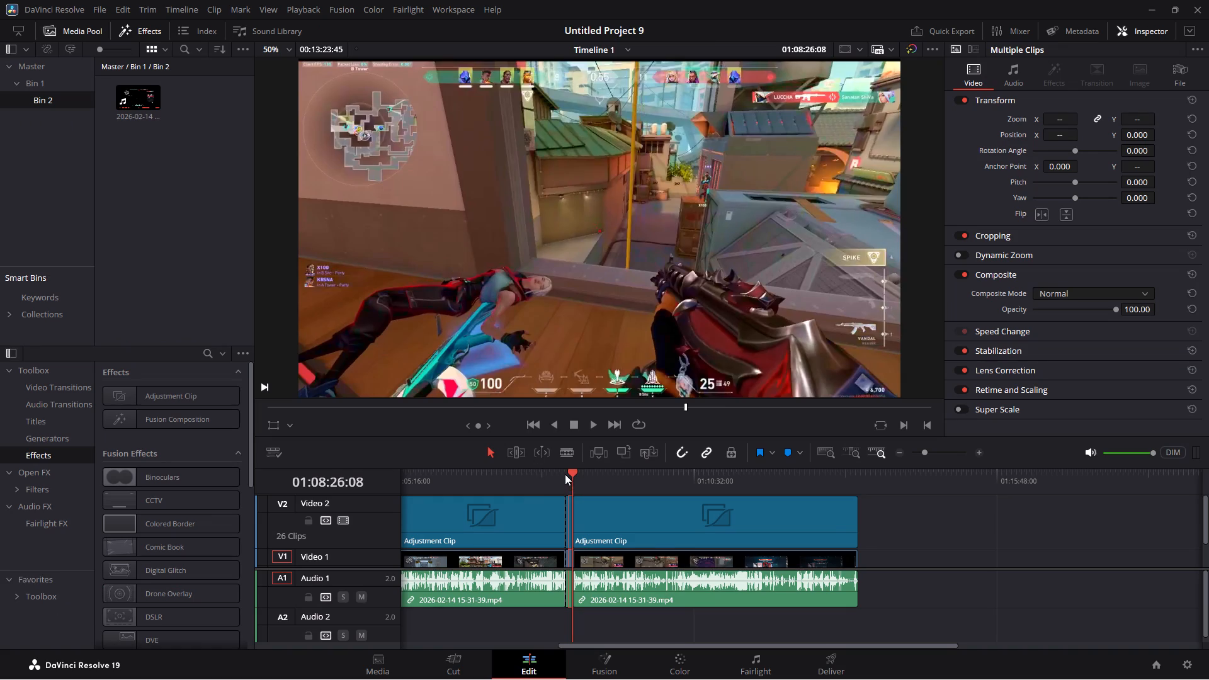
click(565, 474)
key(space)
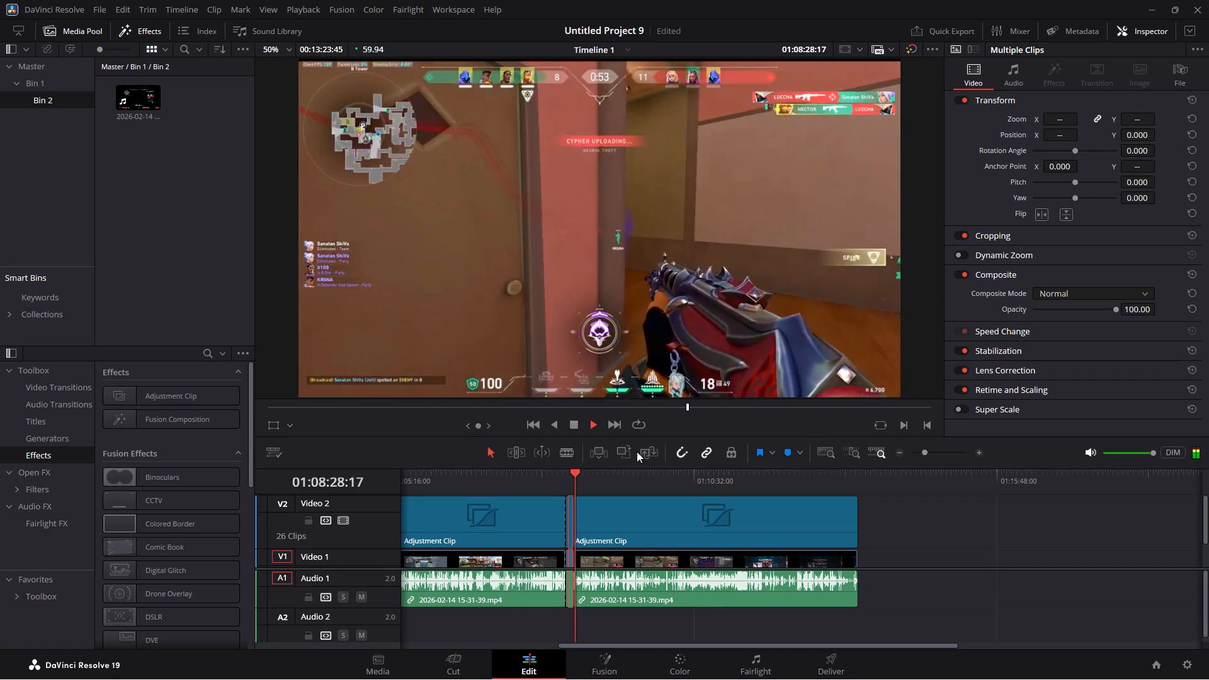
key(space)
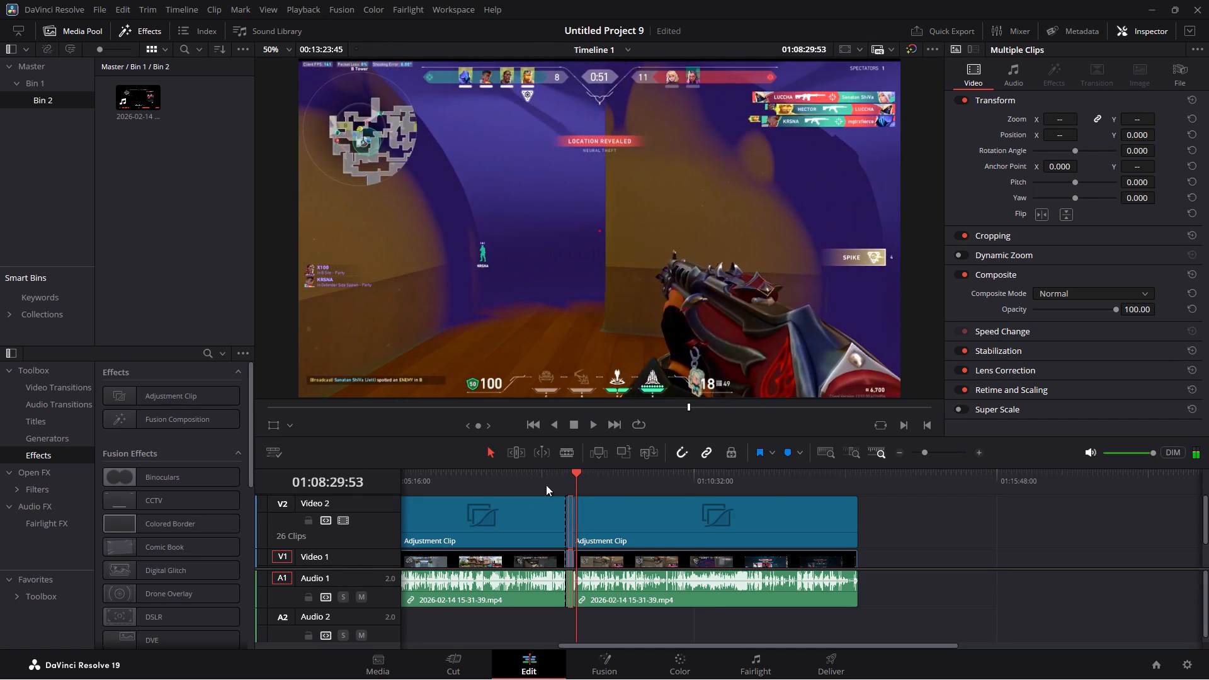
click(472, 666)
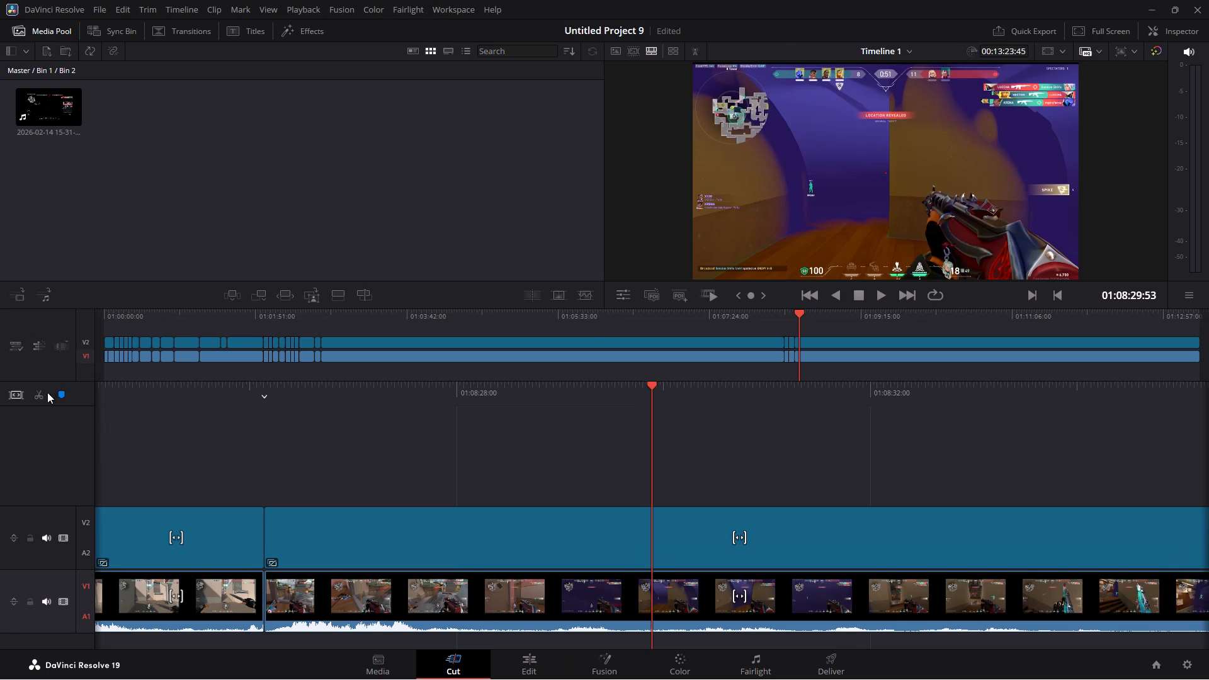
click(42, 388)
On the Edit page, skim the rest of that round for kills, from the new split to about 01:09:56.
click(522, 656)
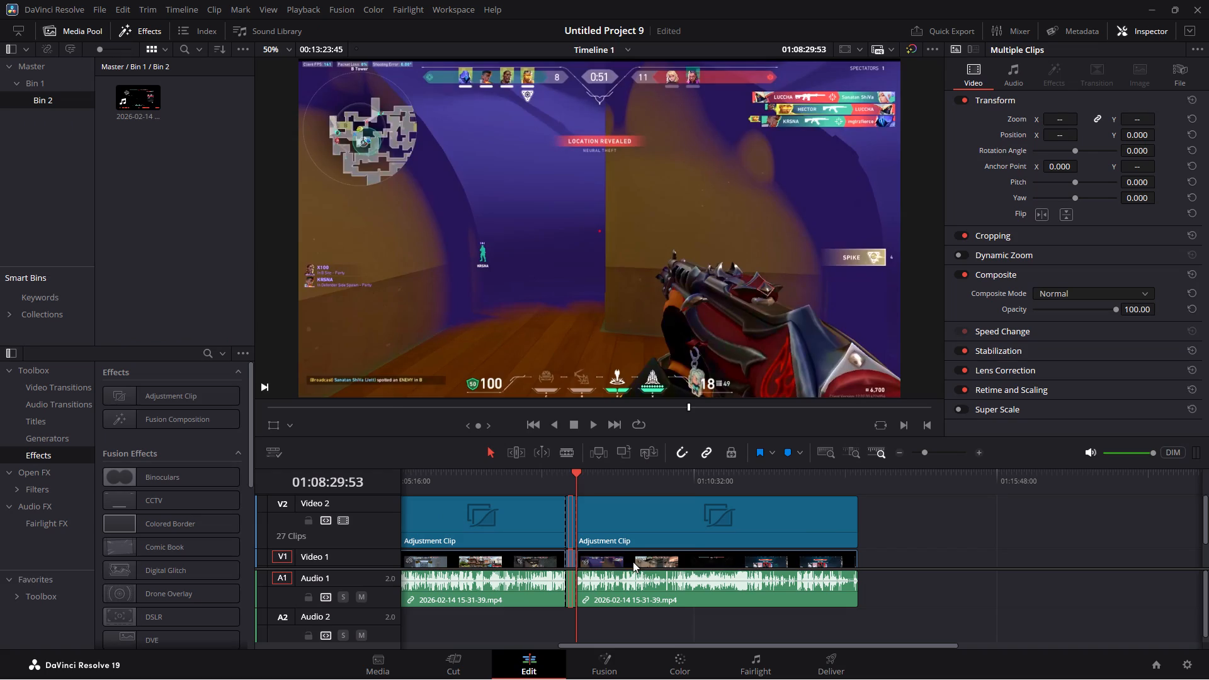
click(586, 482)
click(591, 478)
click(599, 476)
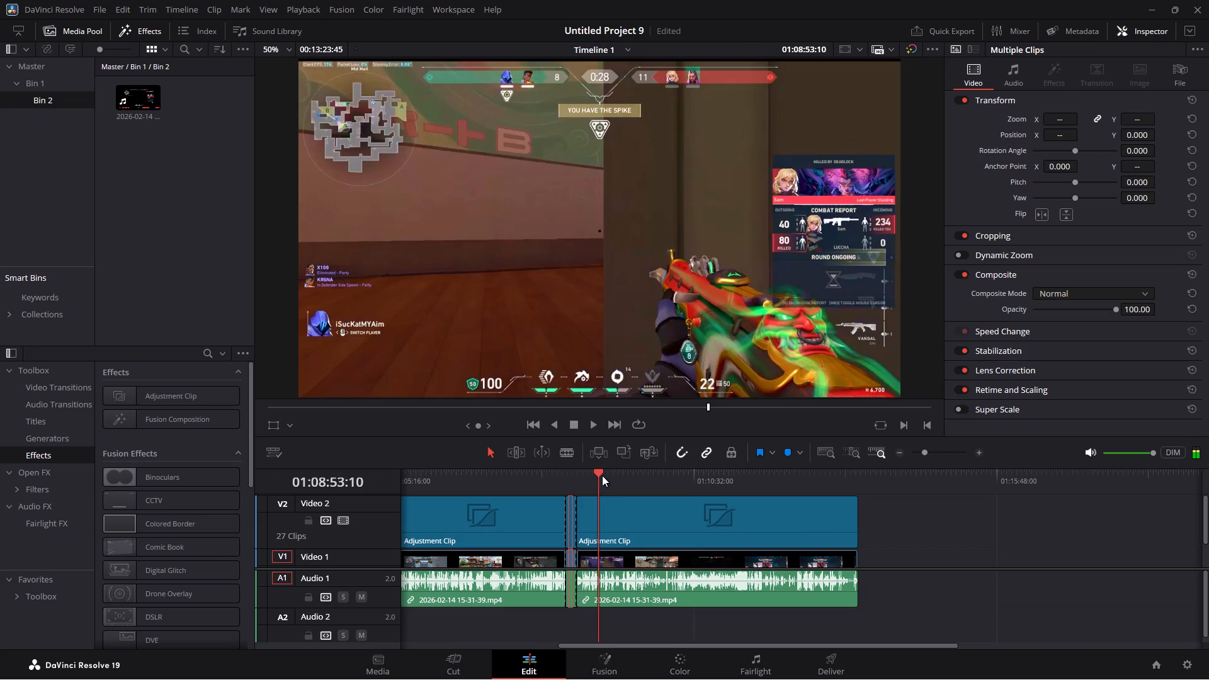
click(604, 475)
click(612, 475)
click(621, 473)
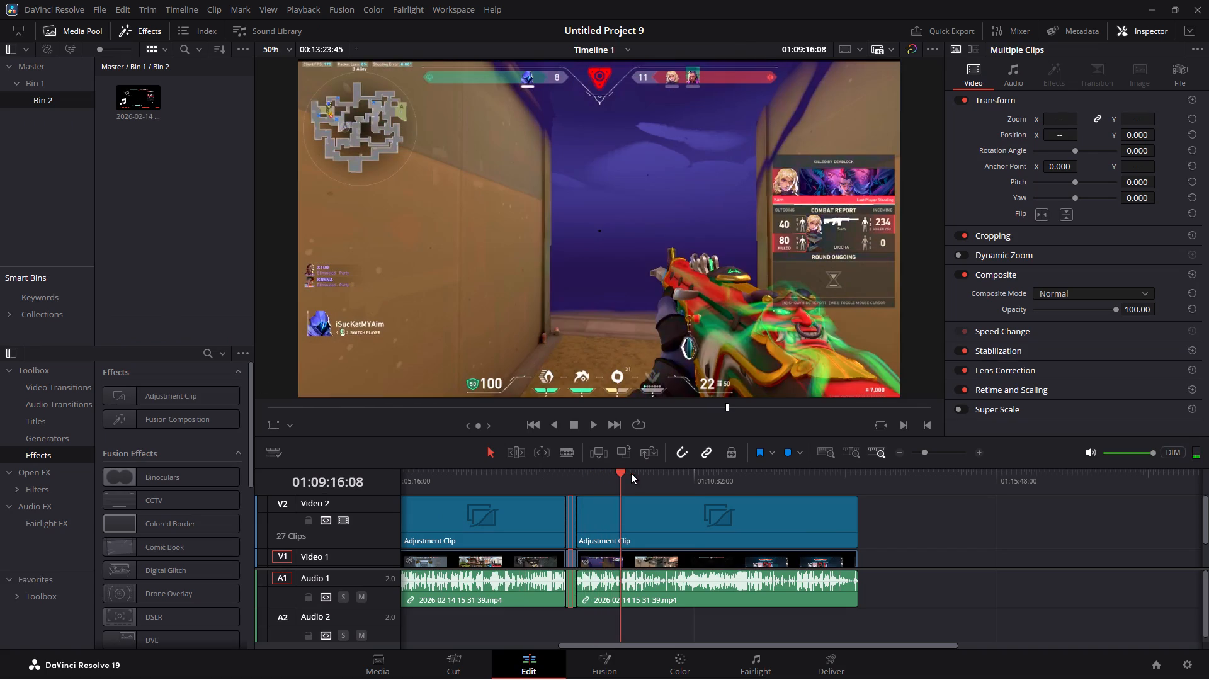
click(632, 473)
key(space)
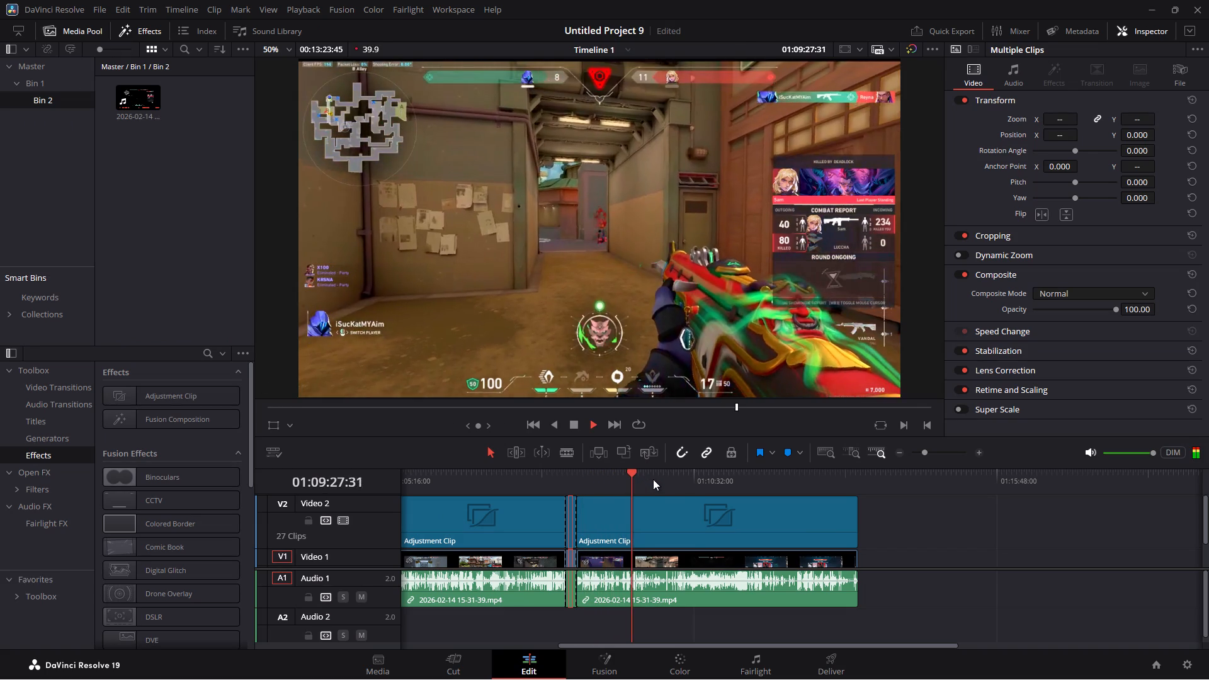
click(644, 474)
click(650, 470)
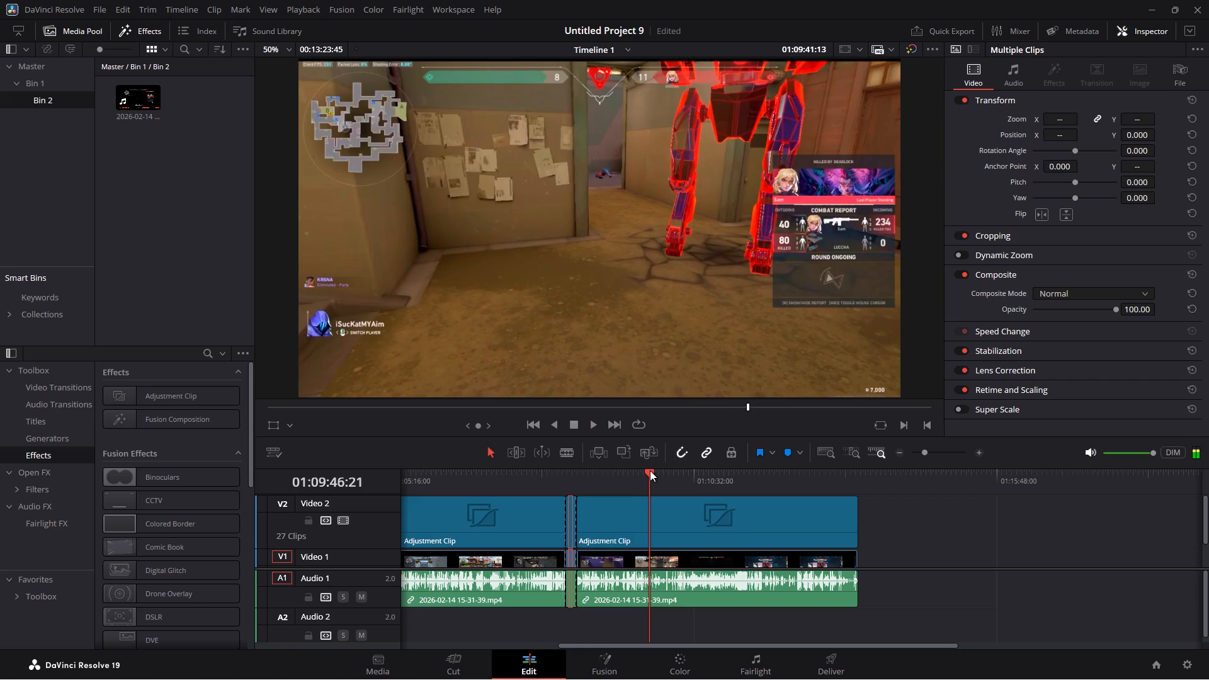
click(660, 471)
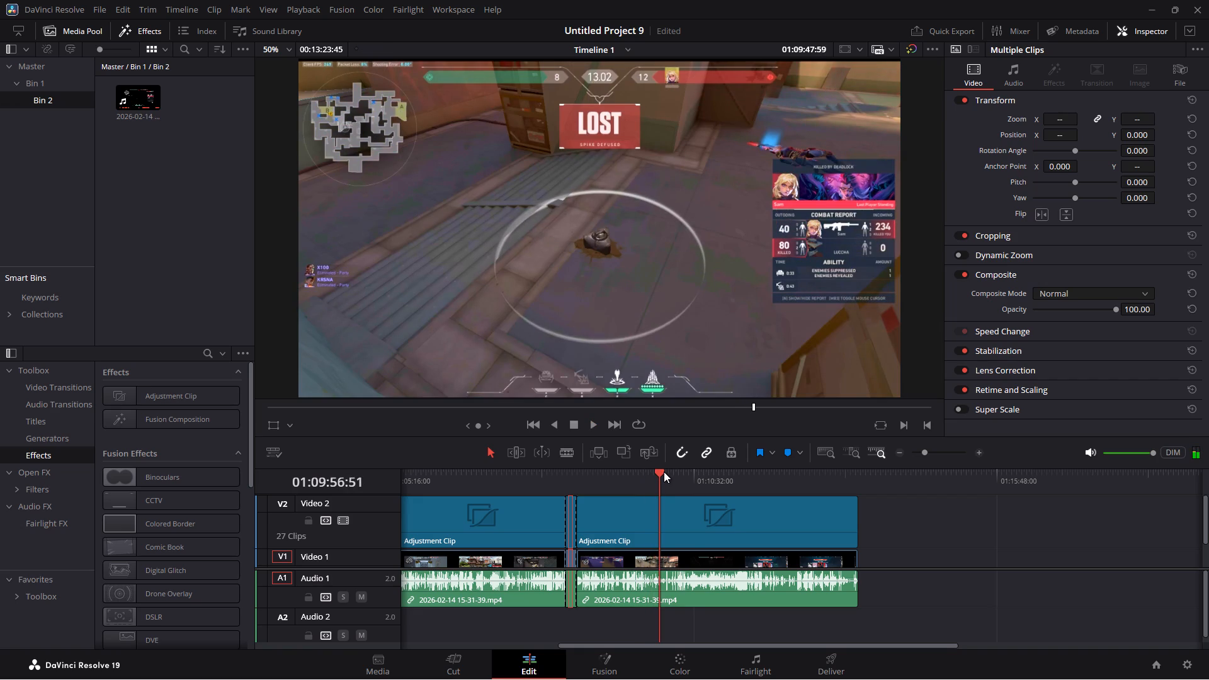
Skim the final round from about 01:10:06, replaying its last duel from about 01:11:05 through the match end.
click(669, 472)
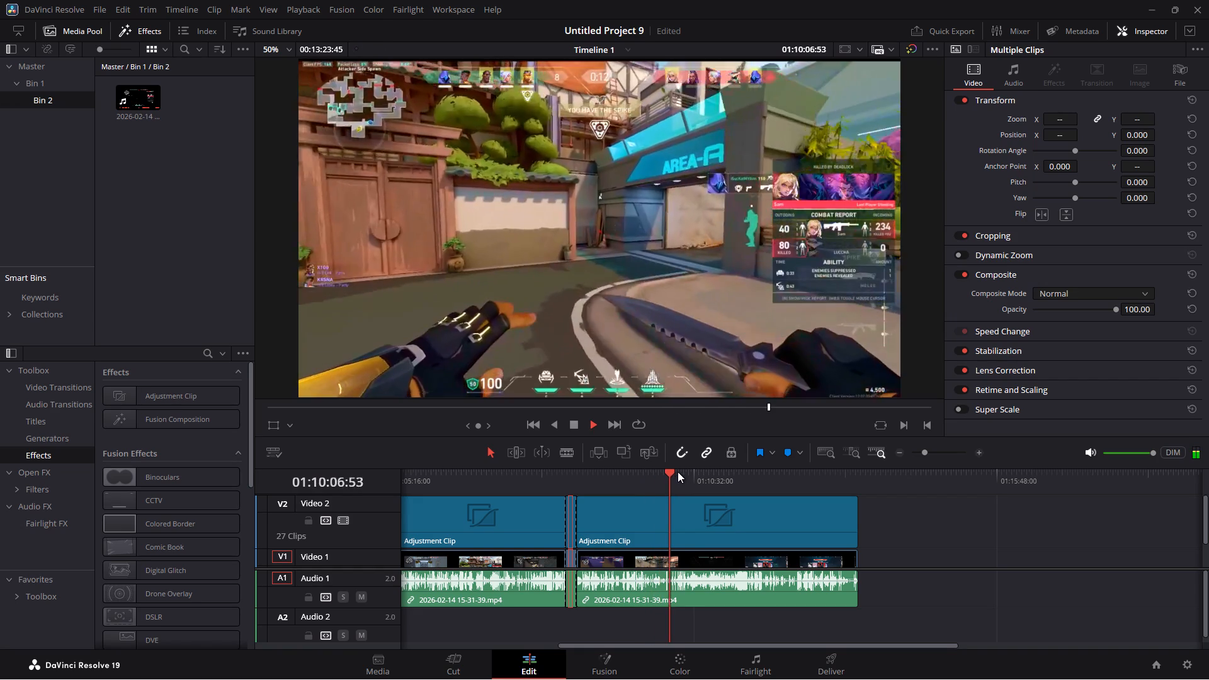
click(678, 472)
click(684, 472)
click(694, 472)
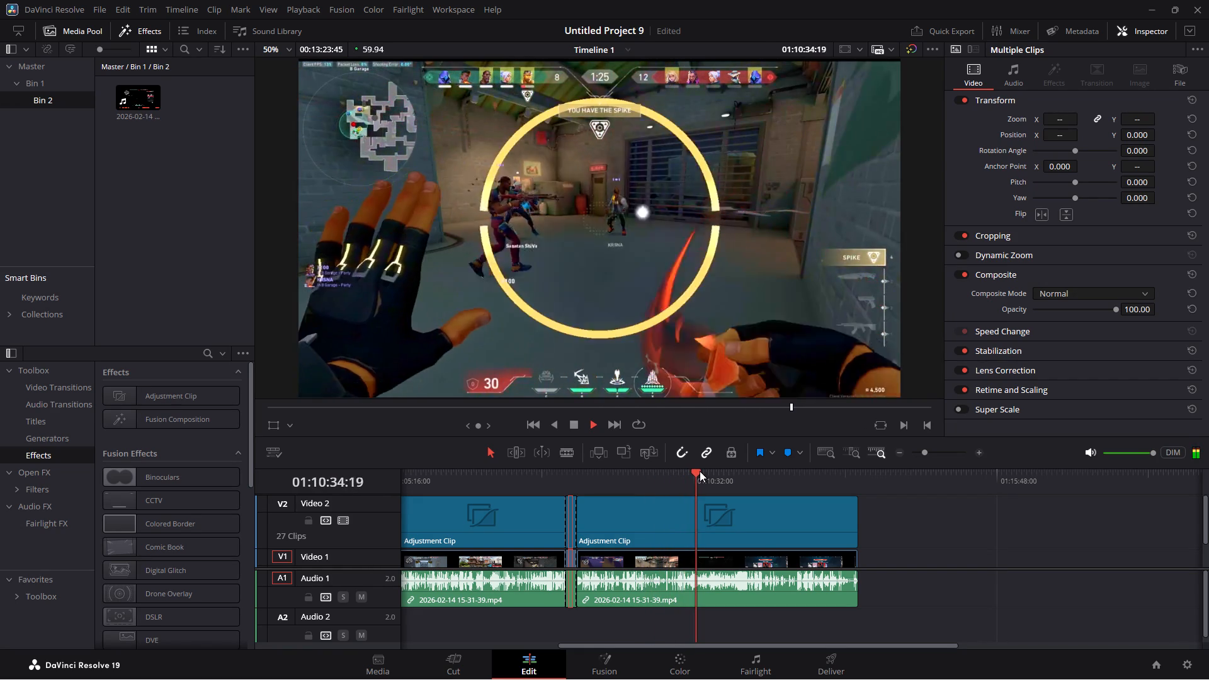
click(705, 471)
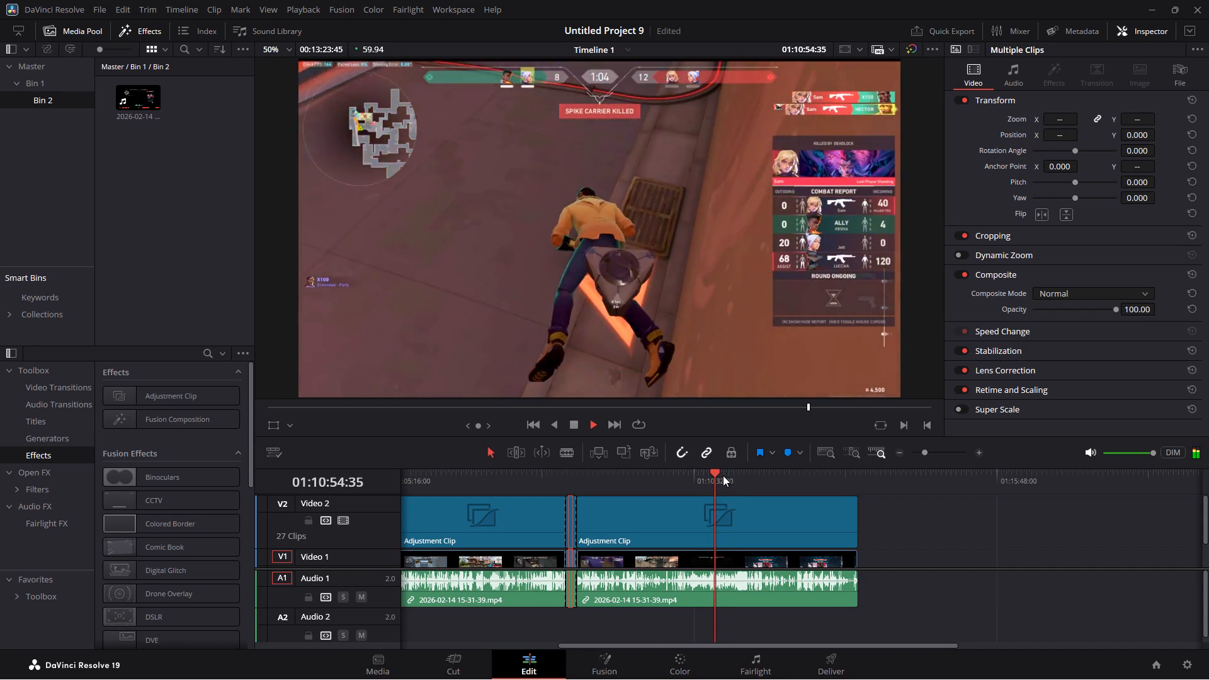
click(723, 475)
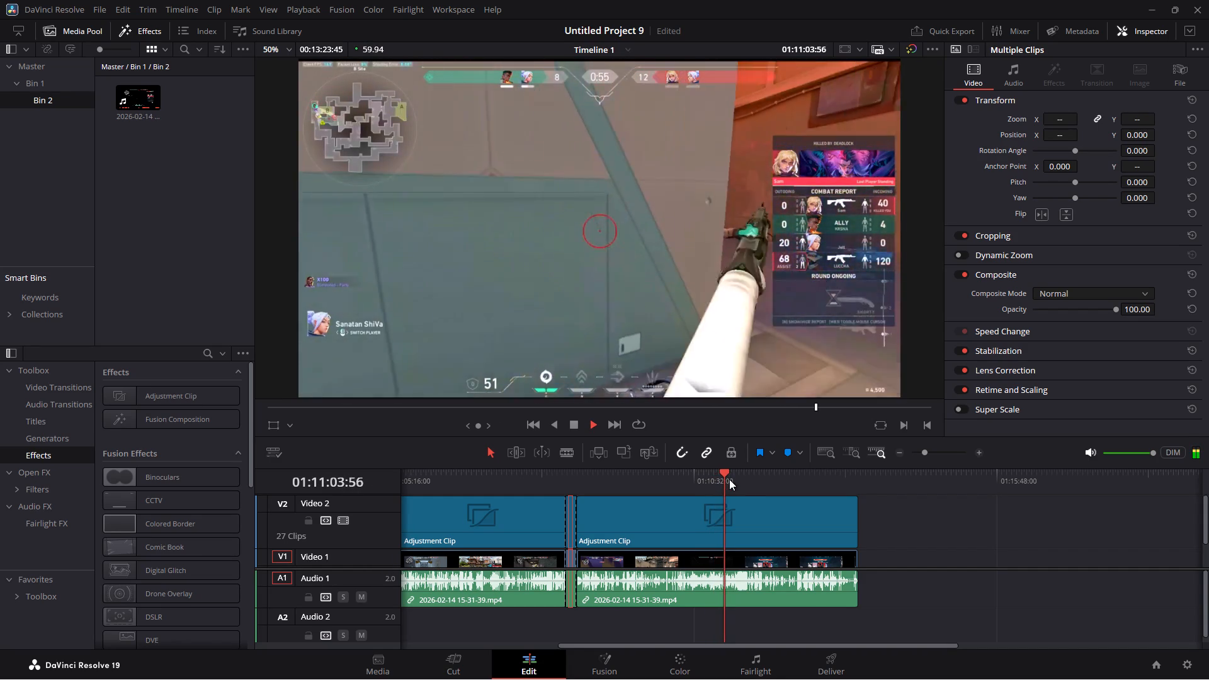
click(731, 480)
click(739, 475)
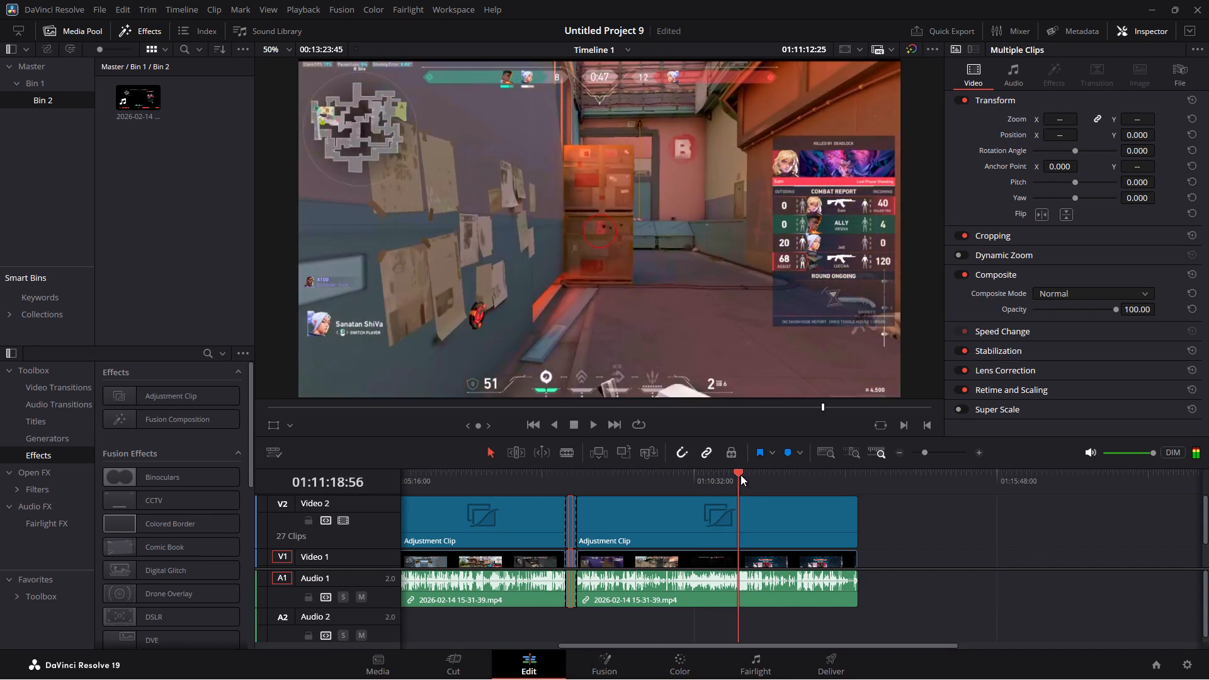
click(737, 473)
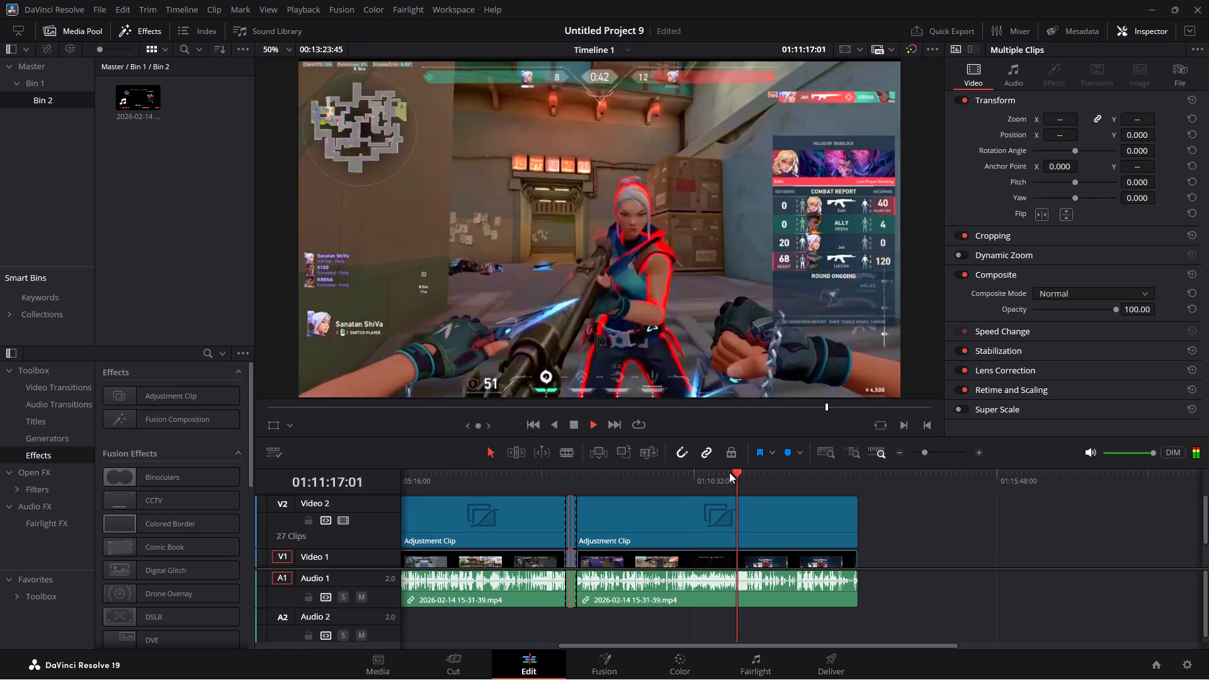
click(727, 472)
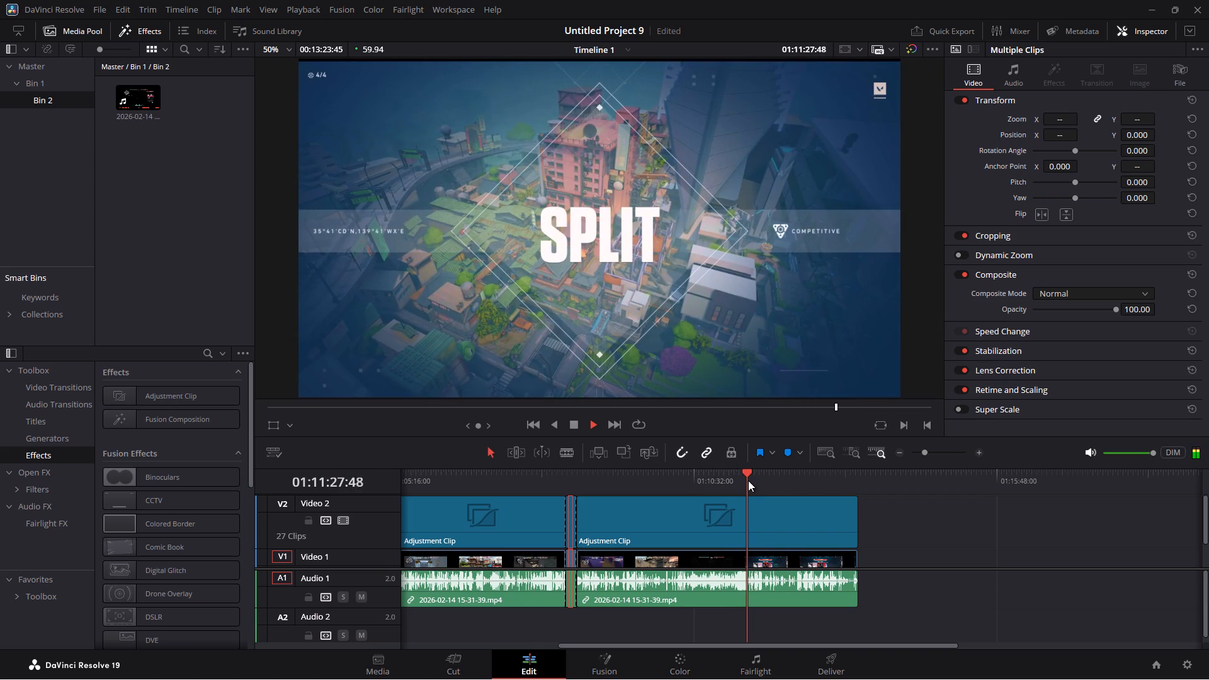
Check the post-match menu footage up to about 01:12:29, and delete everything on the tracks after the 01:08:29:53 split.
key(space)
click(756, 473)
click(776, 472)
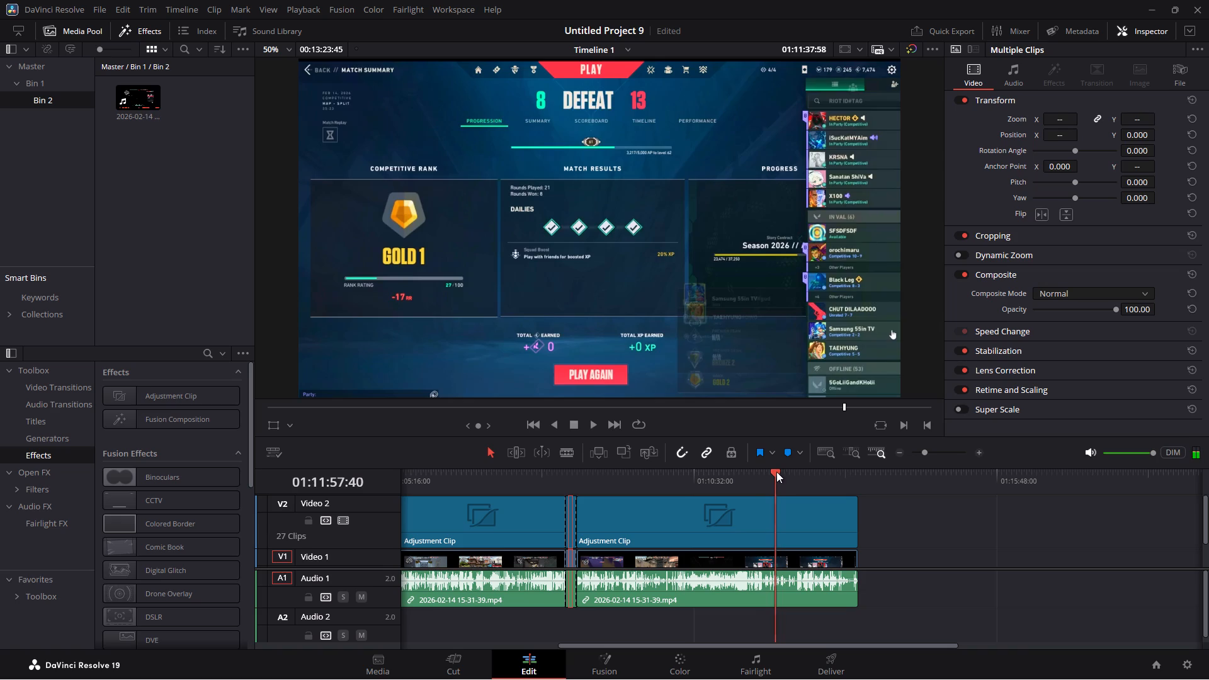
click(807, 474)
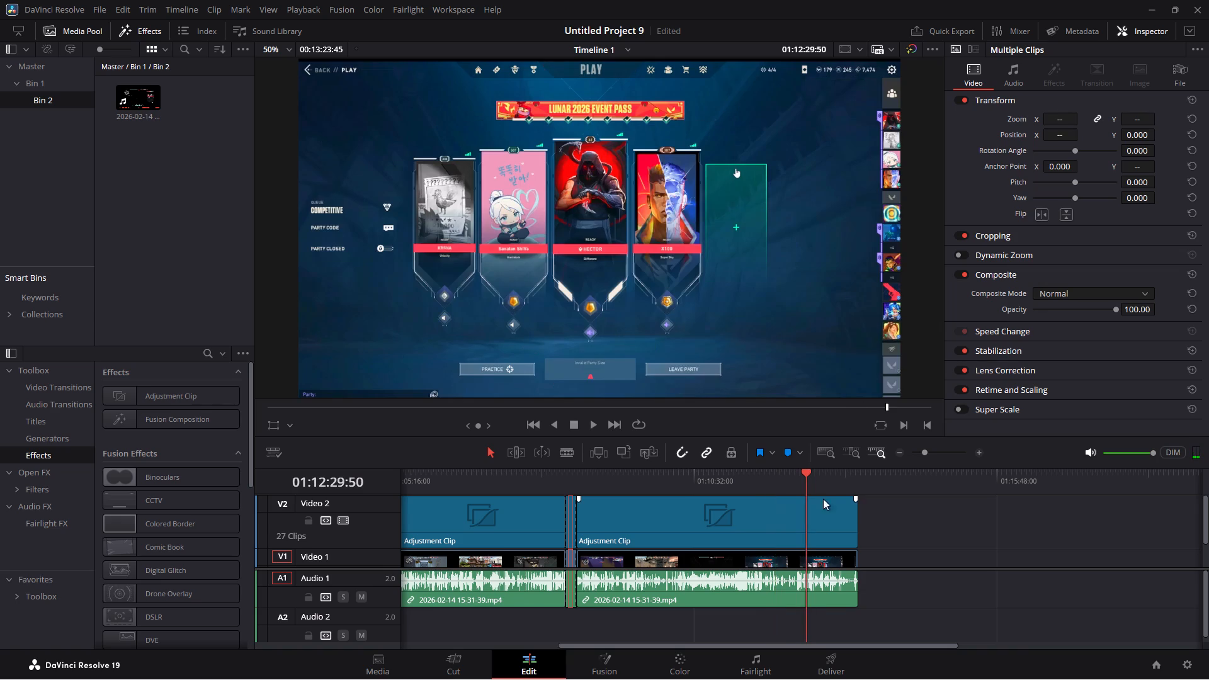
drag(884, 509, 851, 511)
drag(822, 624, 735, 485)
key(BackSpace)
Play the trimmed timeline's ending from about 01:08:10 to check the final kept fight.
click(558, 478)
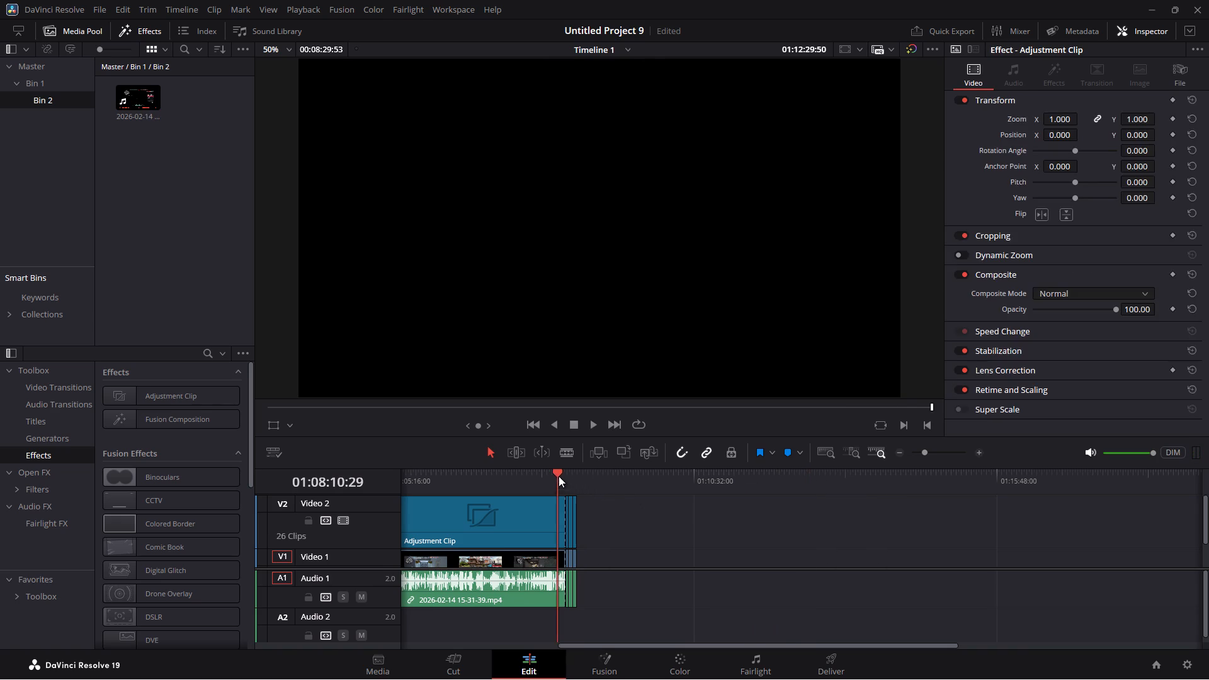
key(space)
click(572, 472)
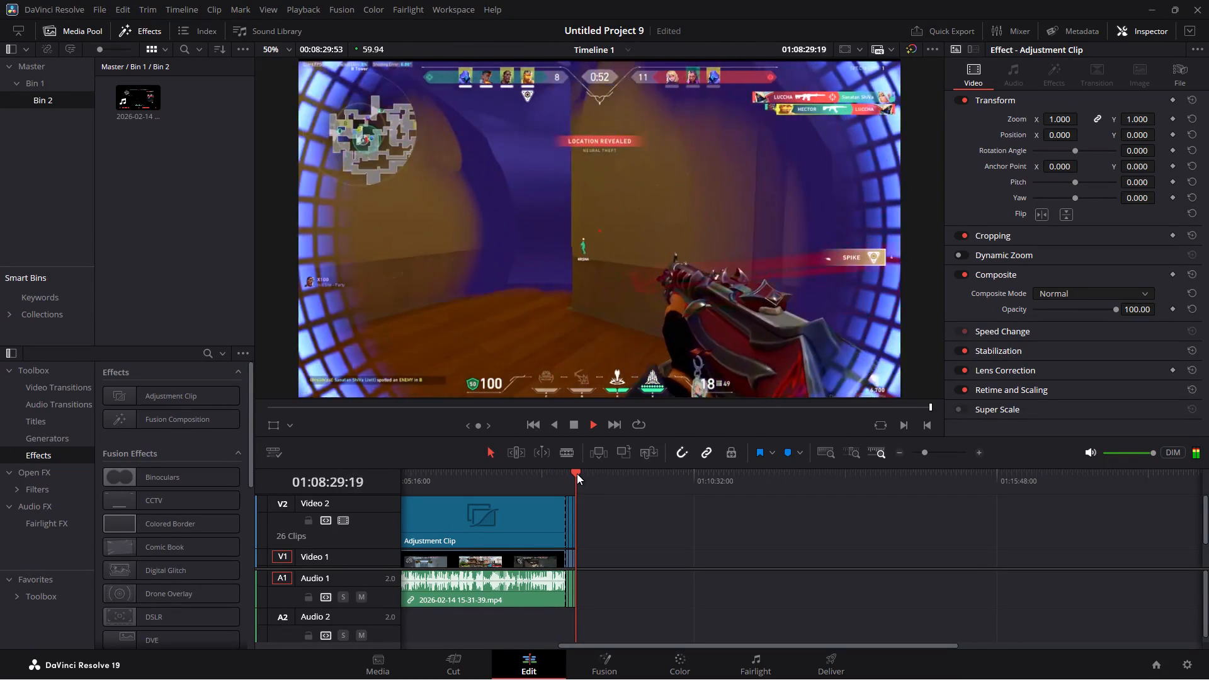
Scrub the whole trimmed timeline from its start to about 01:06:58 to locate the footage still uncut.
key(space)
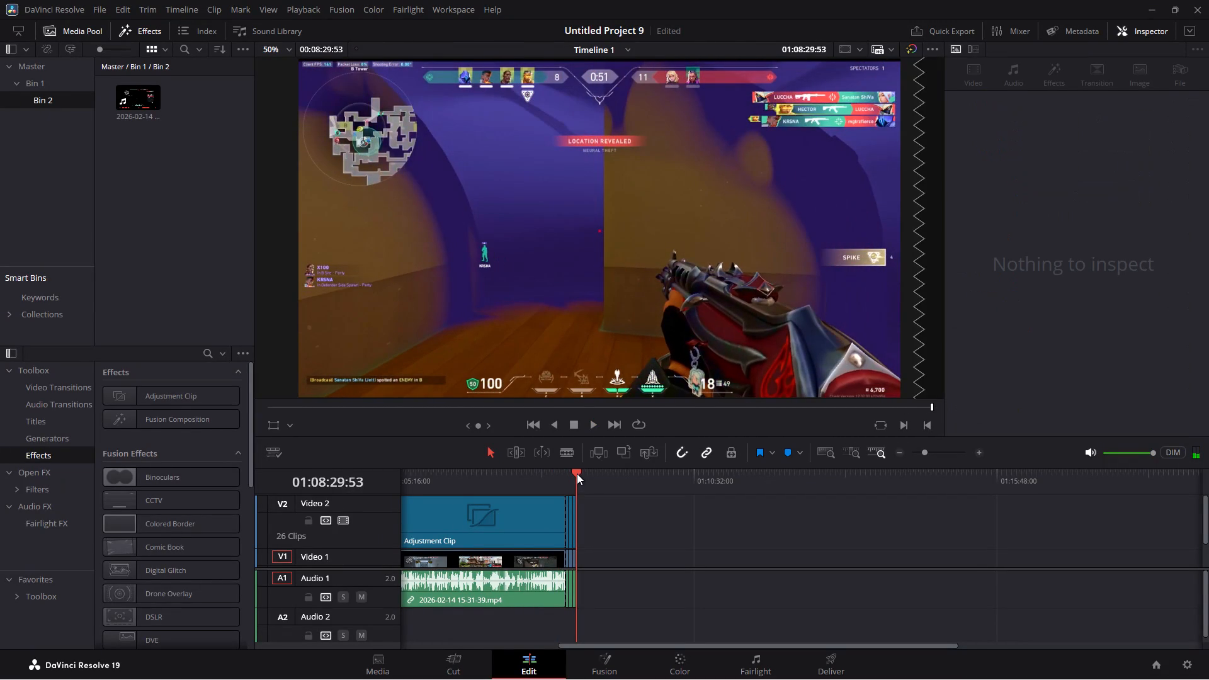
drag(577, 473, 421, 484)
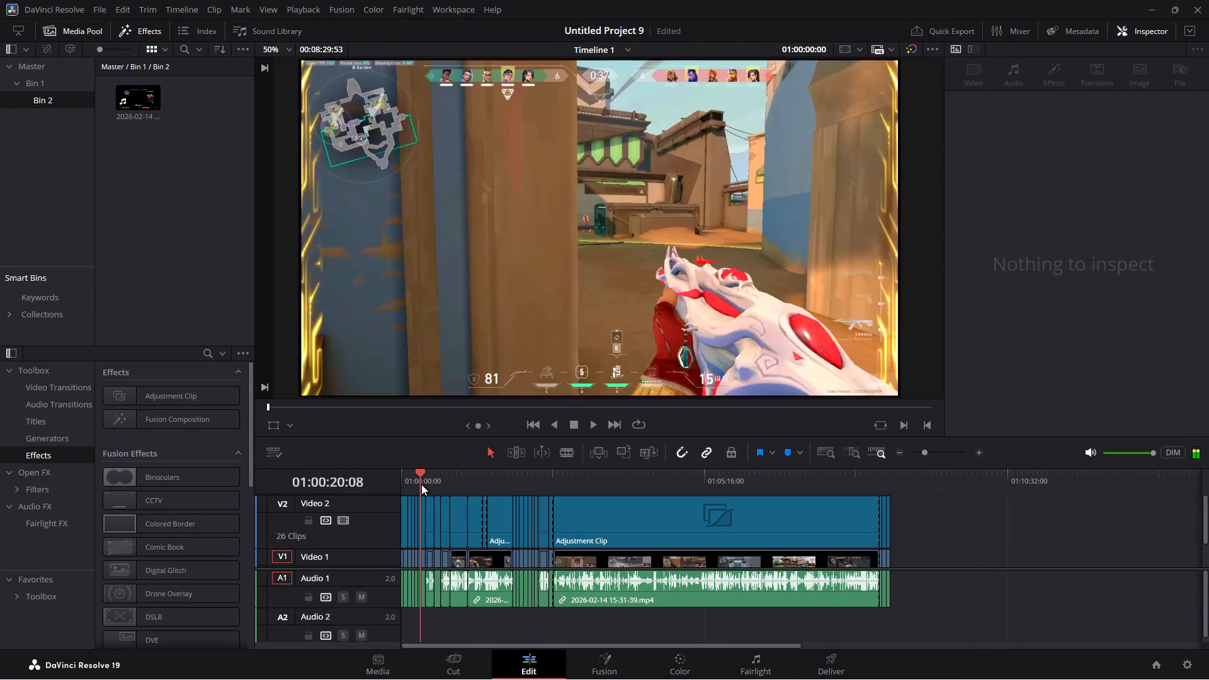
drag(421, 484, 576, 489)
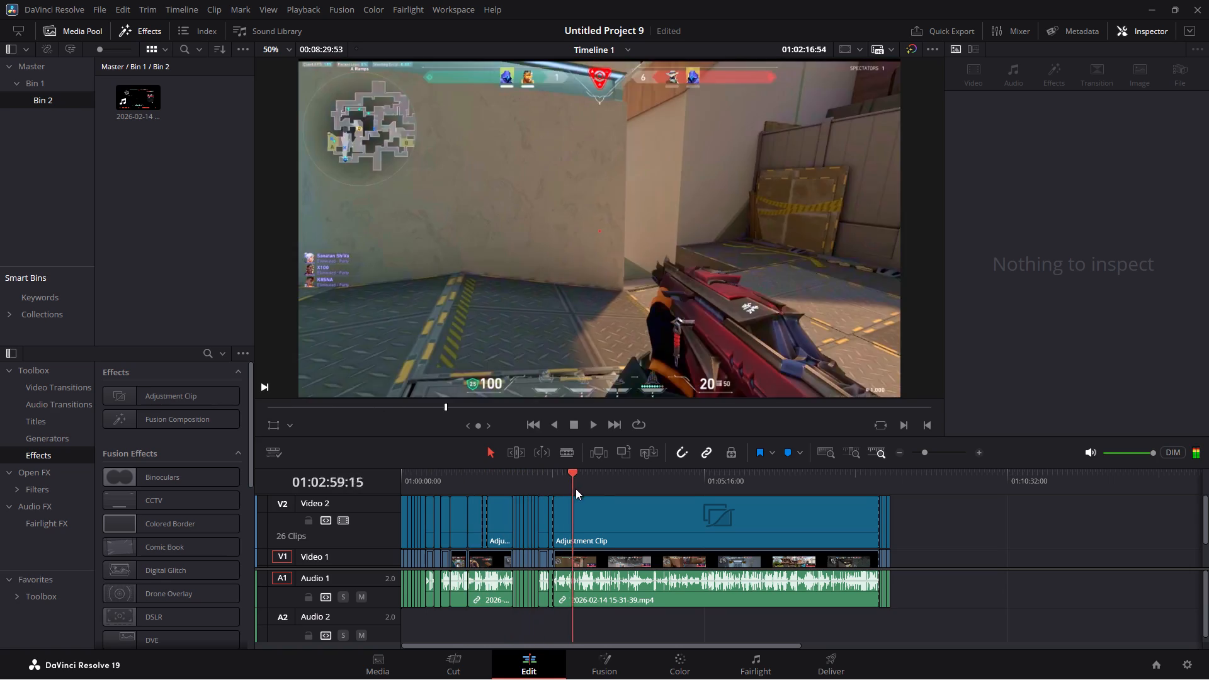
drag(576, 489, 699, 492)
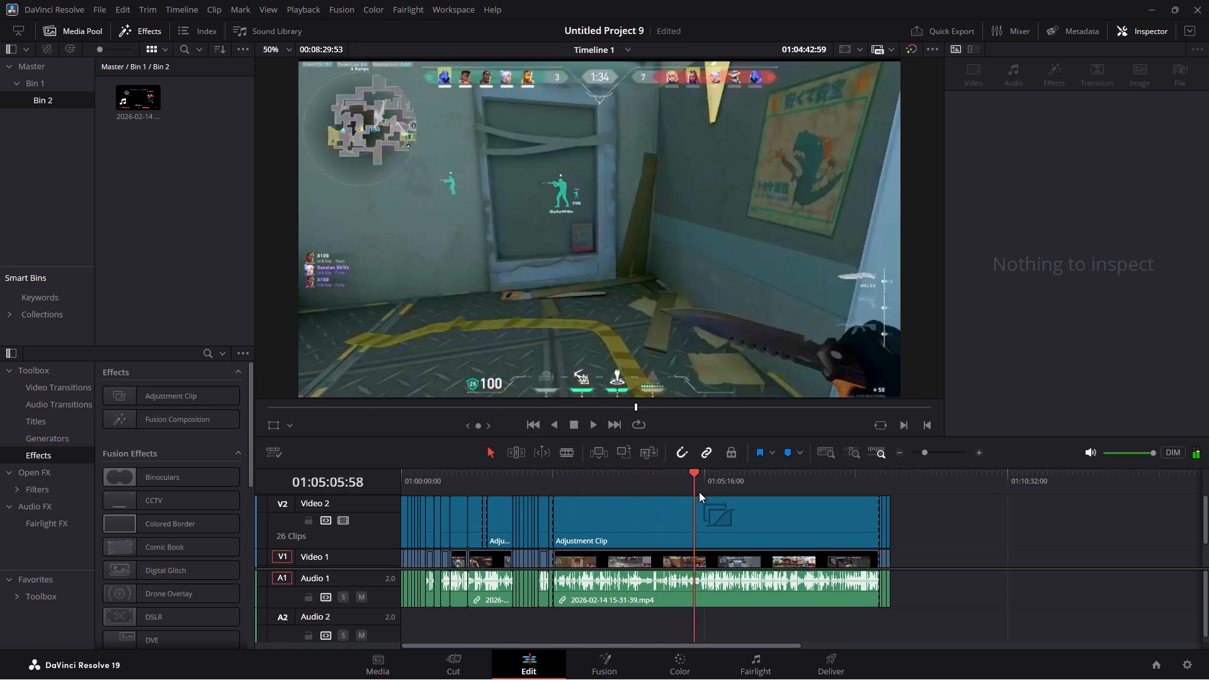
drag(699, 492, 803, 497)
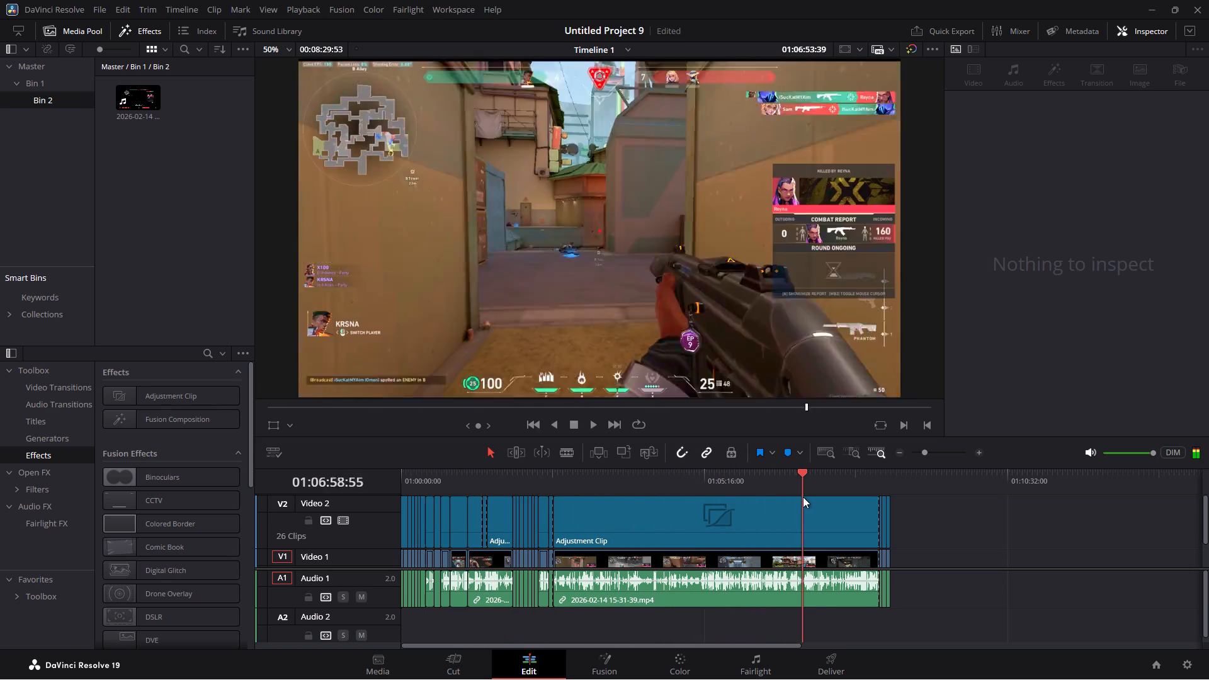
drag(803, 497, 763, 491)
key(space)
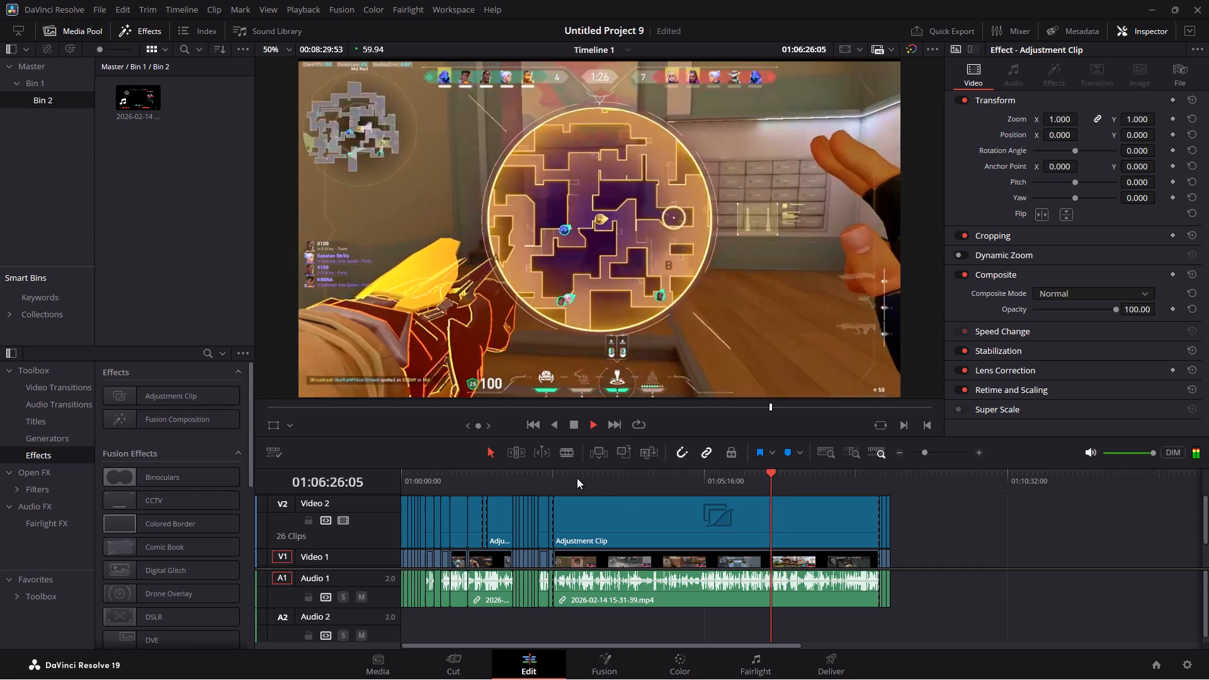
Replay the last kept kill from about 01:02:36 to find where the long uncut clip begins.
click(549, 473)
key(space)
key(space)
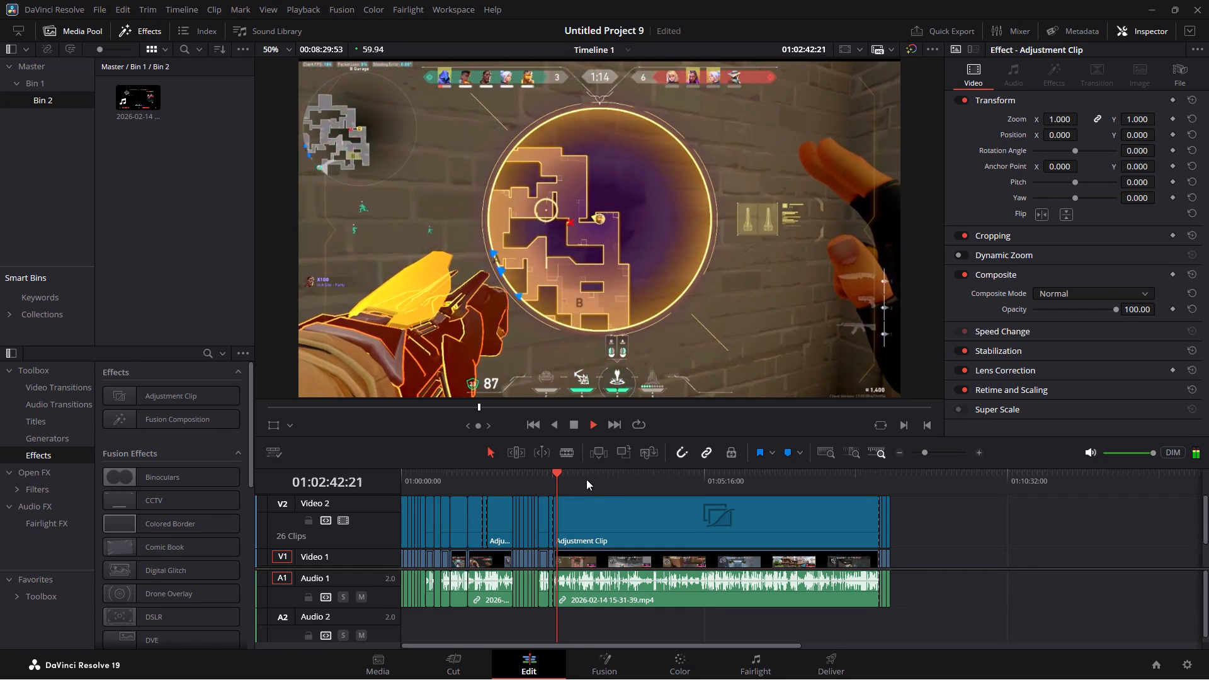
key(space)
click(558, 472)
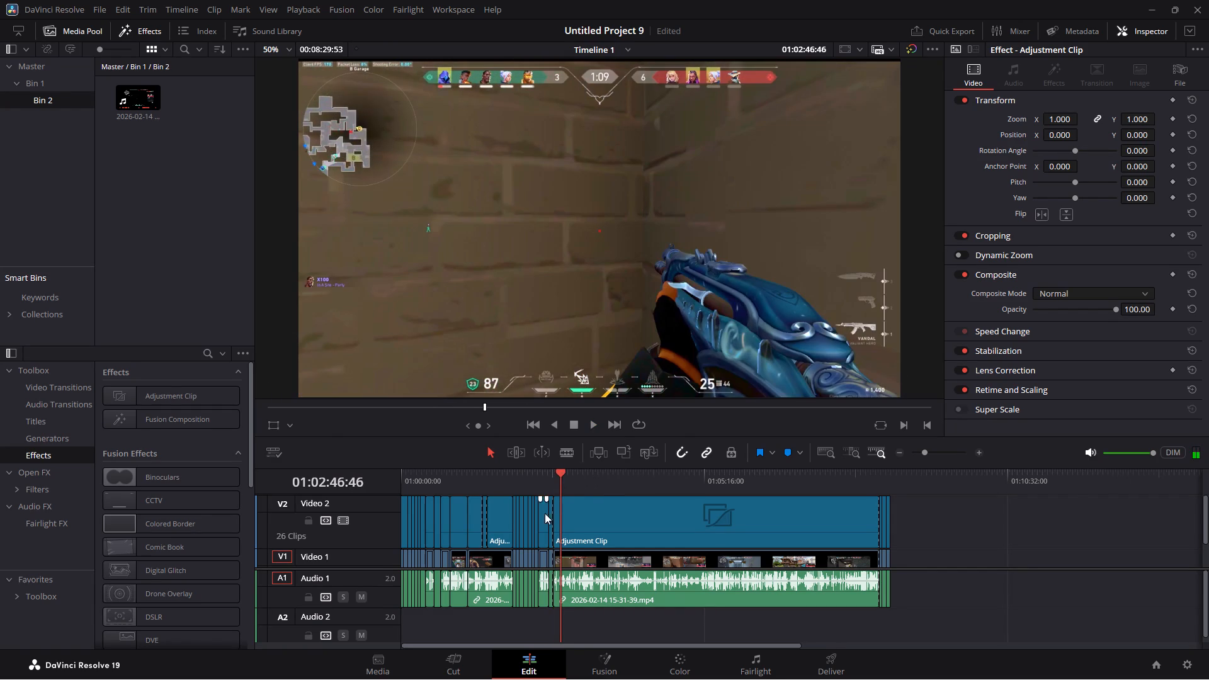
double_click(980, 453)
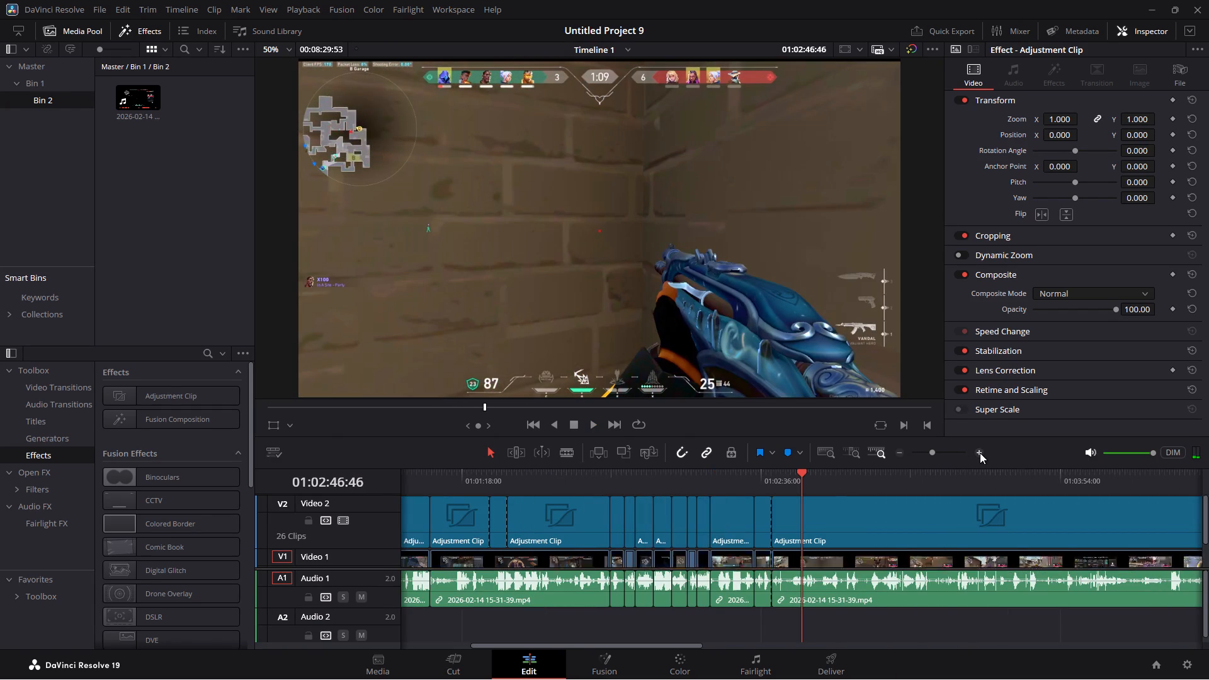
click(980, 453)
click(739, 478)
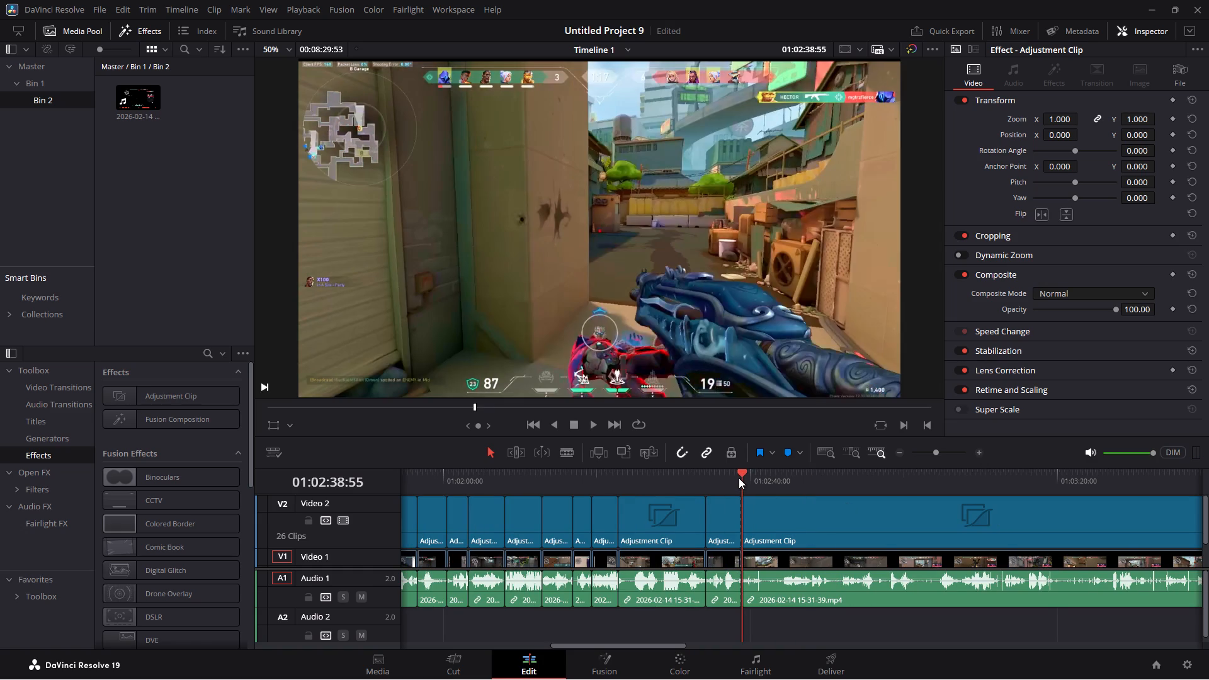
click(724, 475)
key(space)
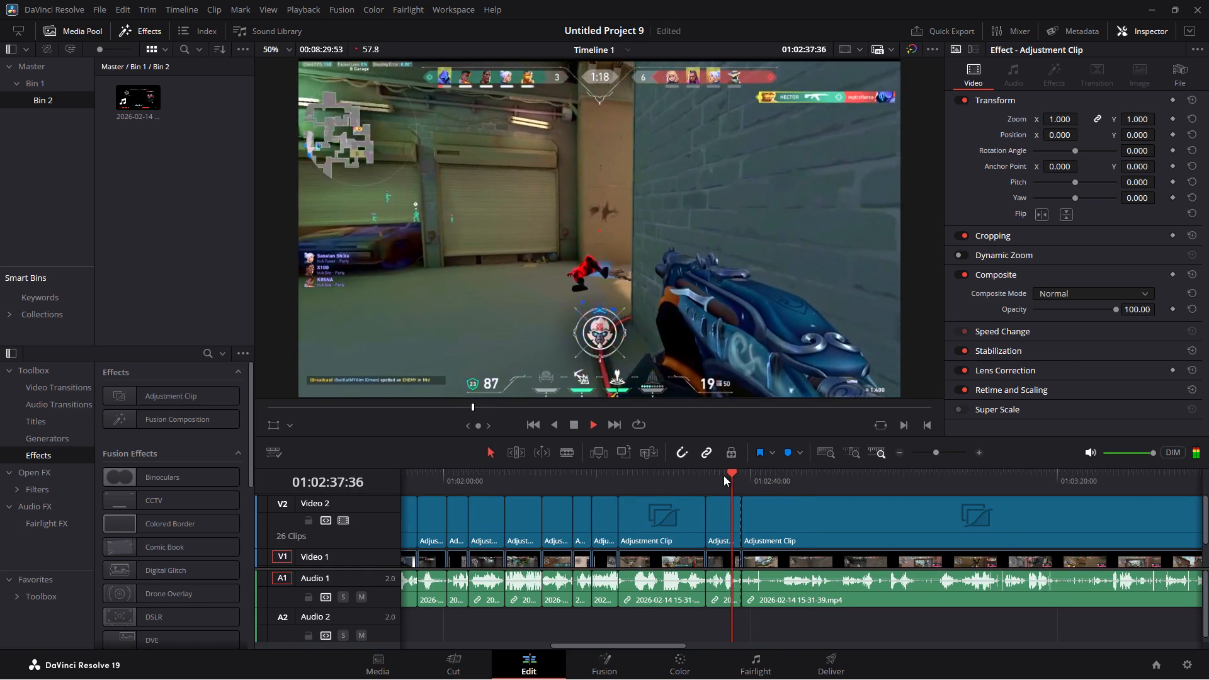
Skim the start of the long uncut clip for kills, from about 01:02:41 to 01:03:09.
click(760, 470)
click(775, 470)
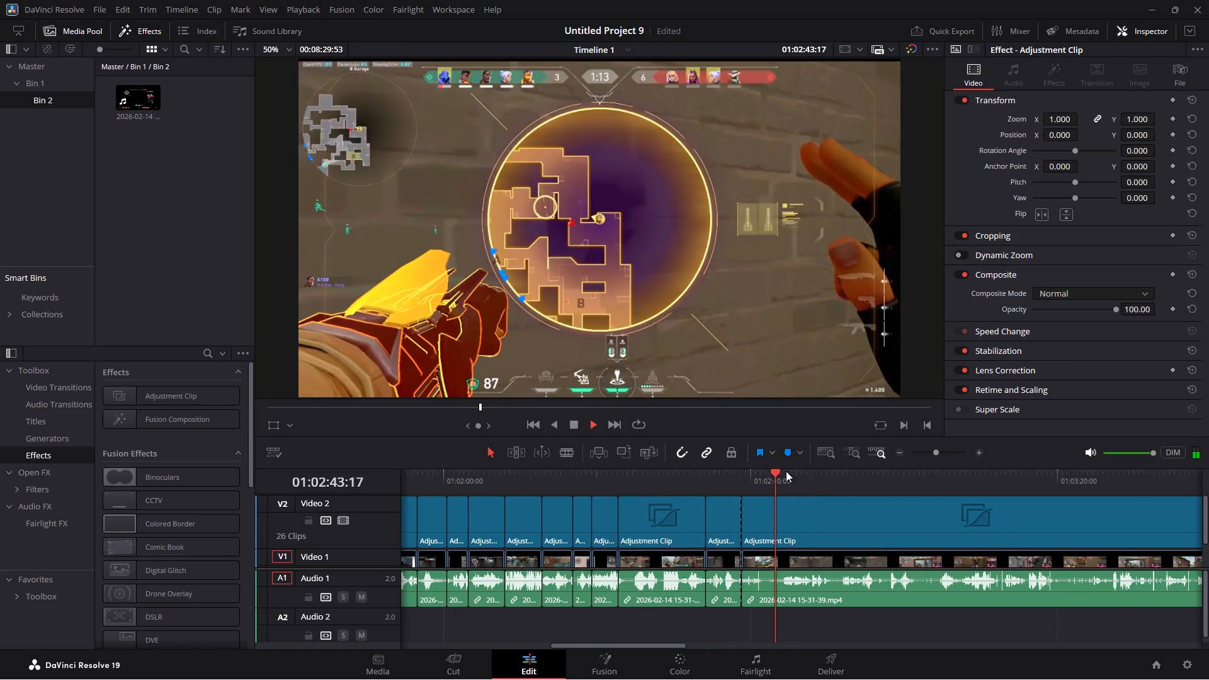
click(789, 471)
click(802, 472)
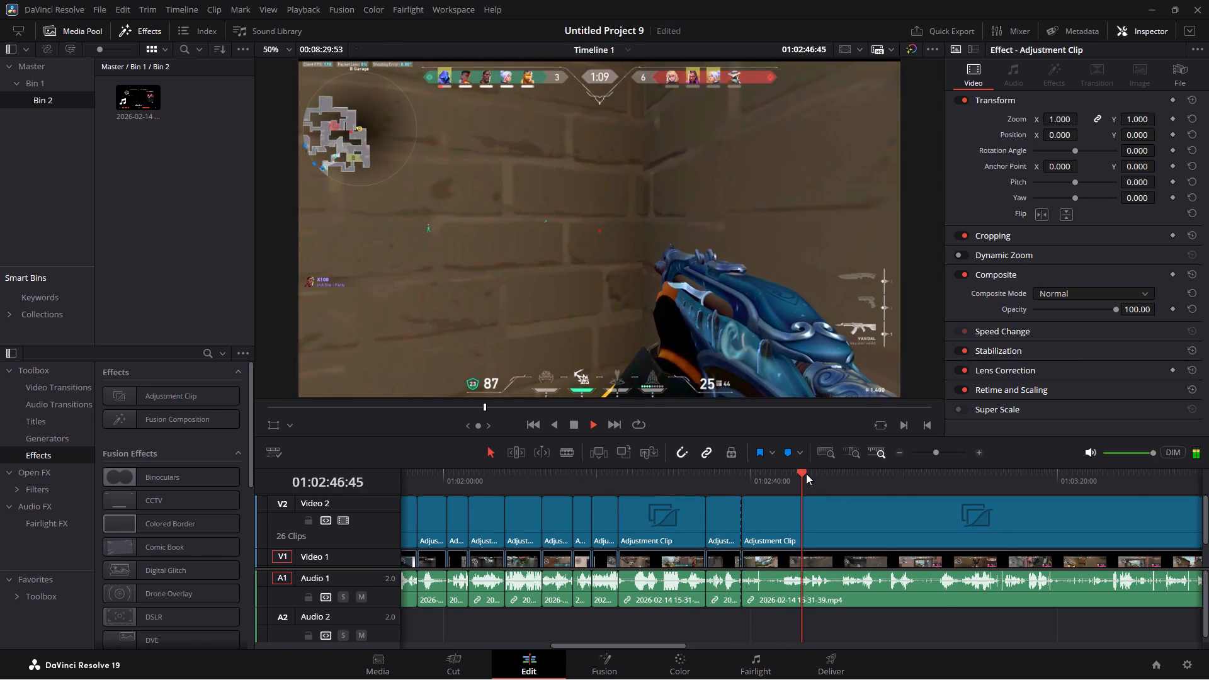
click(809, 473)
click(831, 473)
click(846, 472)
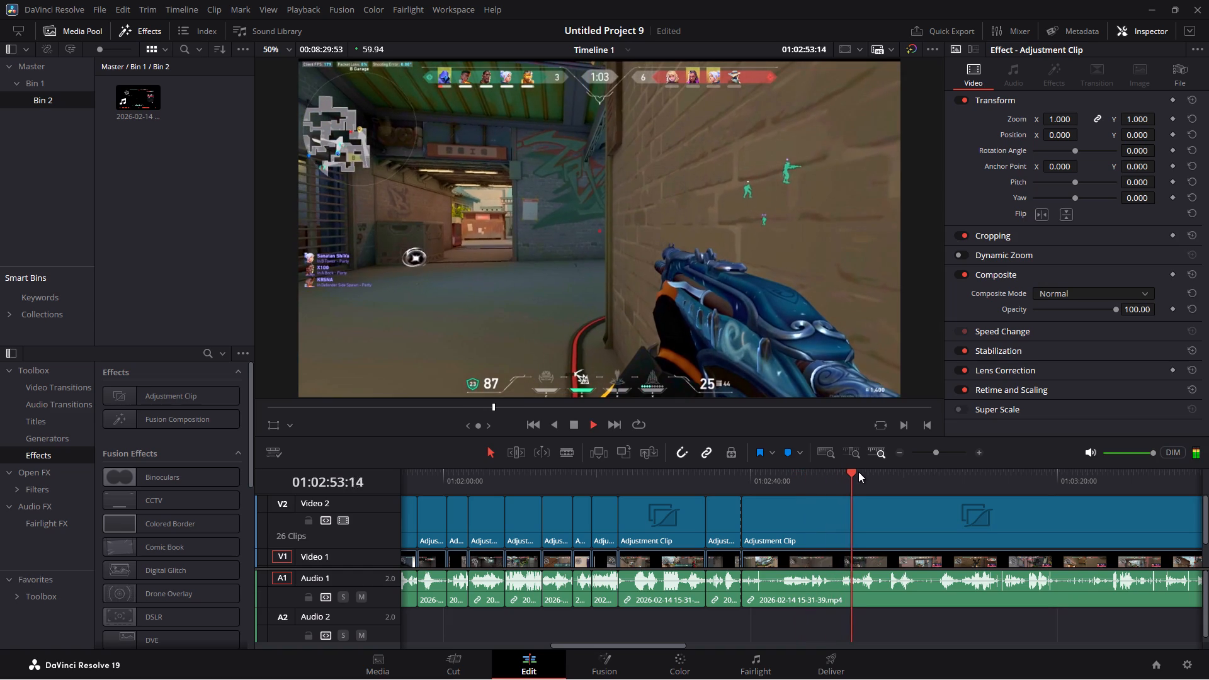
key(space)
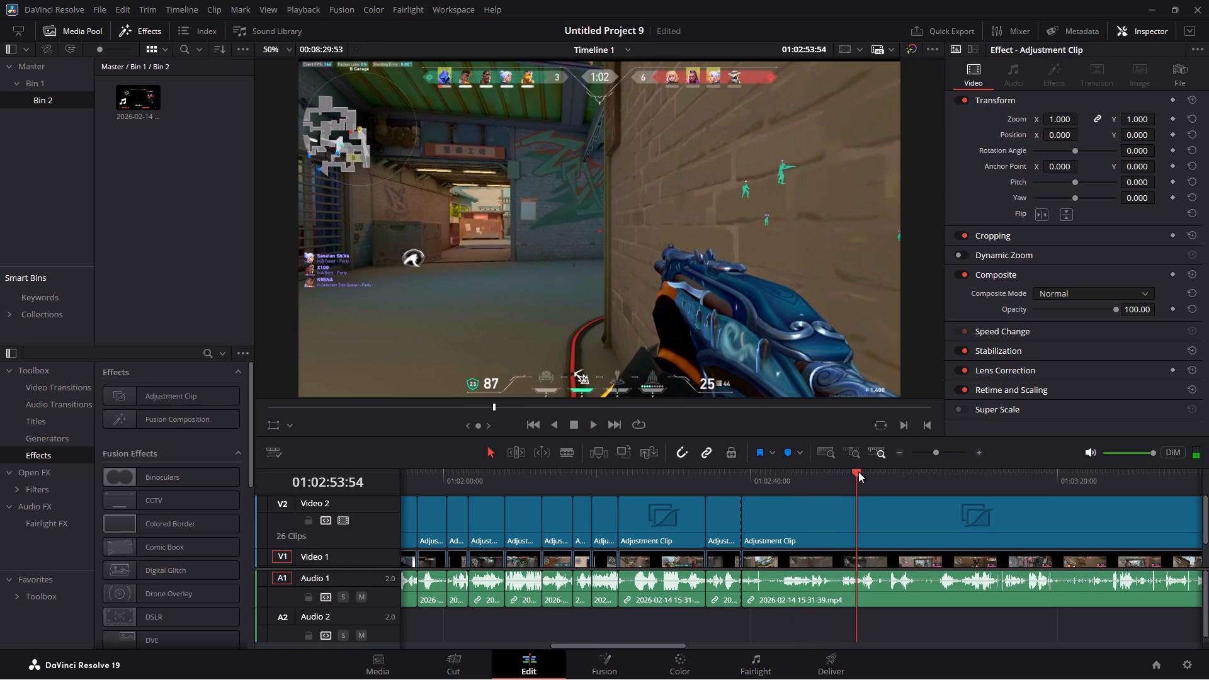
key(space)
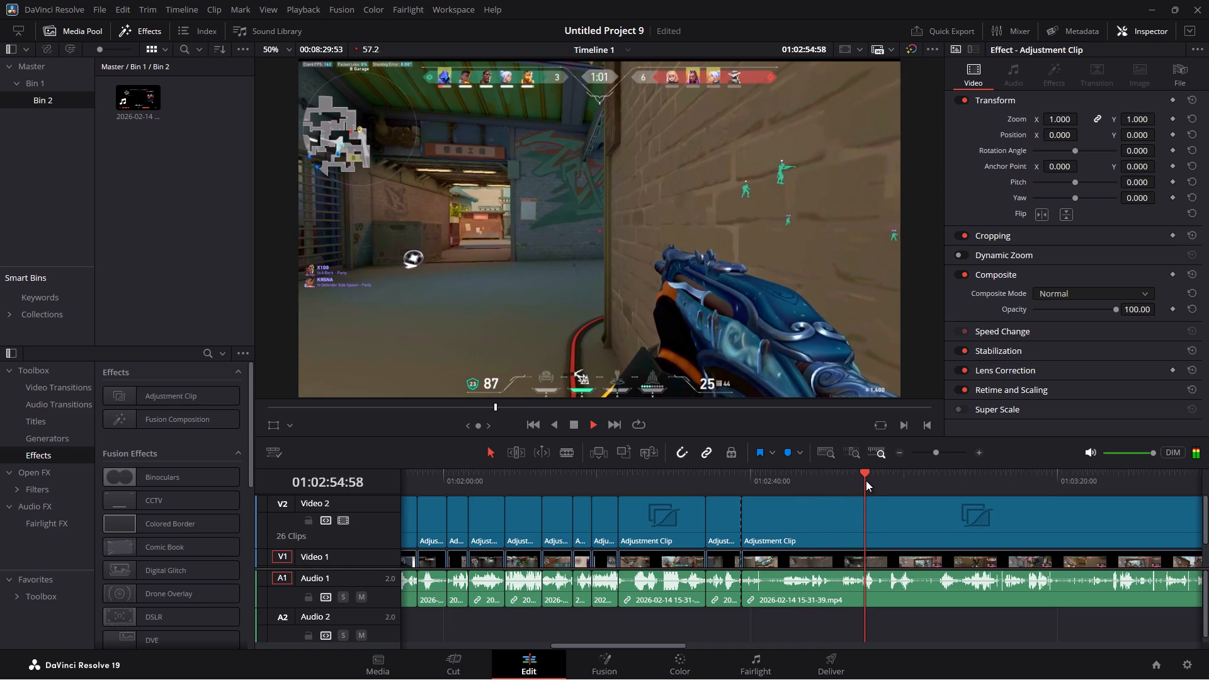
click(903, 480)
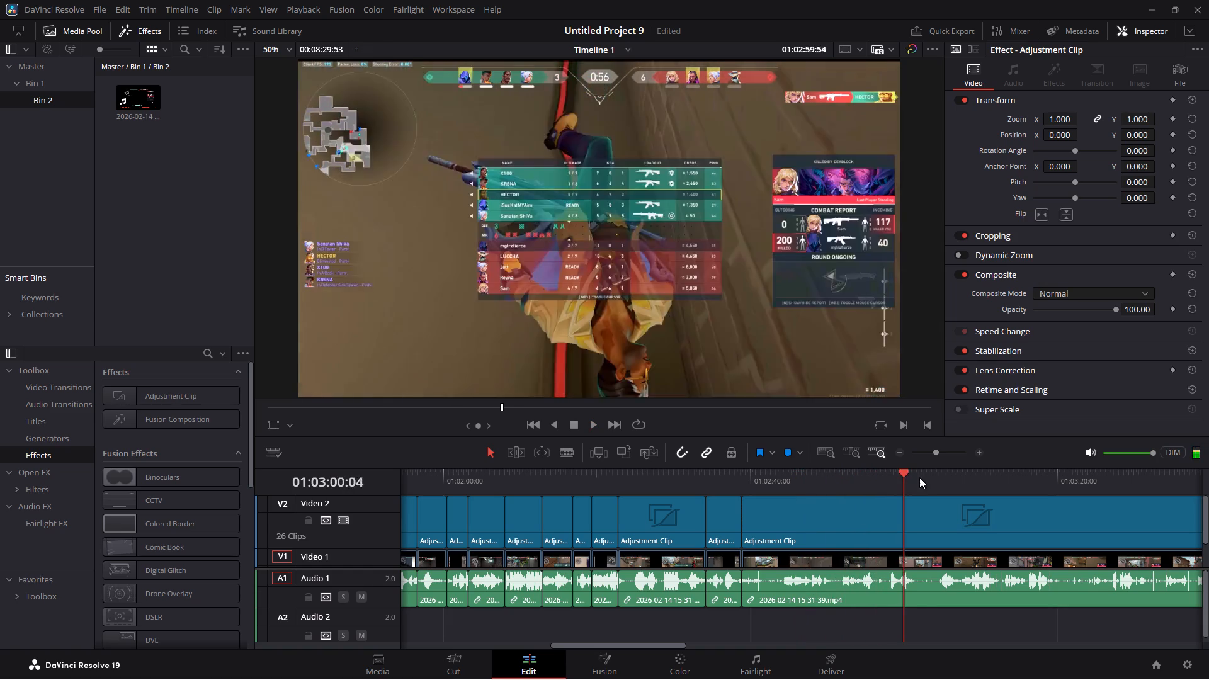
click(927, 475)
click(954, 476)
click(977, 477)
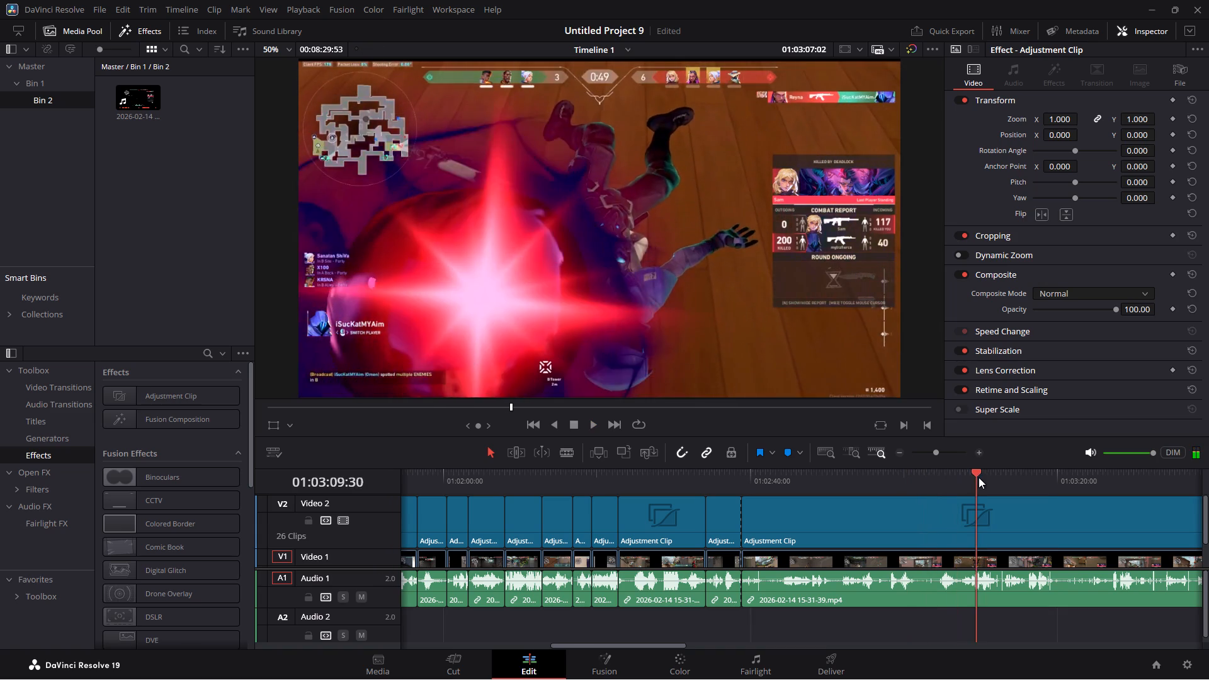
Skim the rest of that round for kills, from about 01:03:11 to 01:04:11.
drag(669, 645, 750, 635)
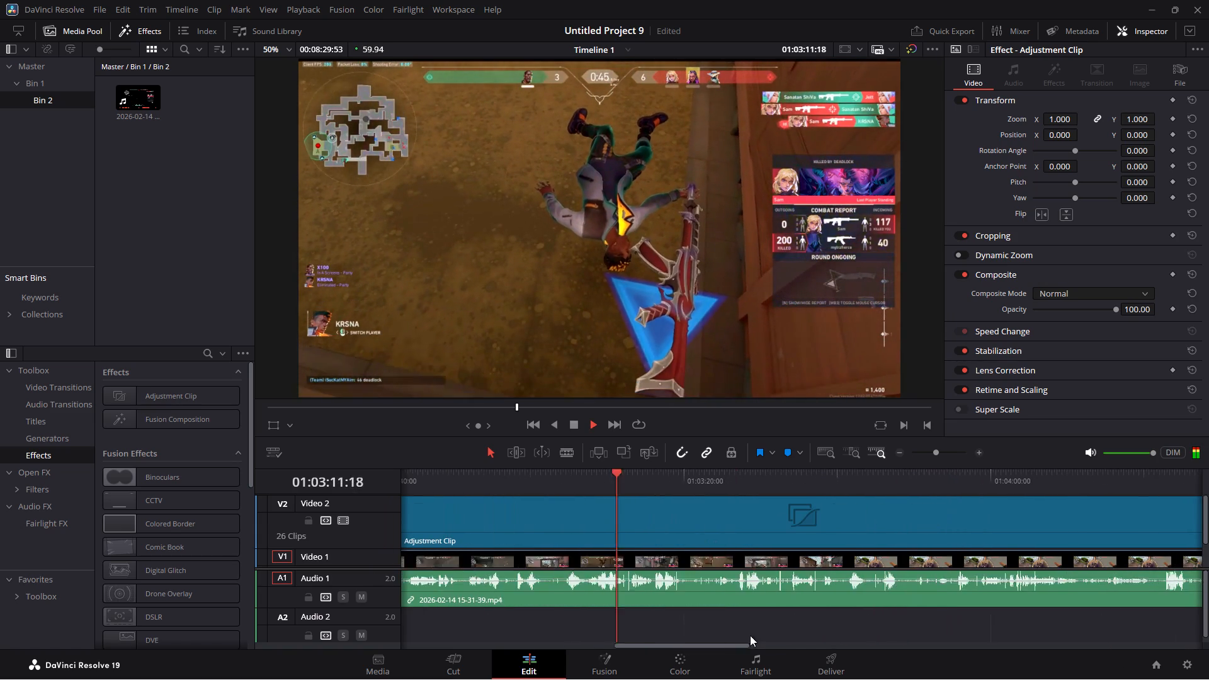
drag(750, 635, 761, 633)
click(900, 456)
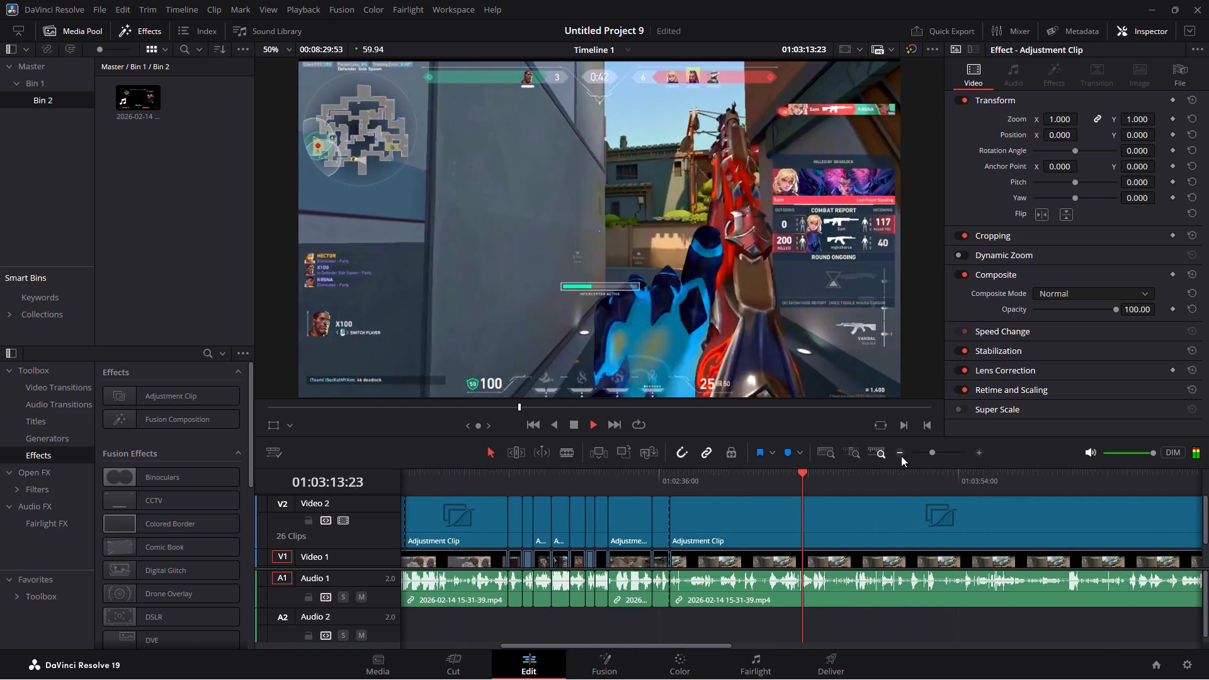
click(822, 476)
click(863, 477)
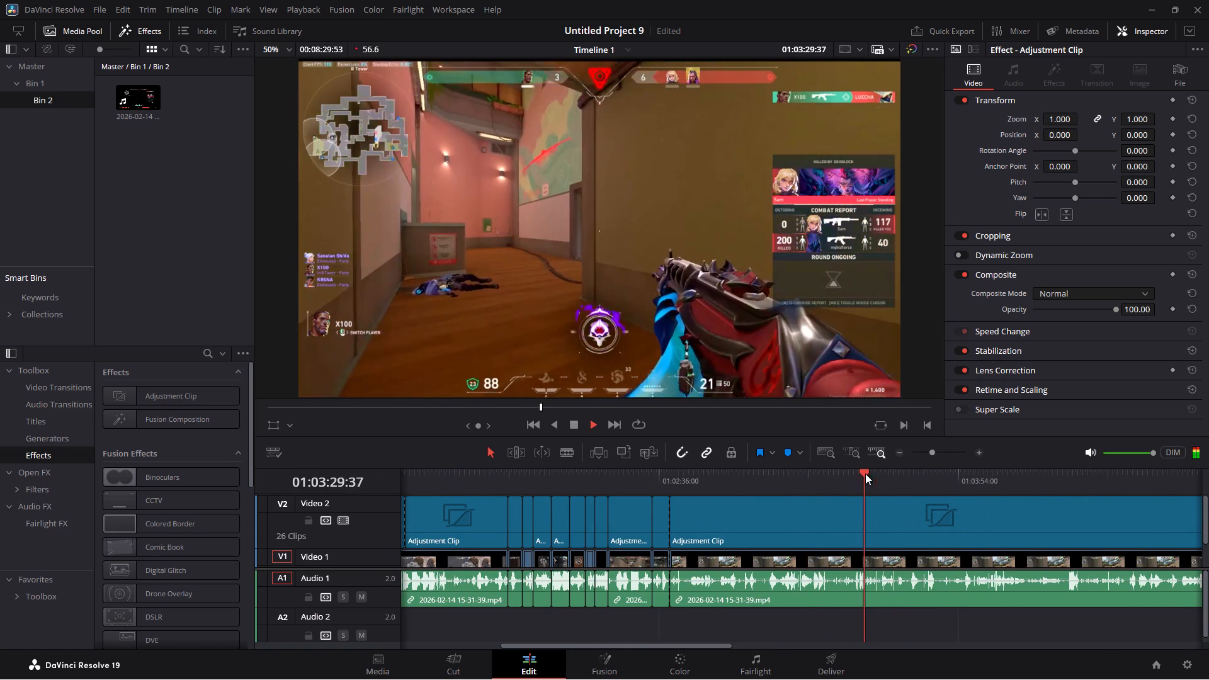
click(873, 471)
click(896, 469)
click(911, 472)
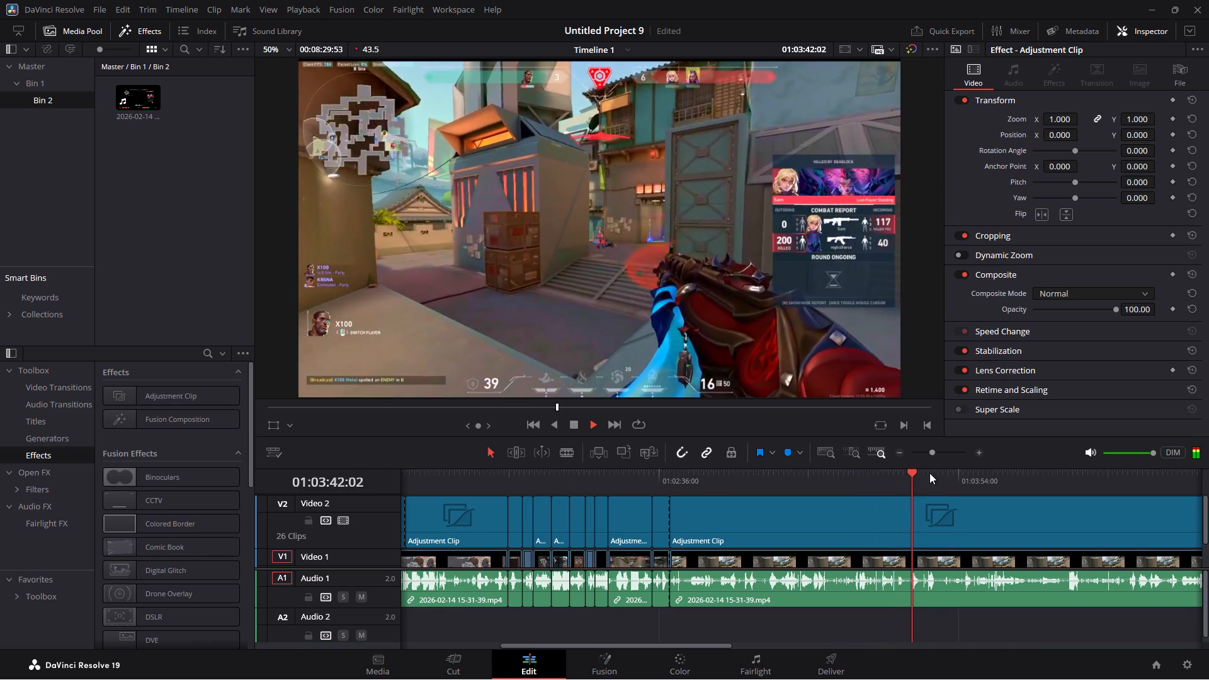
click(948, 475)
click(972, 476)
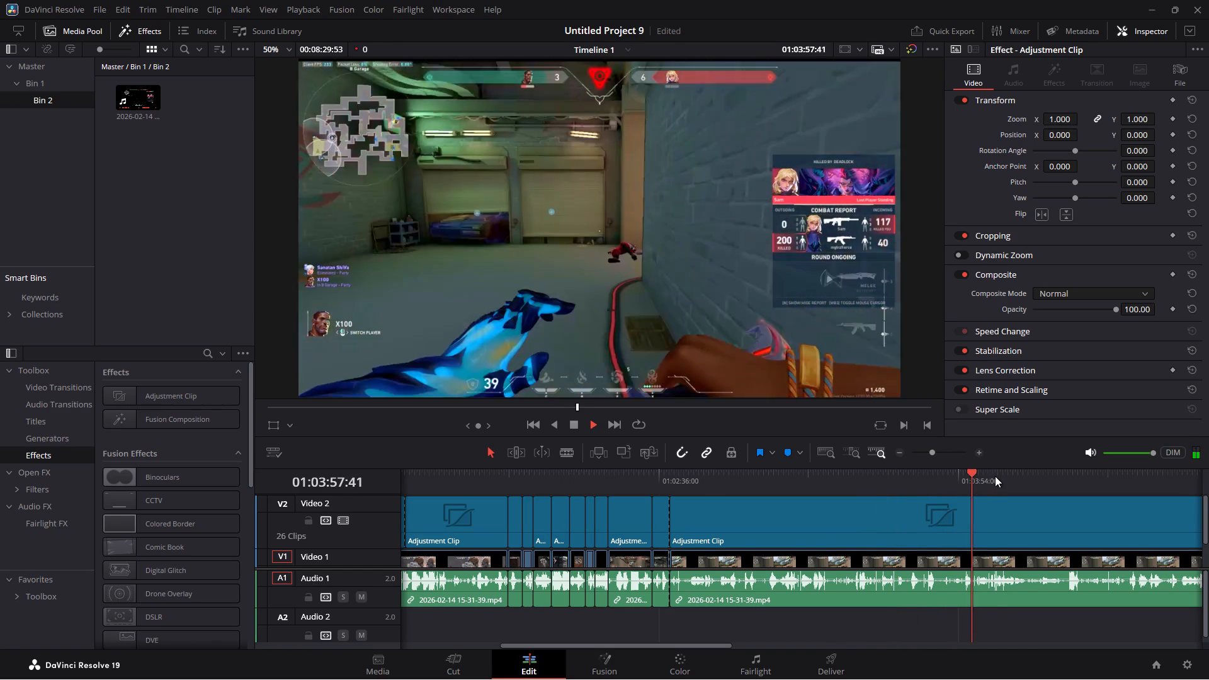
click(995, 476)
click(1023, 475)
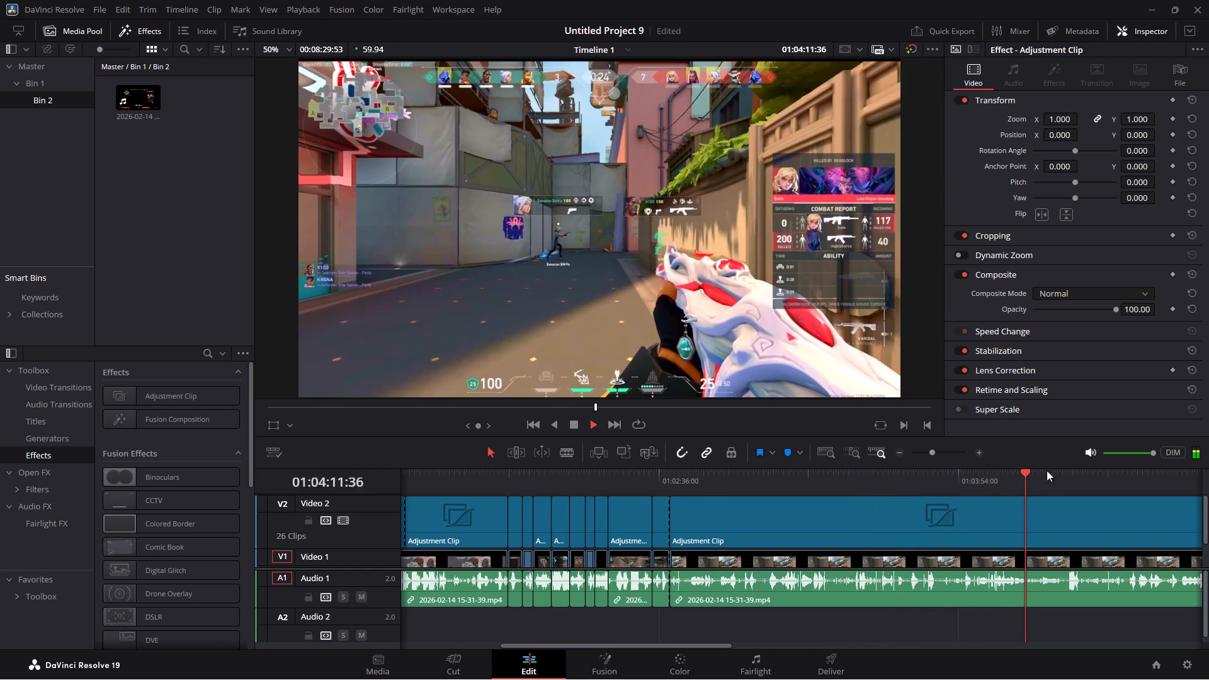
Skim the following round from about 01:04:24 to 01:05:15 to find the next fight.
drag(722, 645, 848, 637)
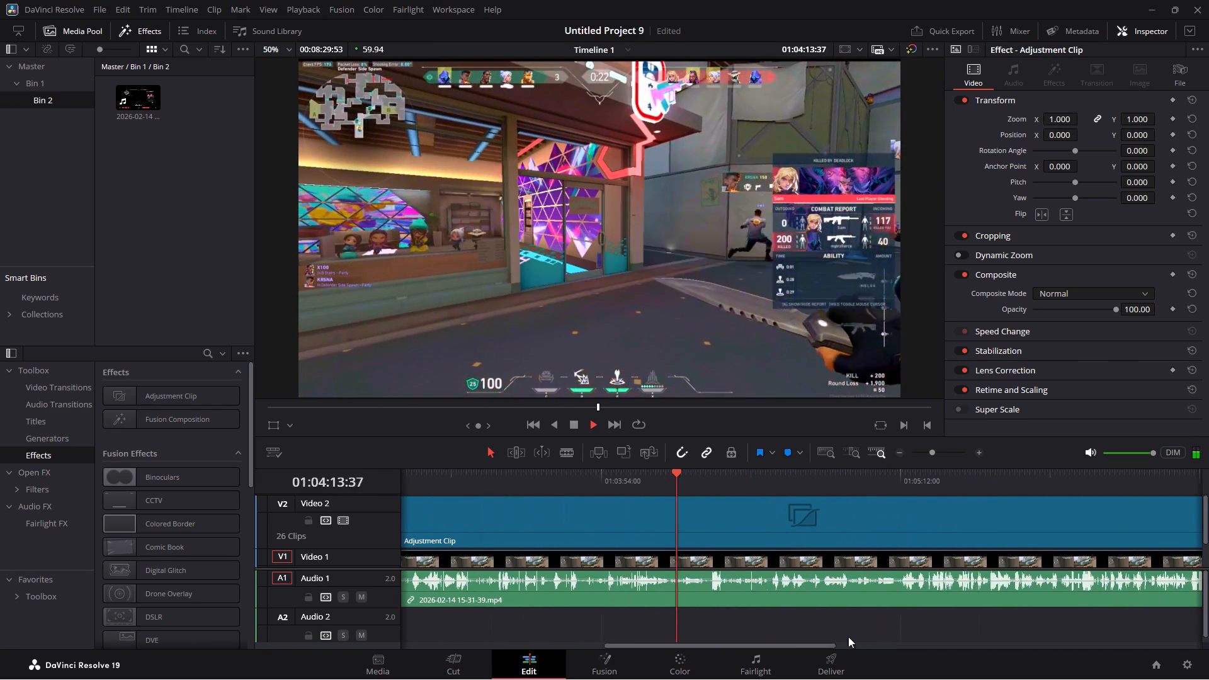
drag(848, 637, 868, 633)
click(574, 472)
click(625, 474)
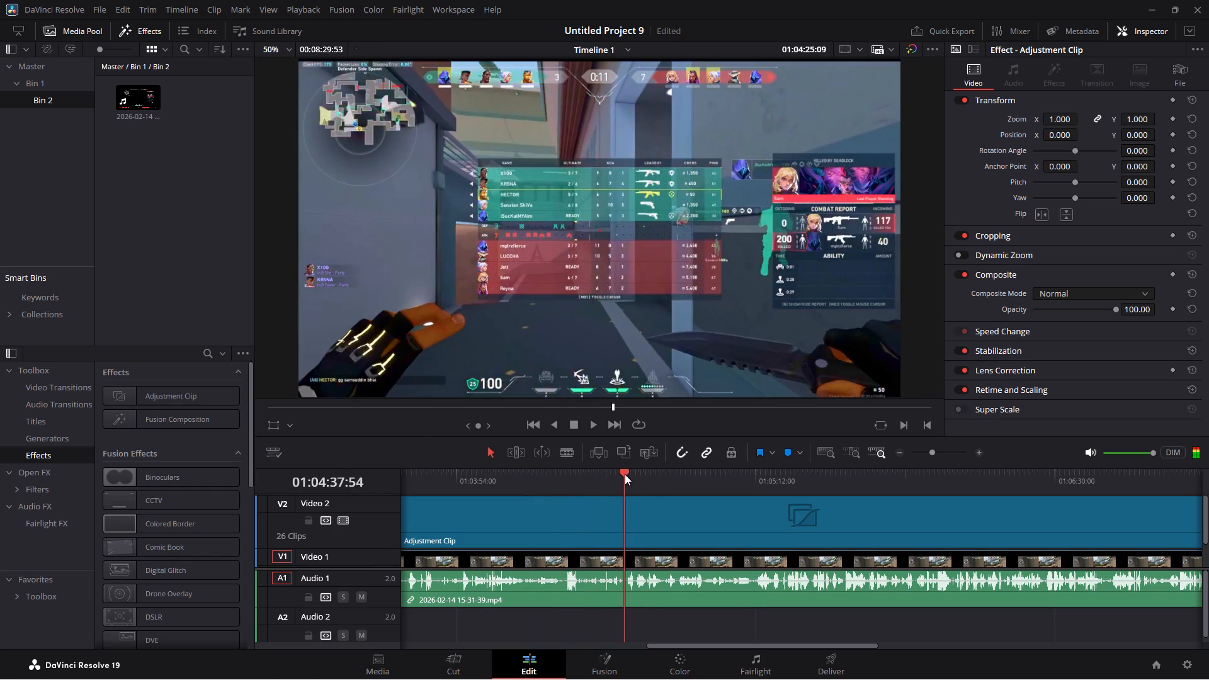
click(656, 473)
click(674, 476)
click(737, 479)
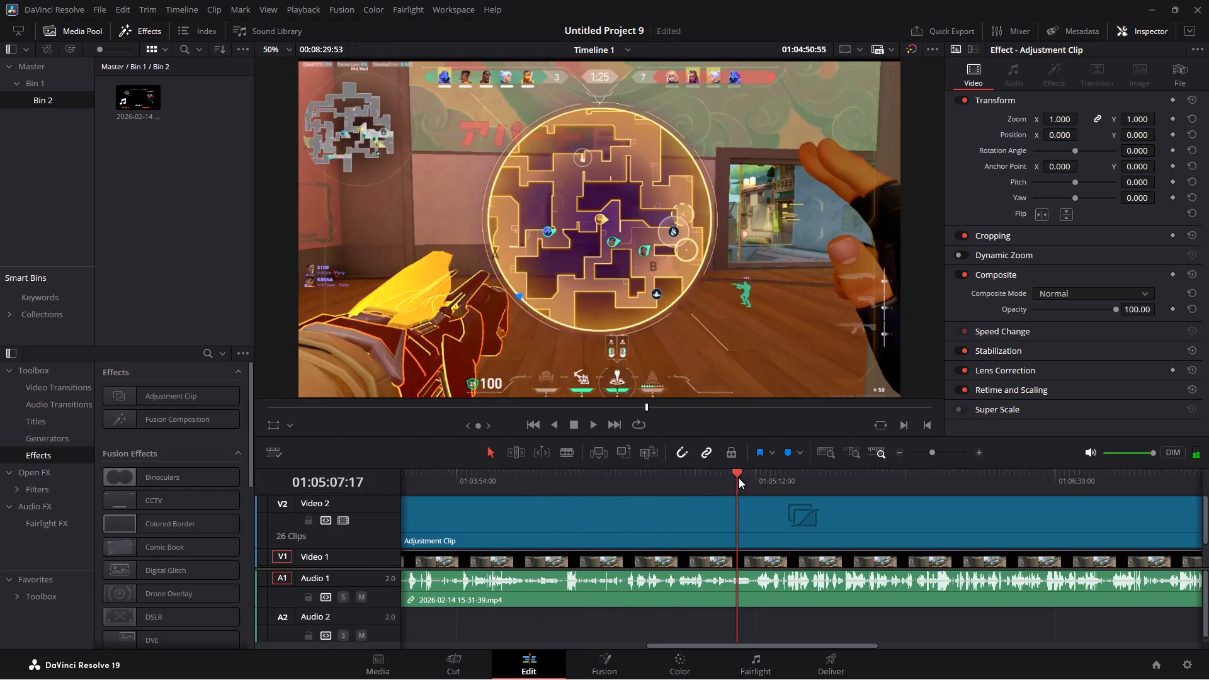
click(769, 475)
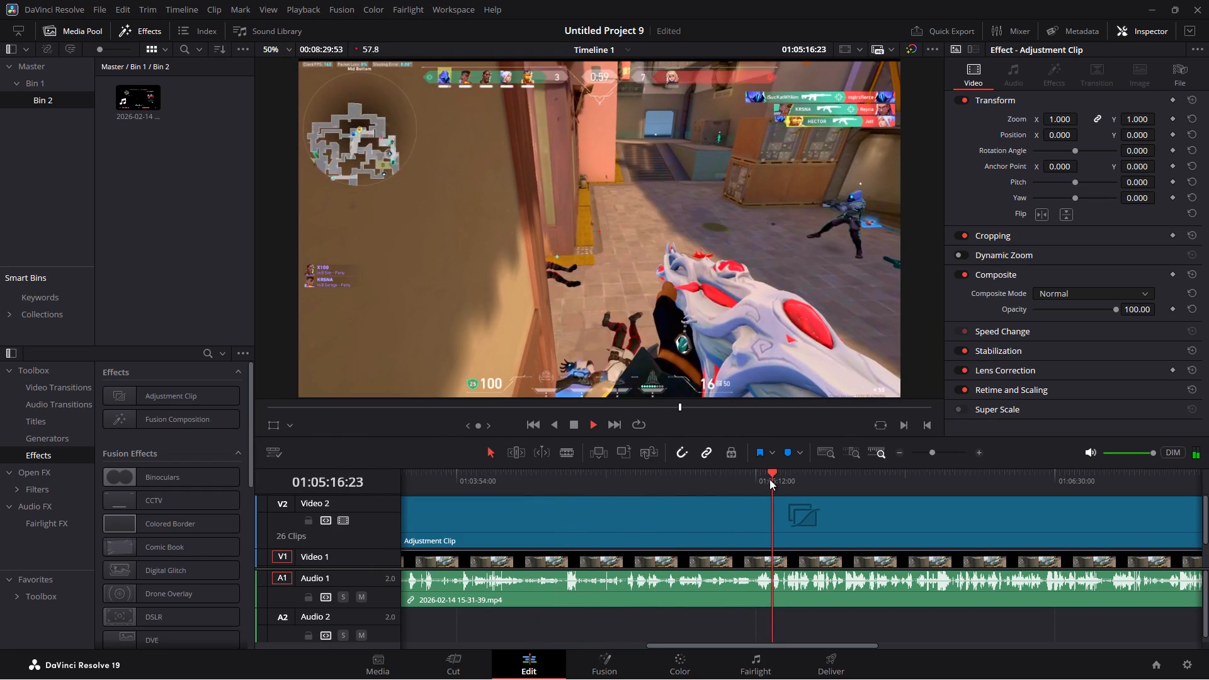
Replay the lead-in to this fight and split the adjustment clip and gameplay footage at 01:05:11:43, just before it starts.
click(747, 473)
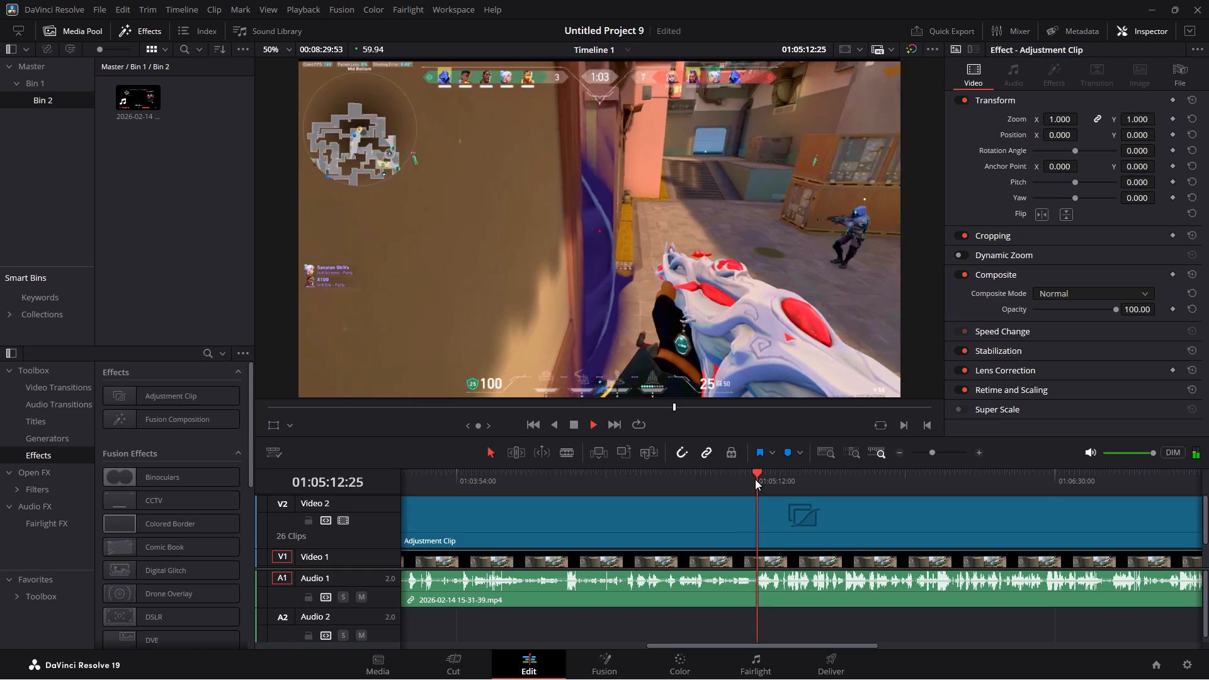
key(space)
click(759, 473)
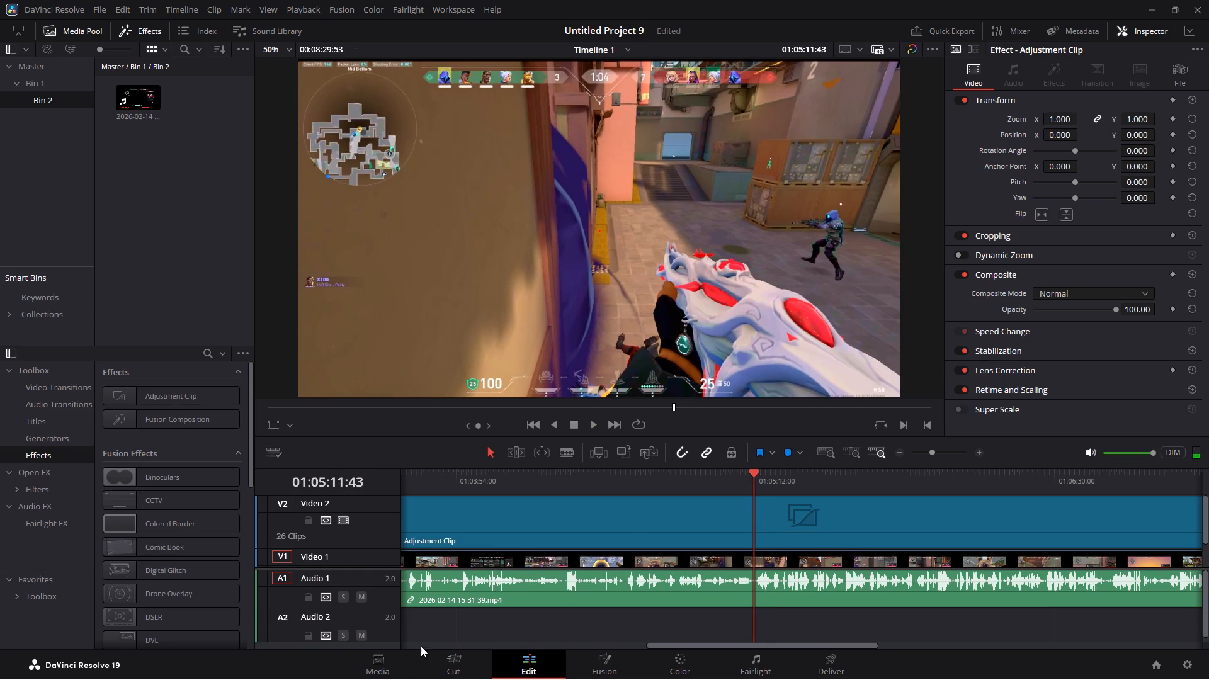
click(458, 659)
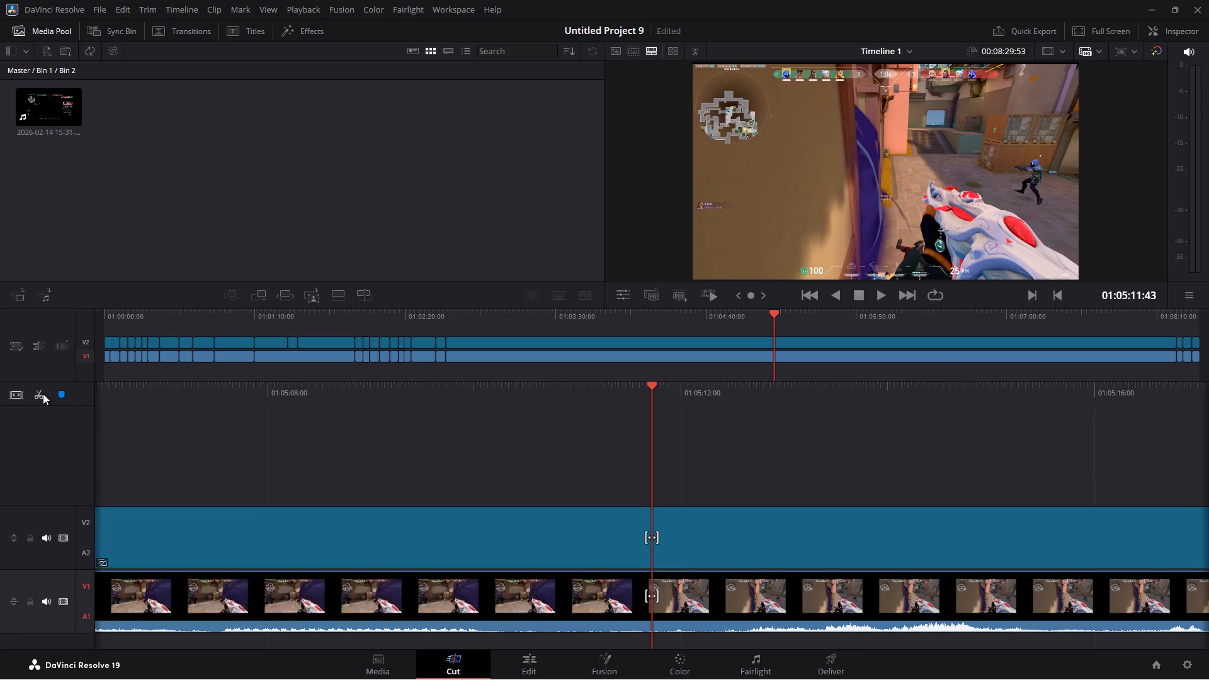
click(43, 394)
click(545, 657)
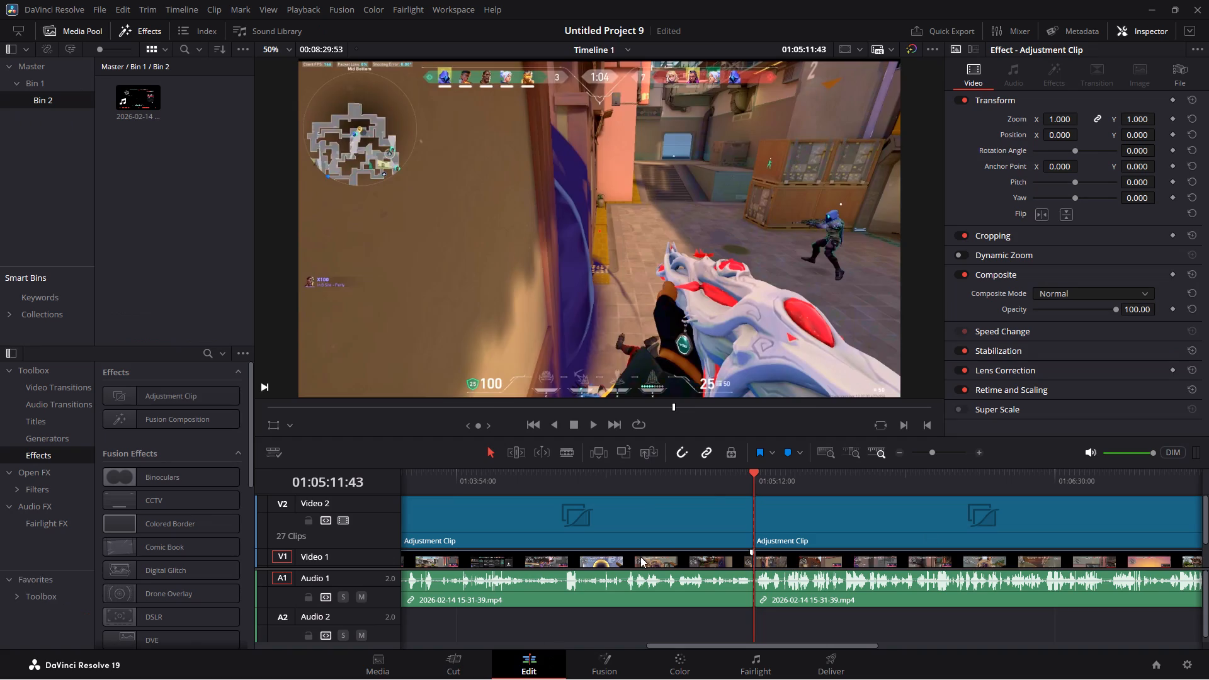
Play through the fight and split the adjustment clip and gameplay footage at 01:05:15:59, where it ends.
key(space)
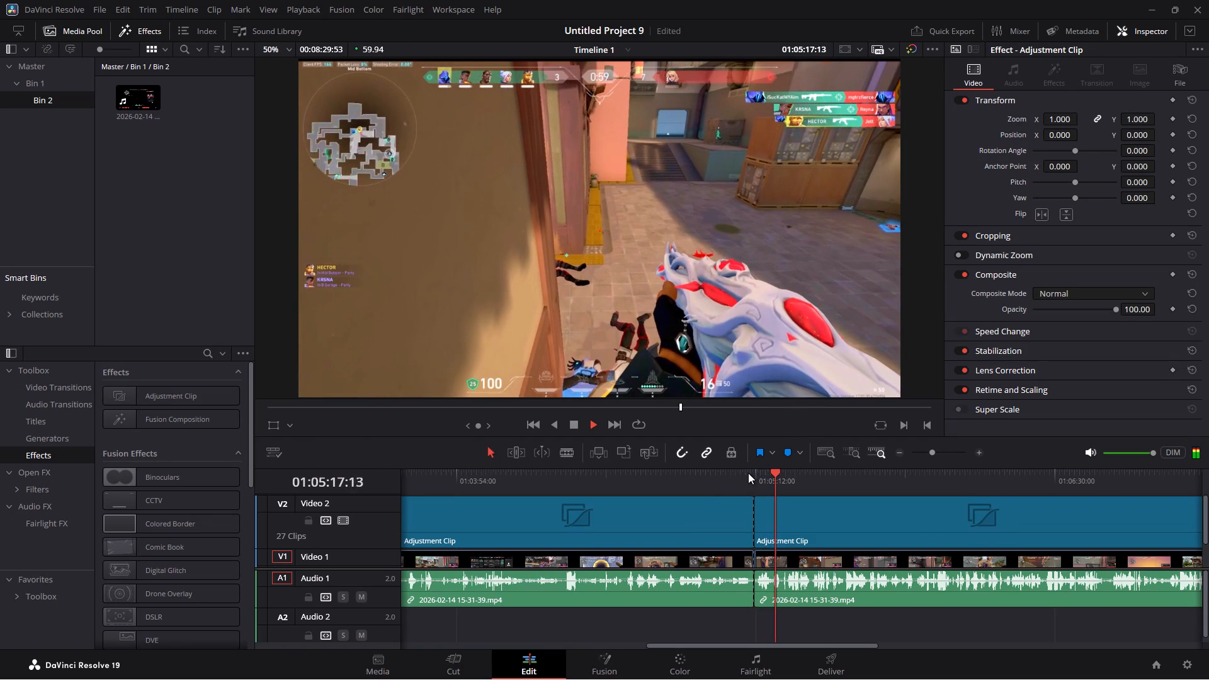
key(space)
drag(776, 471, 771, 472)
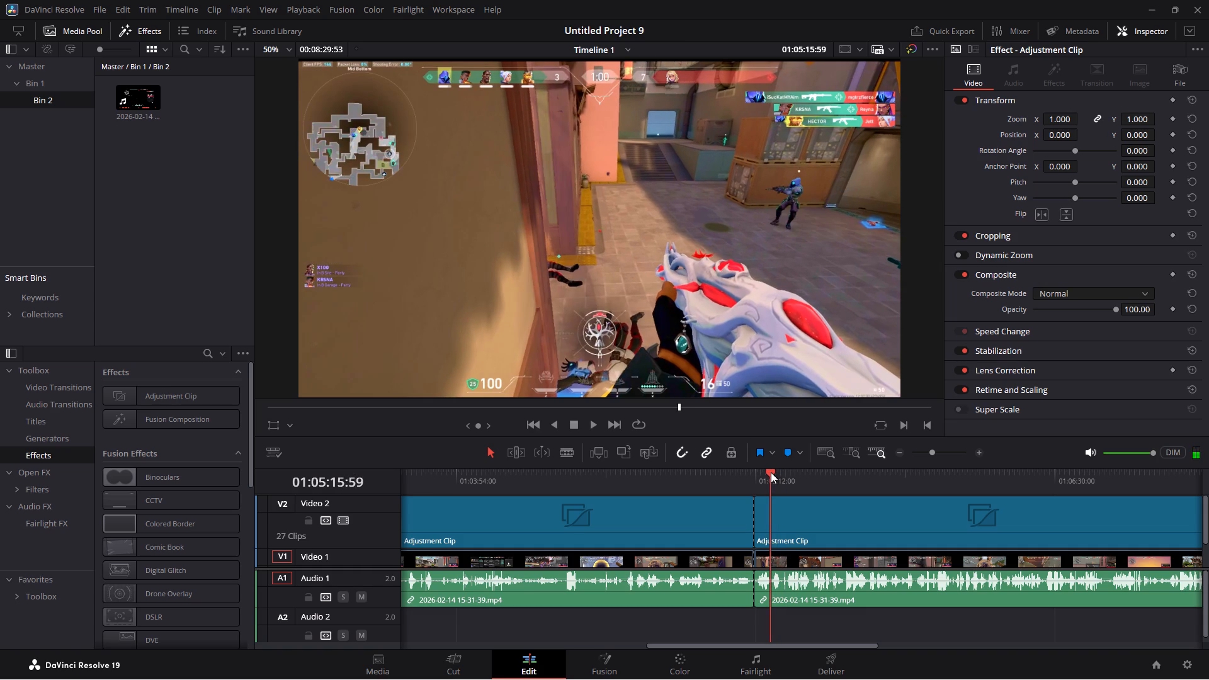
click(464, 672)
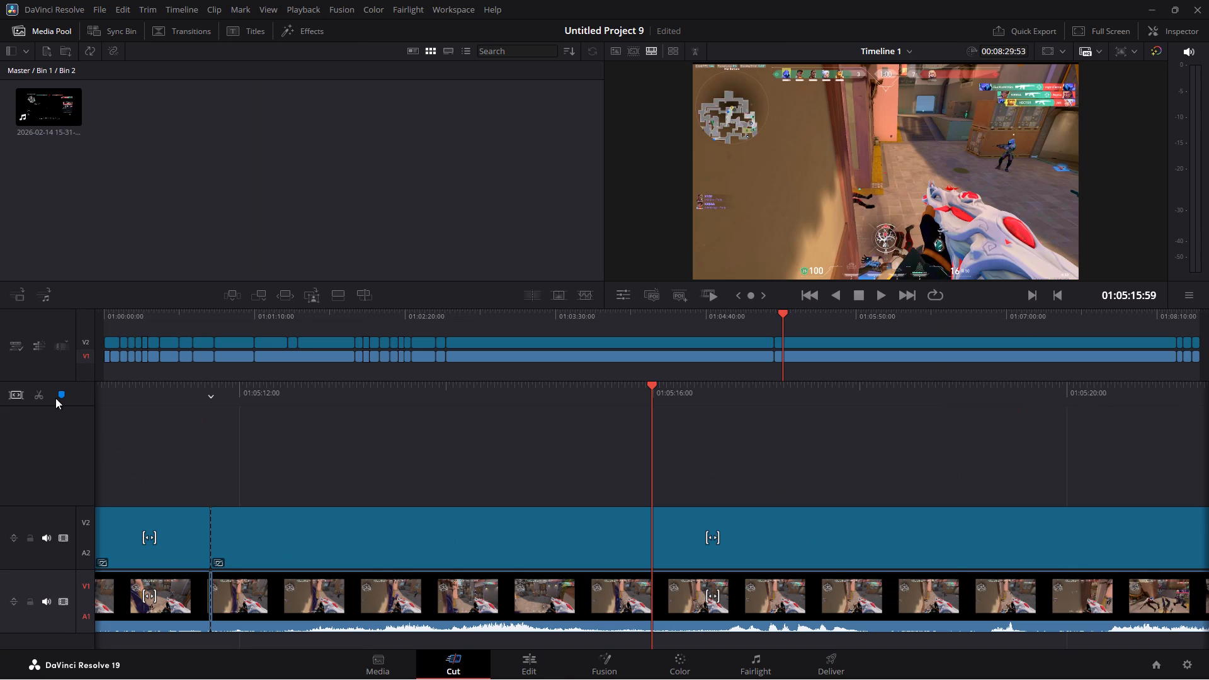
click(42, 394)
click(516, 662)
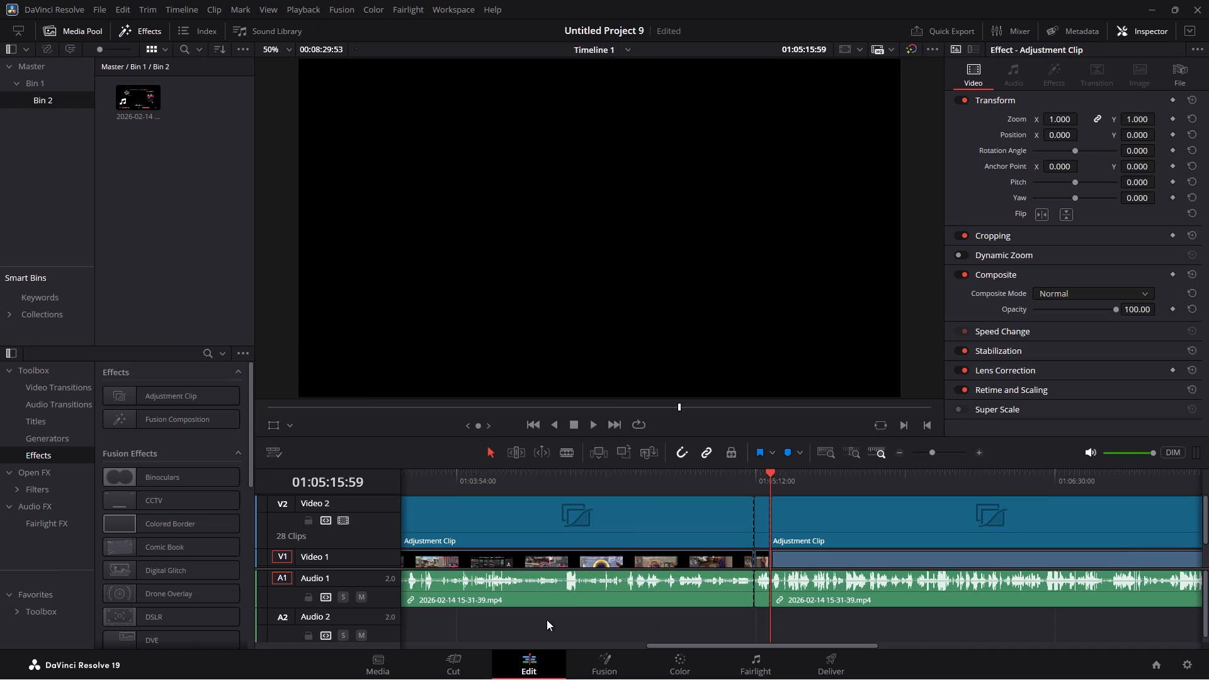
Delete the adjustment clip and gameplay section that precede the split at 01:05:11:43.
drag(648, 621, 644, 496)
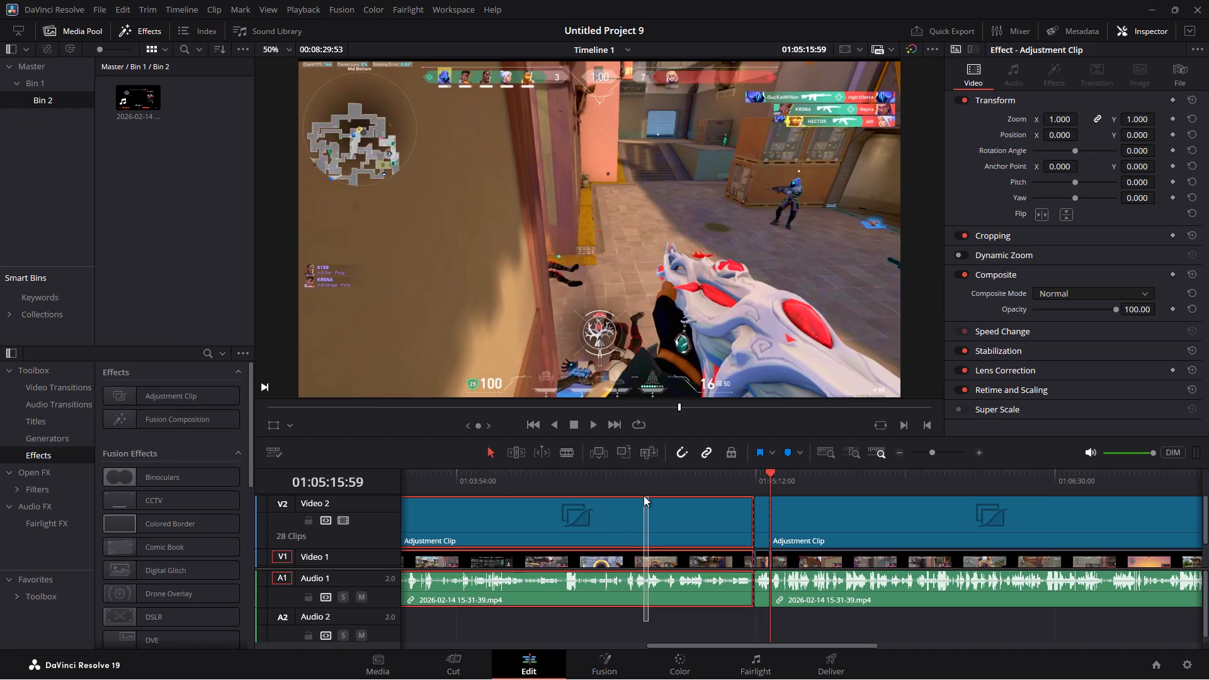
drag(644, 496, 644, 495)
key(BackSpace)
Shift the kept fight and the long uncut section after it back against the earlier edited clips to close the gap.
drag(826, 633, 807, 498)
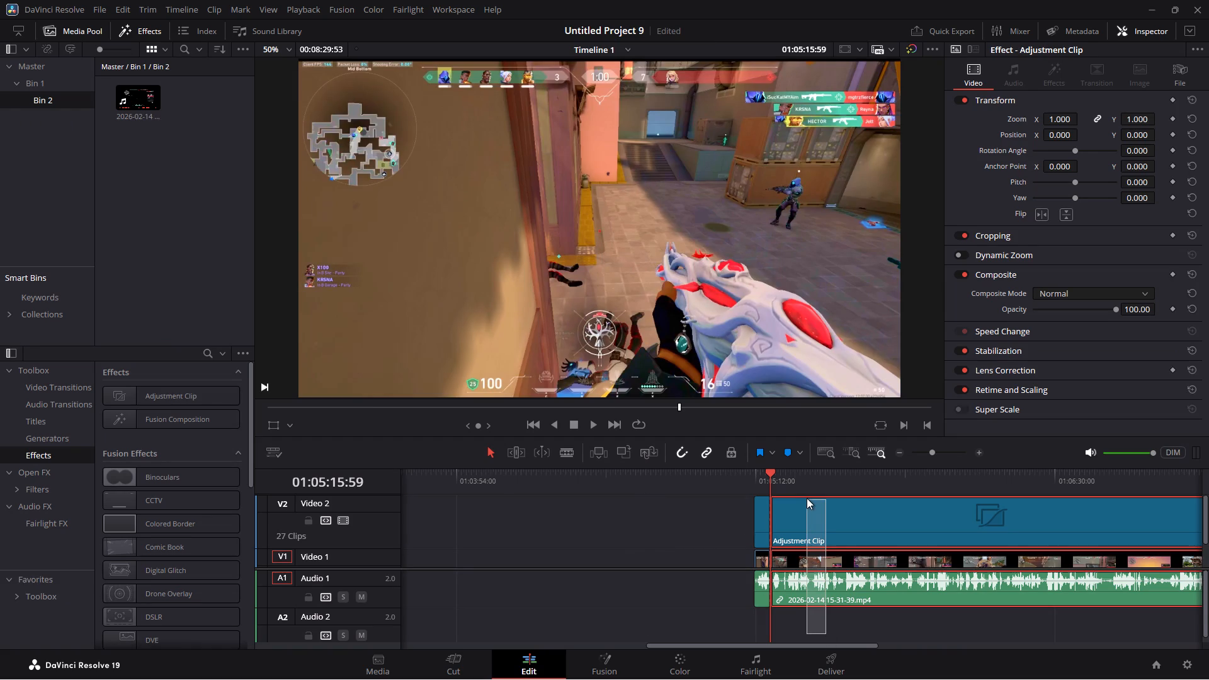
drag(807, 498, 742, 484)
drag(826, 523, 797, 524)
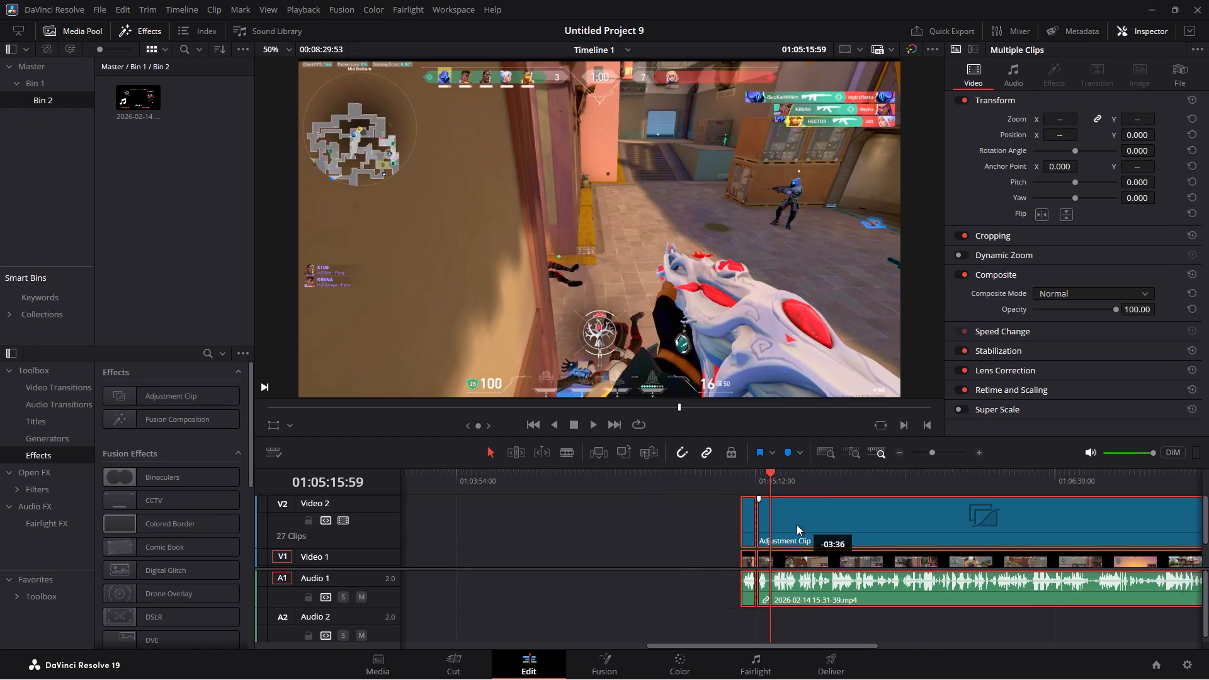
drag(797, 524, 534, 524)
drag(646, 647, 635, 647)
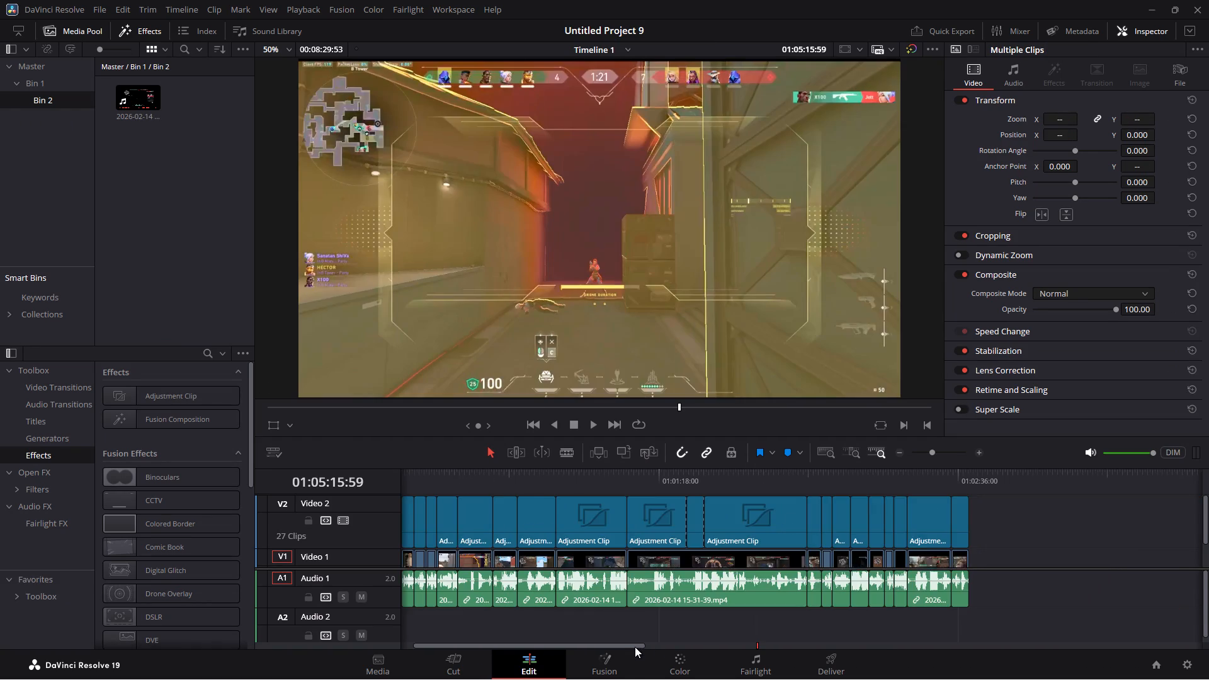
drag(635, 647, 639, 646)
drag(894, 526, 627, 530)
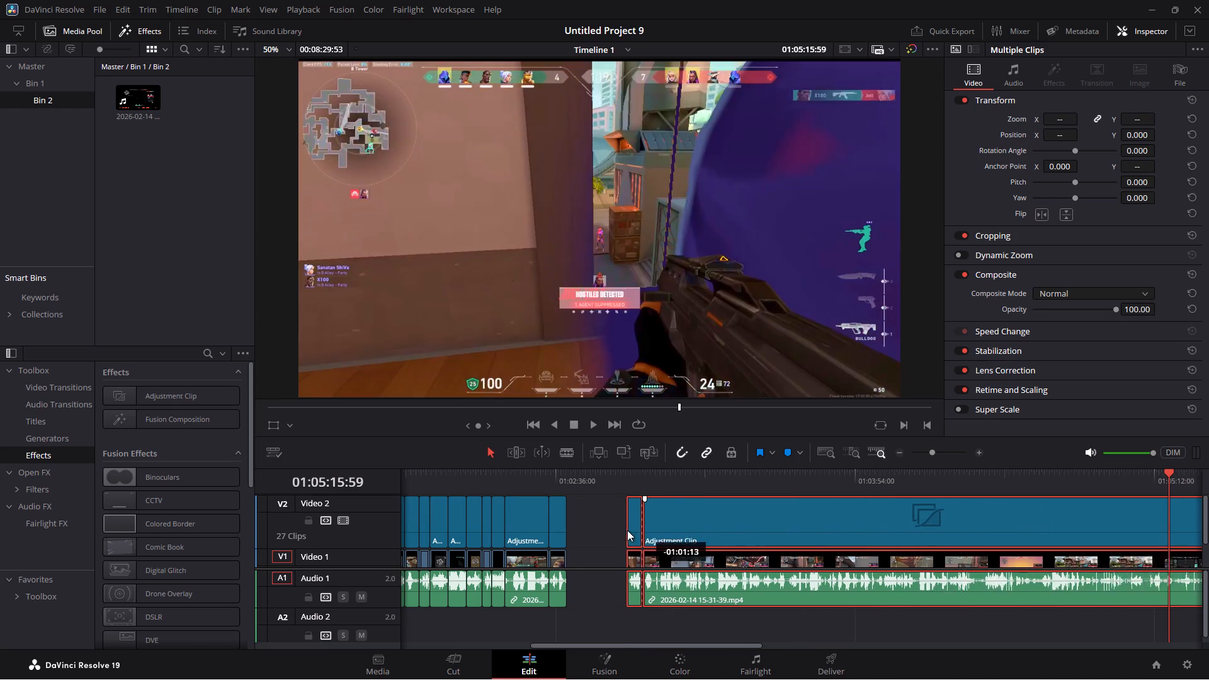
drag(627, 530, 604, 528)
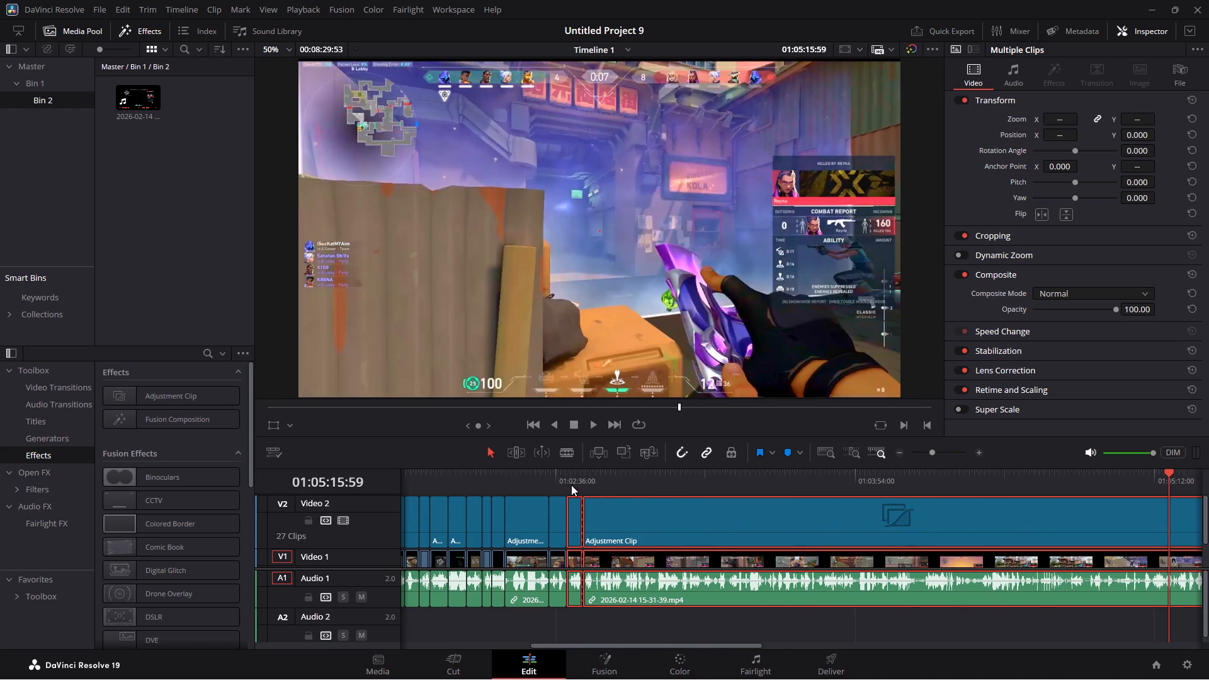
Play the kept fight in its new place and skim the rest of that round to about 01:03:00.
click(559, 479)
key(space)
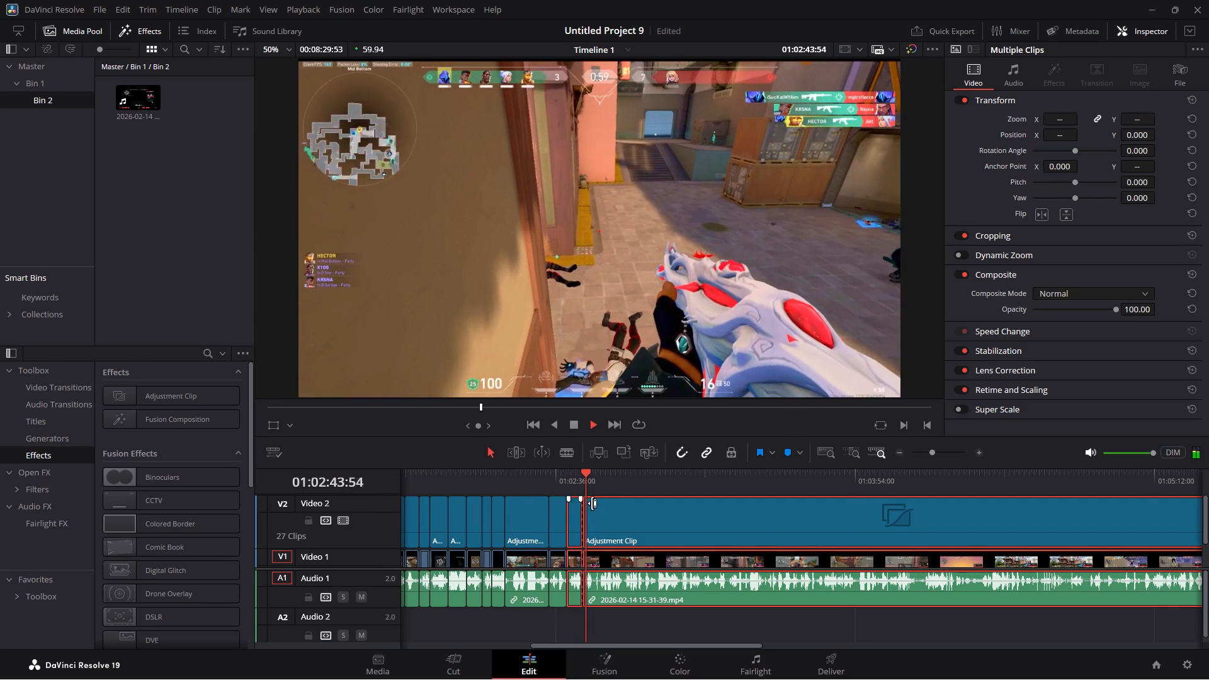
click(611, 468)
click(618, 473)
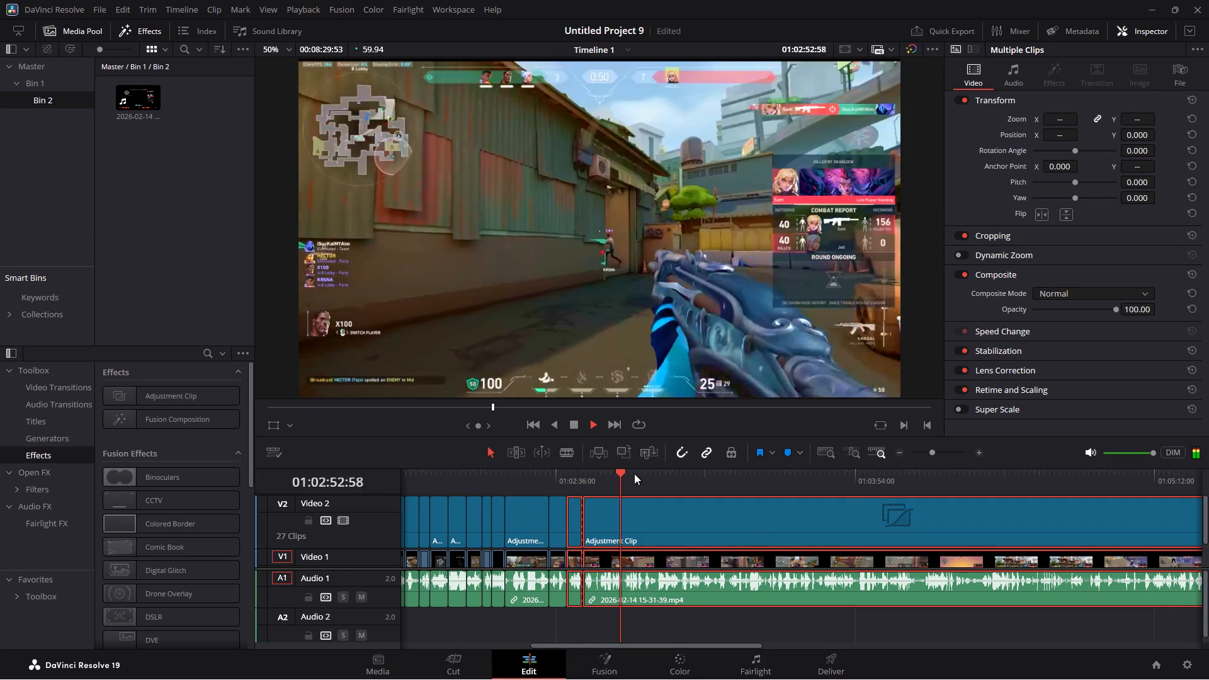
click(634, 473)
click(645, 475)
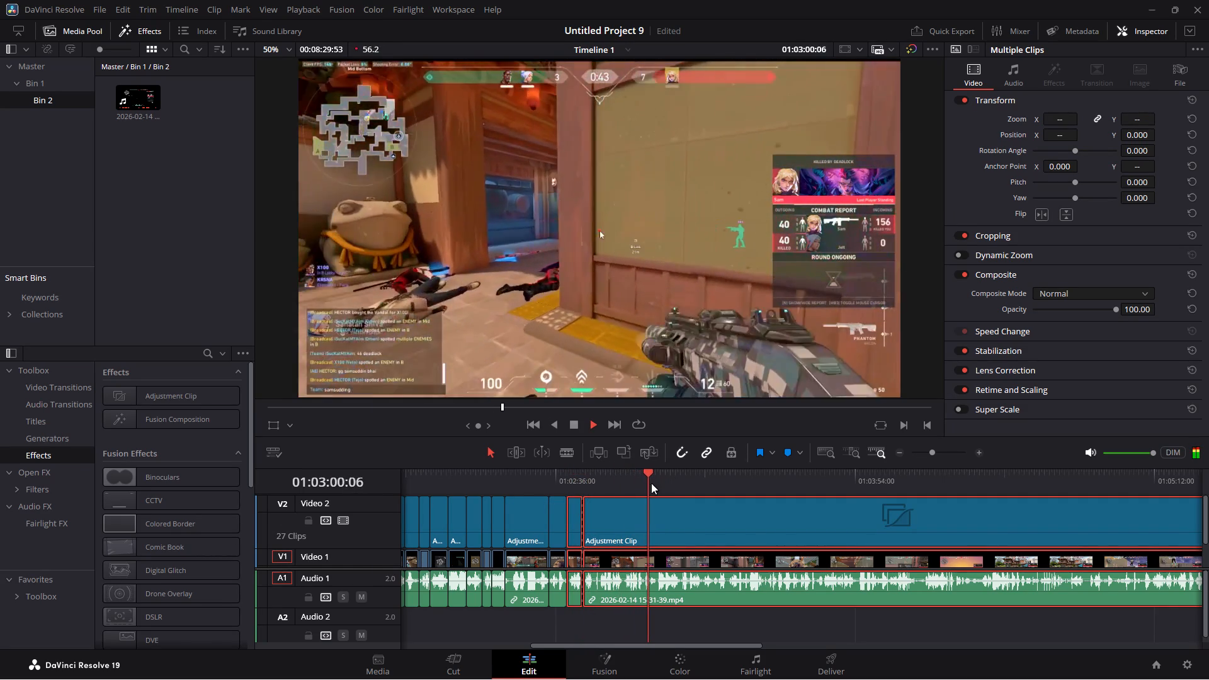
click(579, 472)
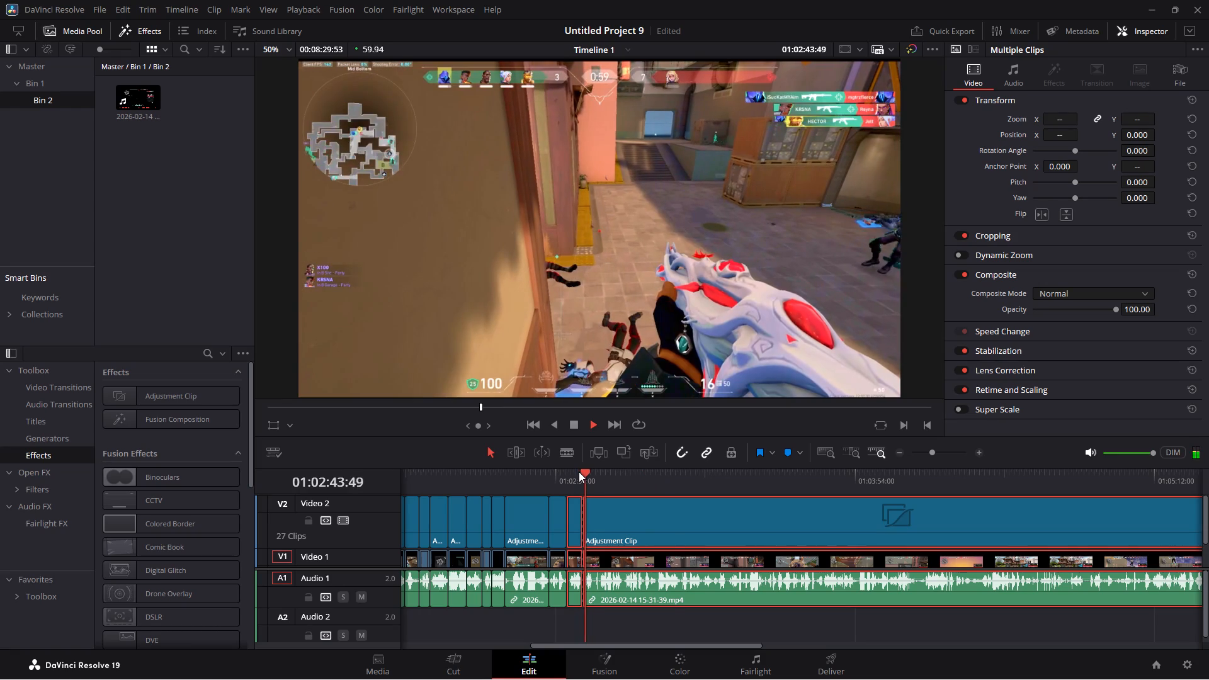
Skim the following round of the uncut clip for kills, from about 01:03:07 to 01:04:01.
click(676, 478)
click(690, 475)
click(713, 476)
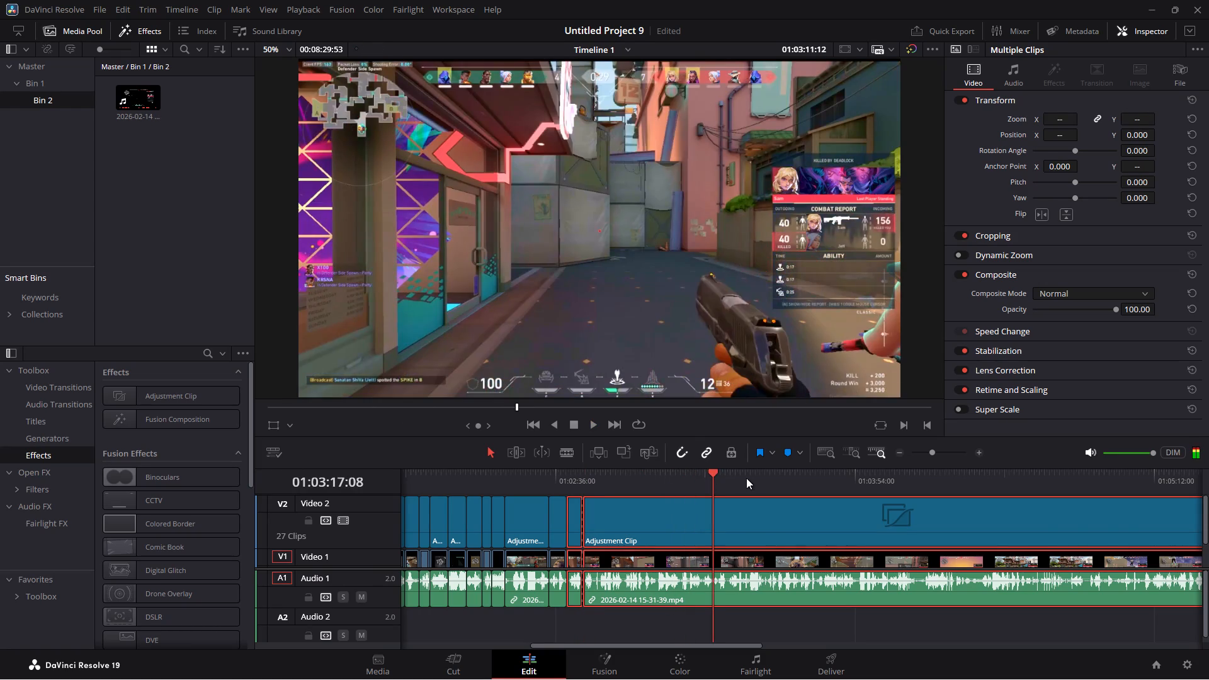
click(747, 477)
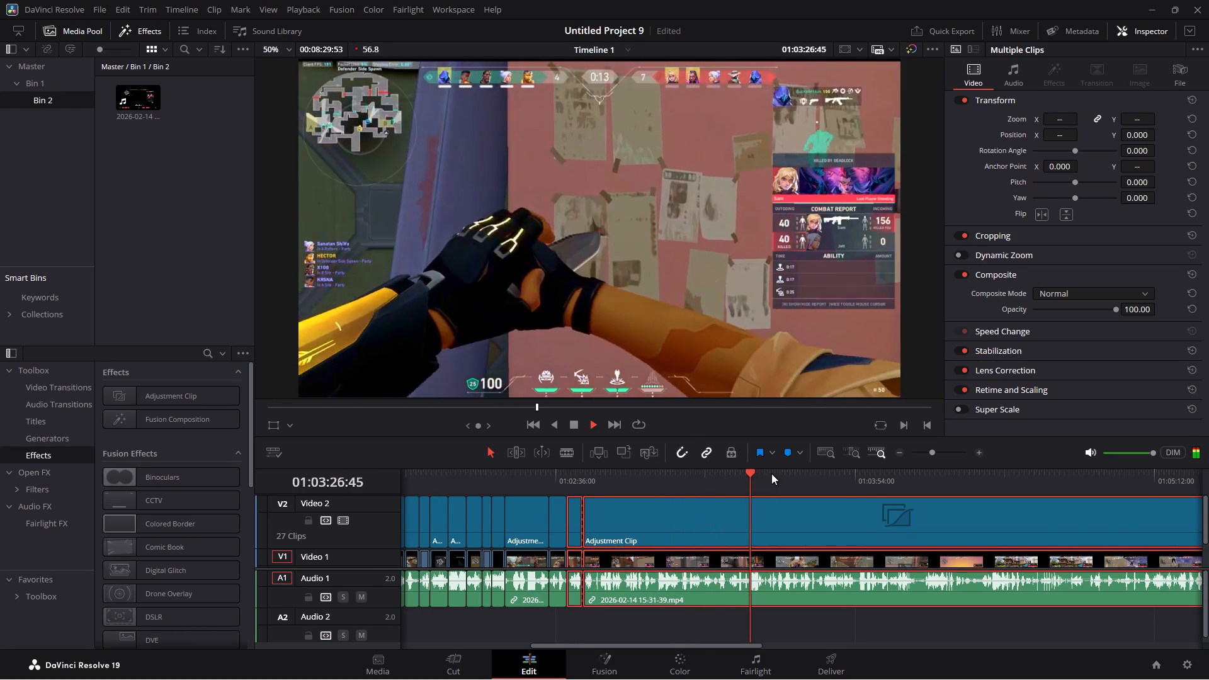
click(761, 470)
click(785, 472)
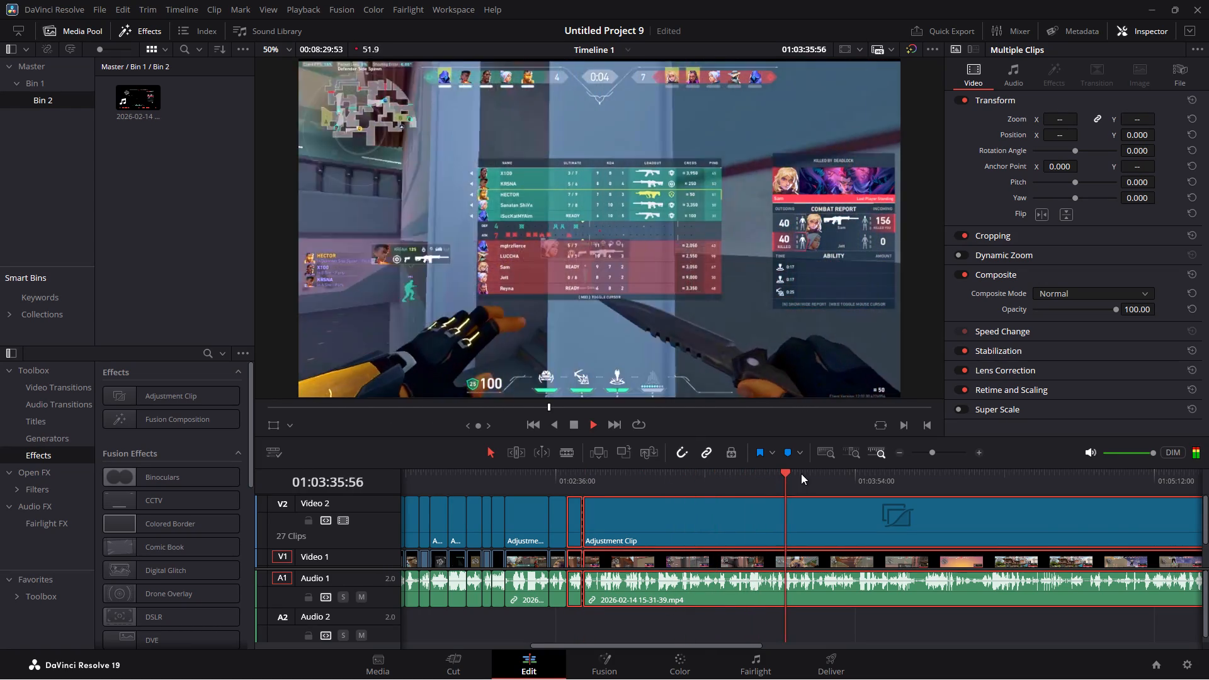
click(801, 473)
click(823, 472)
click(835, 472)
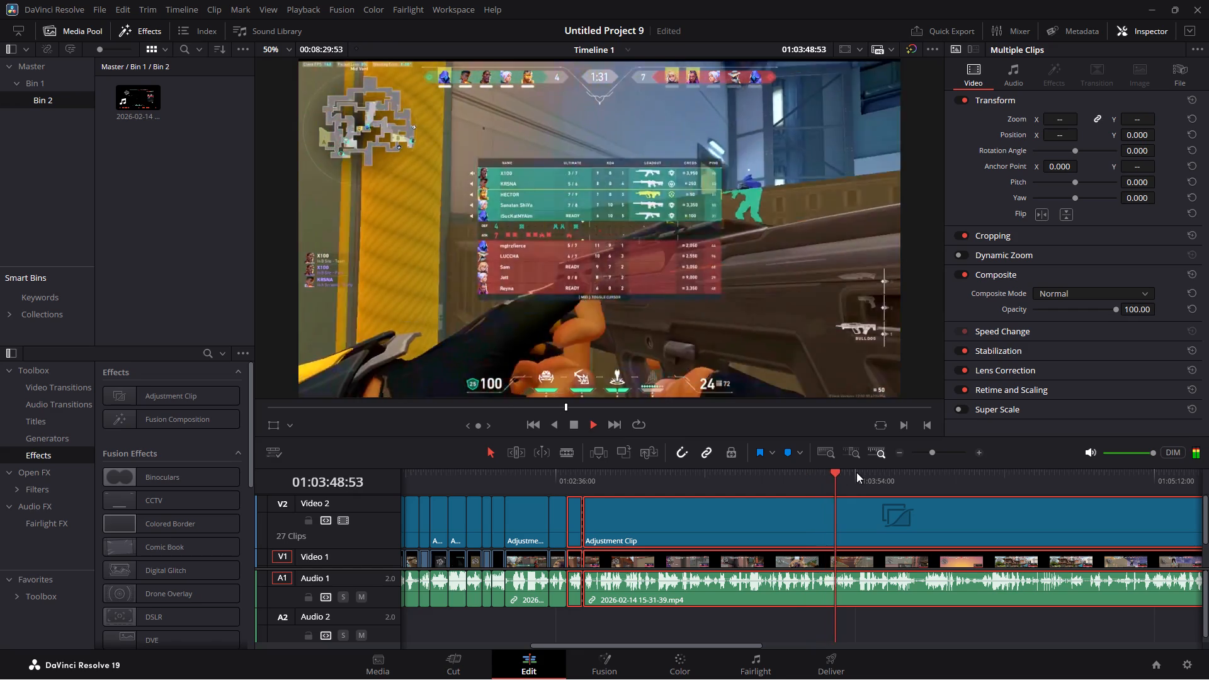
click(856, 472)
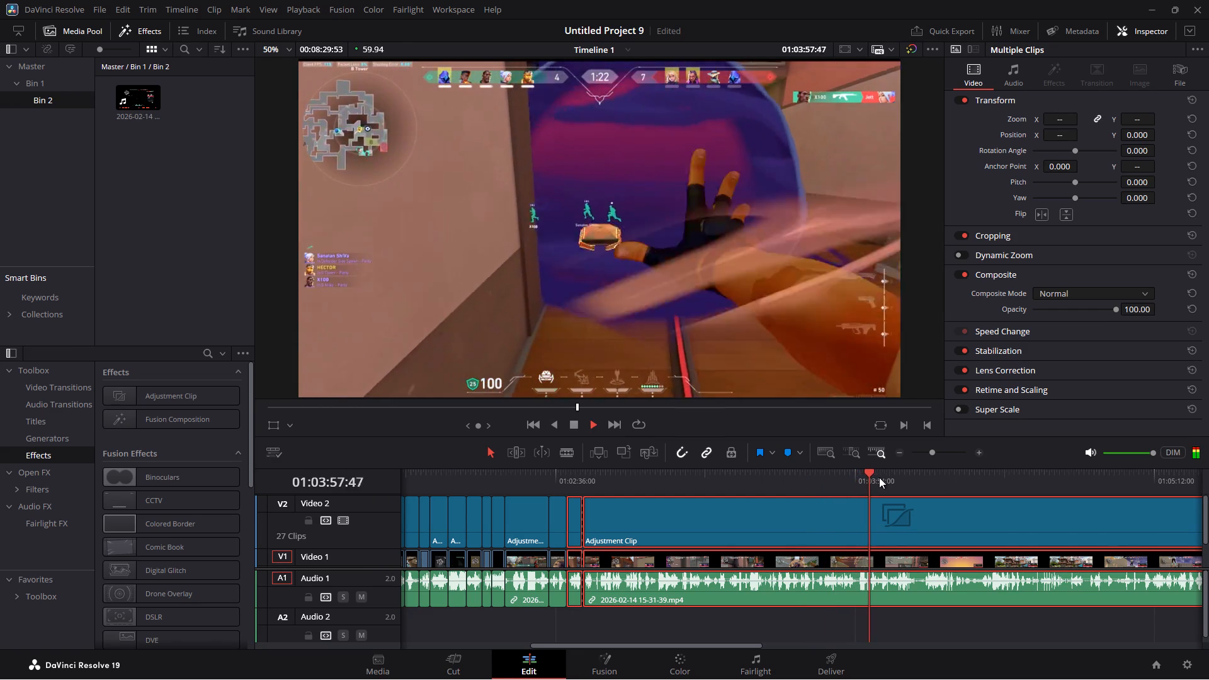
click(879, 477)
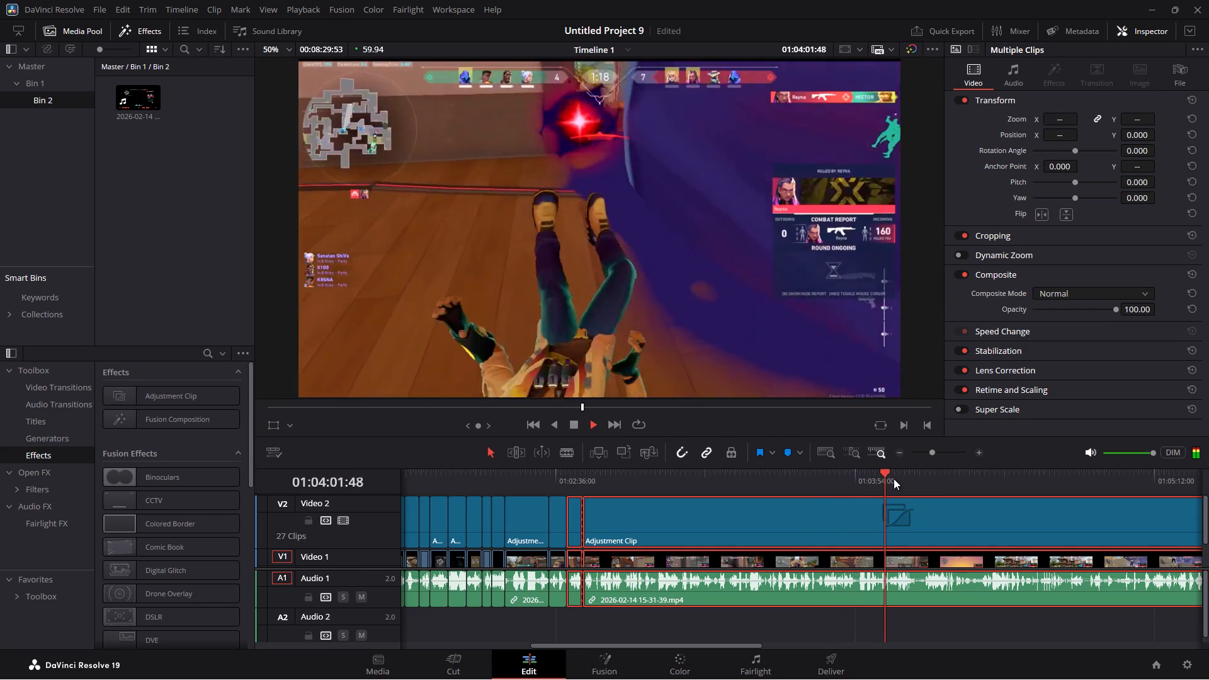
Skim the rest of the uncut clip for kills, from about 01:04:03 to 01:05:30.
drag(751, 643, 761, 640)
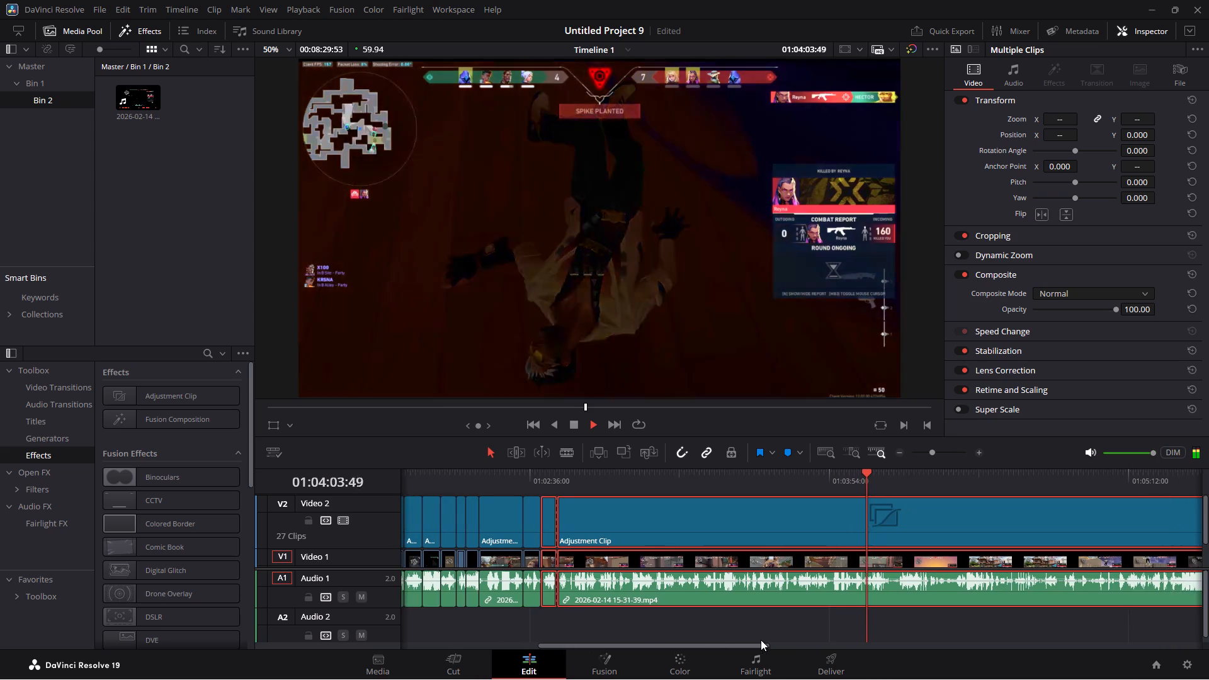
drag(761, 640, 819, 633)
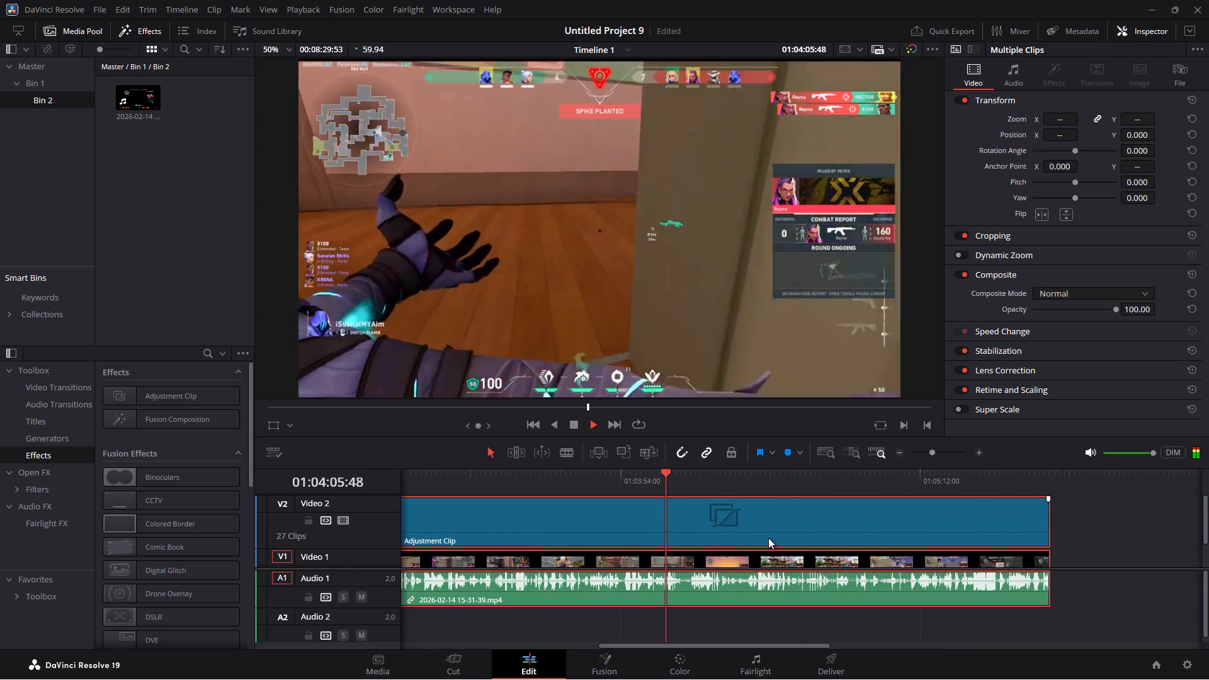
click(707, 470)
click(728, 473)
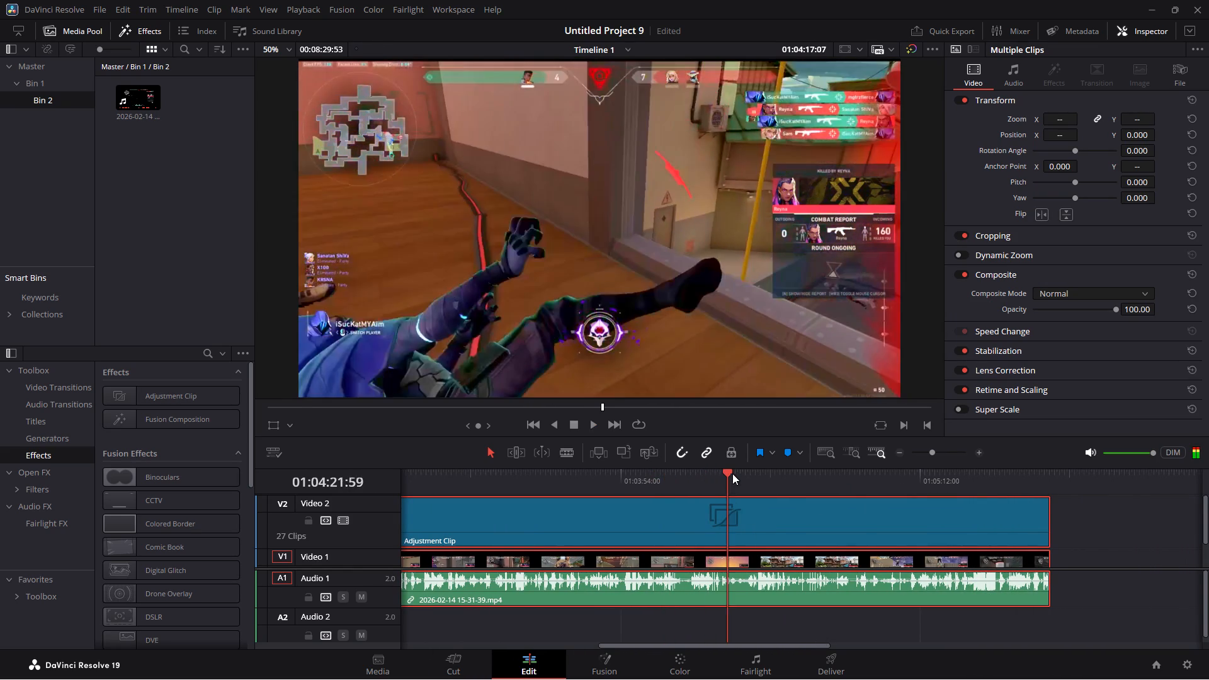
click(754, 475)
click(829, 478)
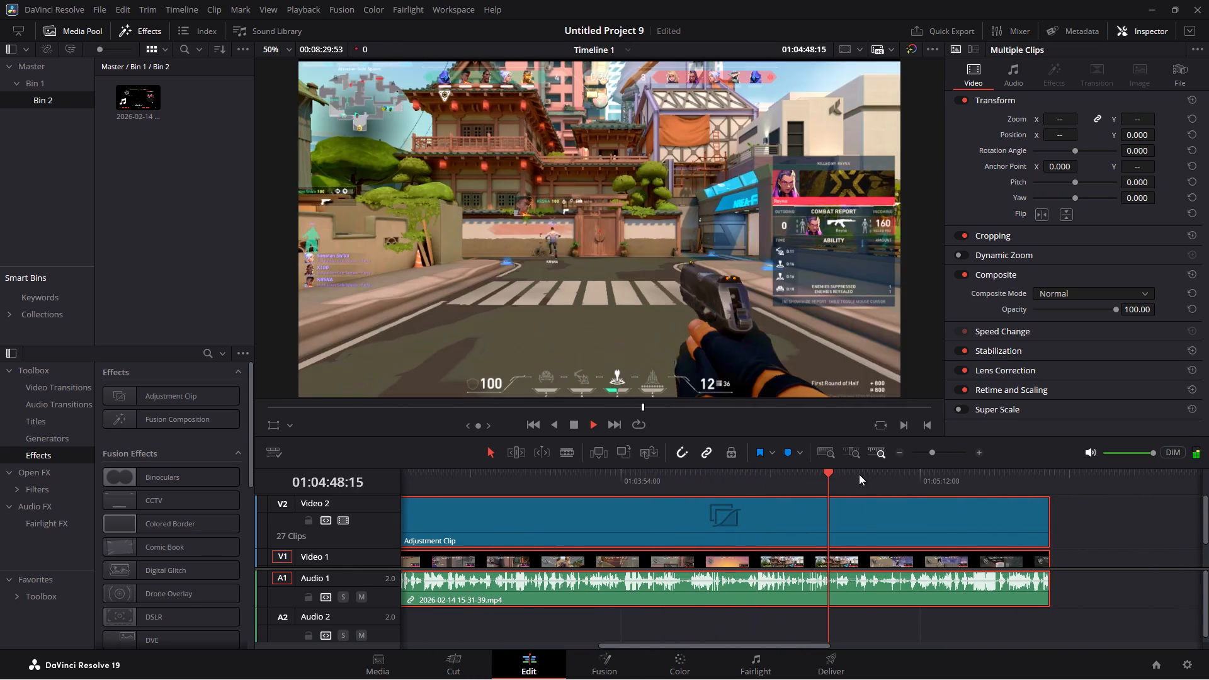
click(863, 472)
click(916, 474)
click(952, 473)
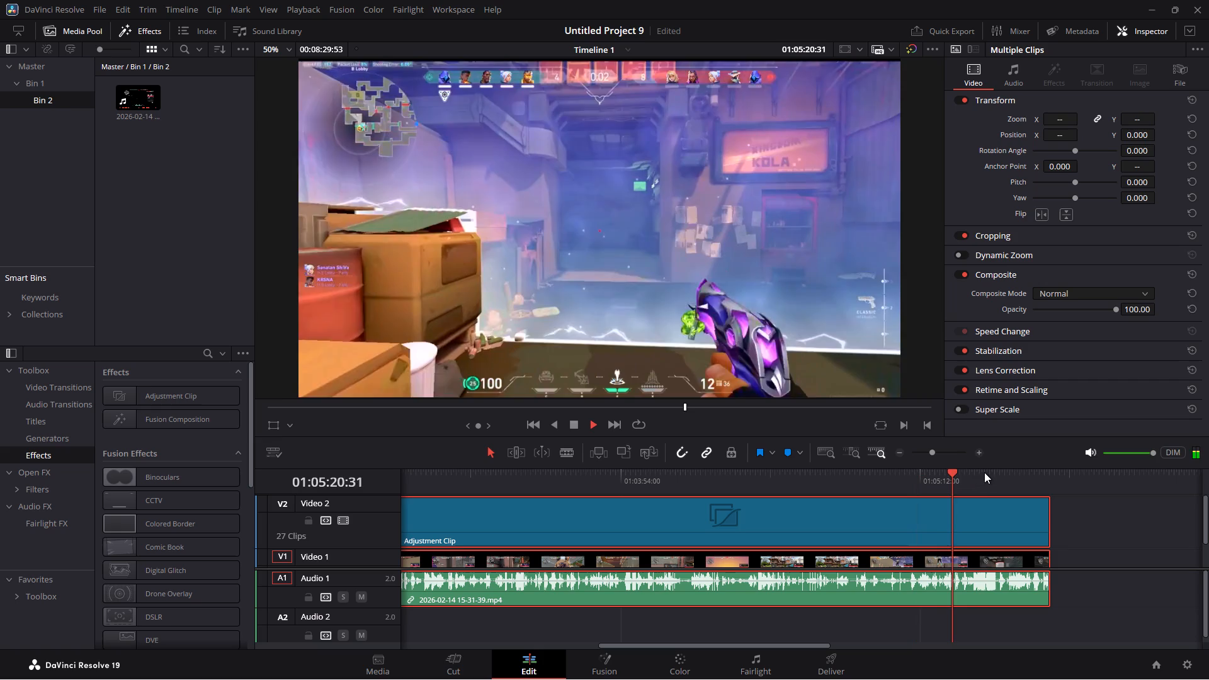
click(984, 472)
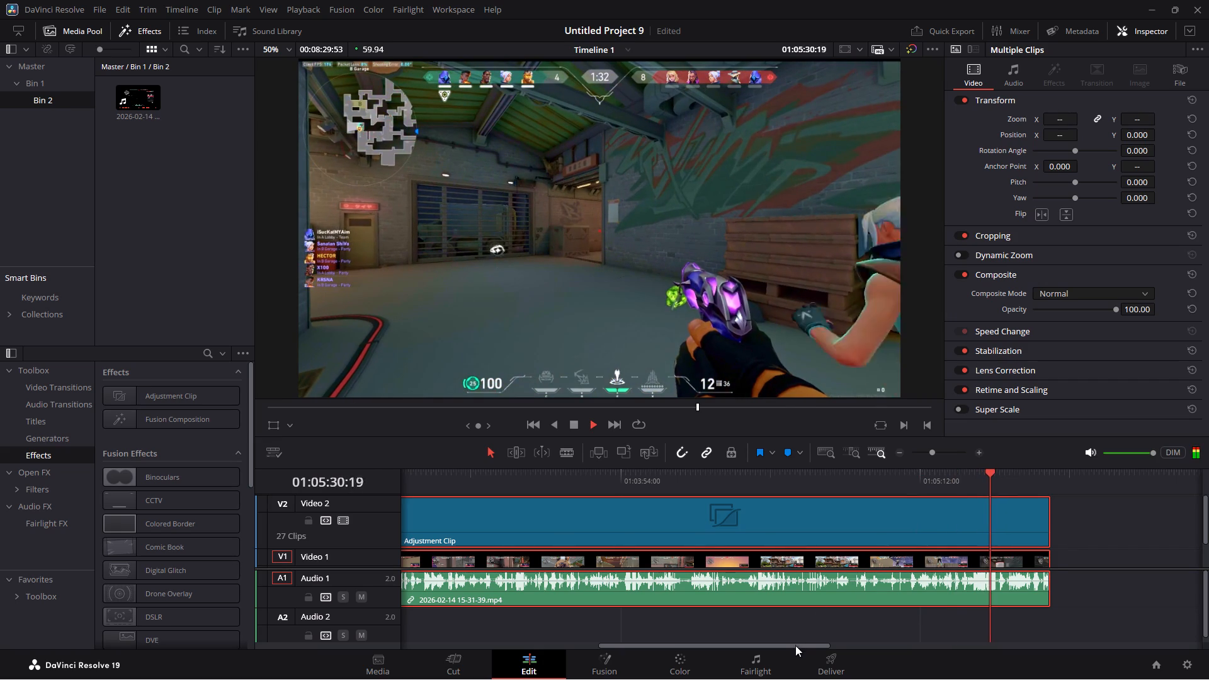
Move the three short clips at the timeline's end, with their adjustment clips, back against the end of the long uncut clip.
drag(795, 647, 948, 628)
key(space)
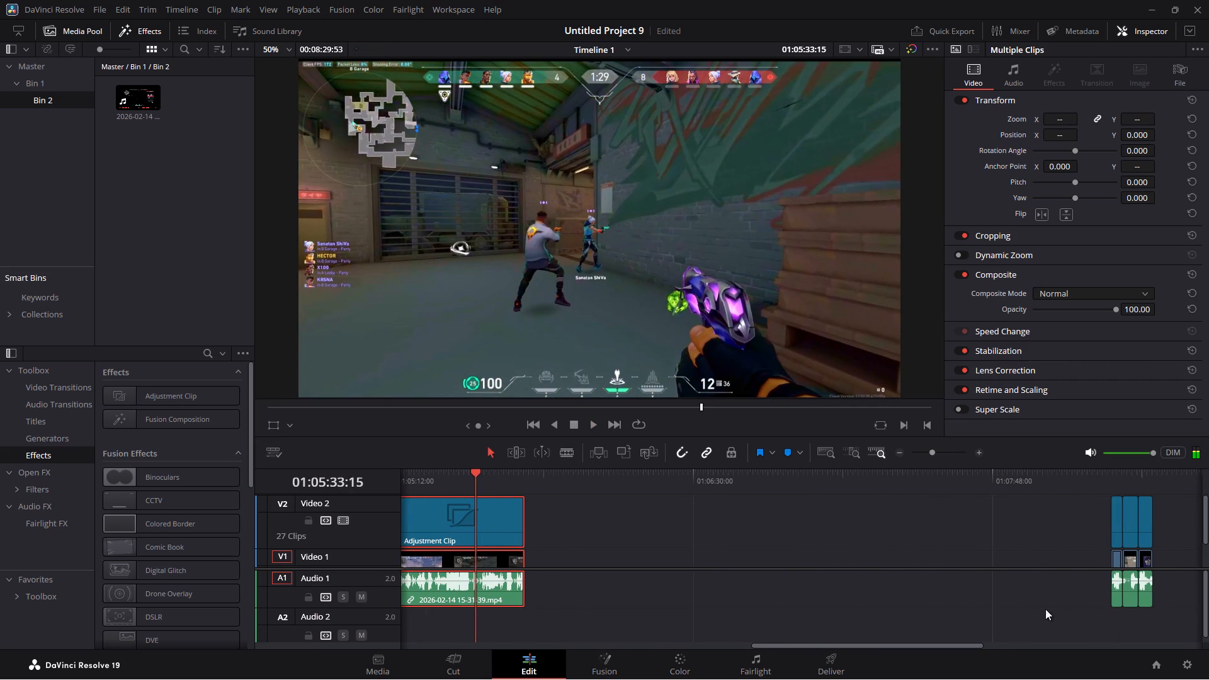
drag(1030, 481, 1154, 489)
drag(1171, 613, 1043, 497)
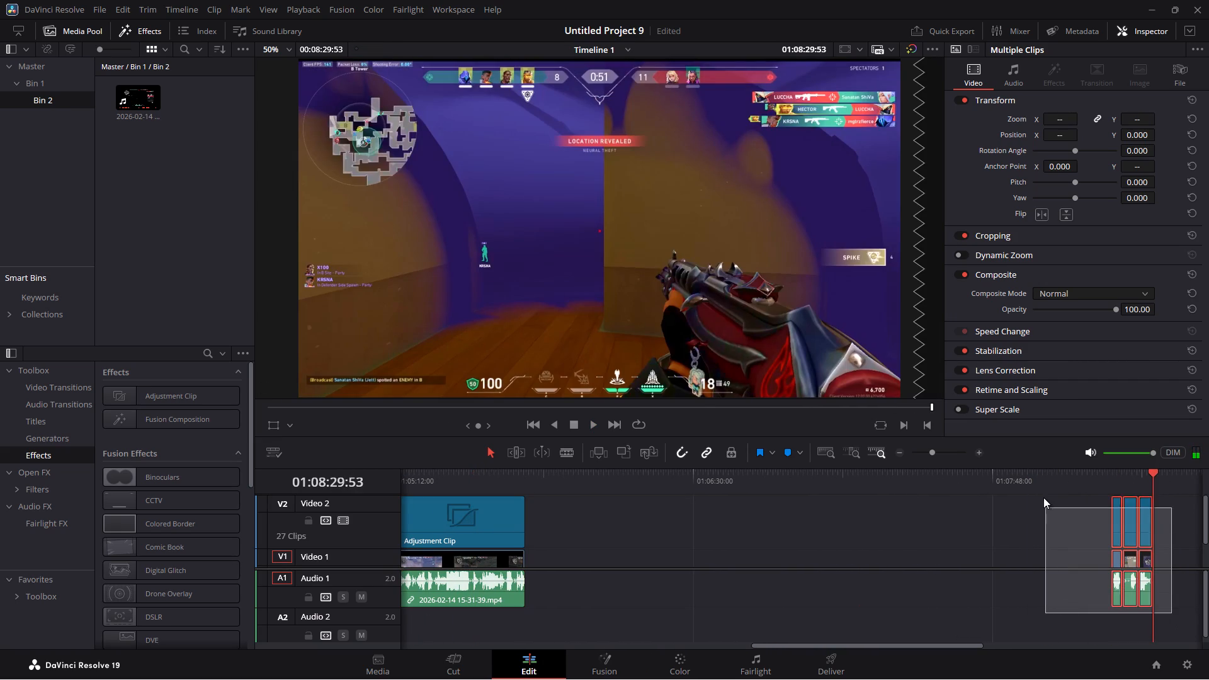
drag(1043, 497, 1040, 480)
drag(1143, 520, 659, 531)
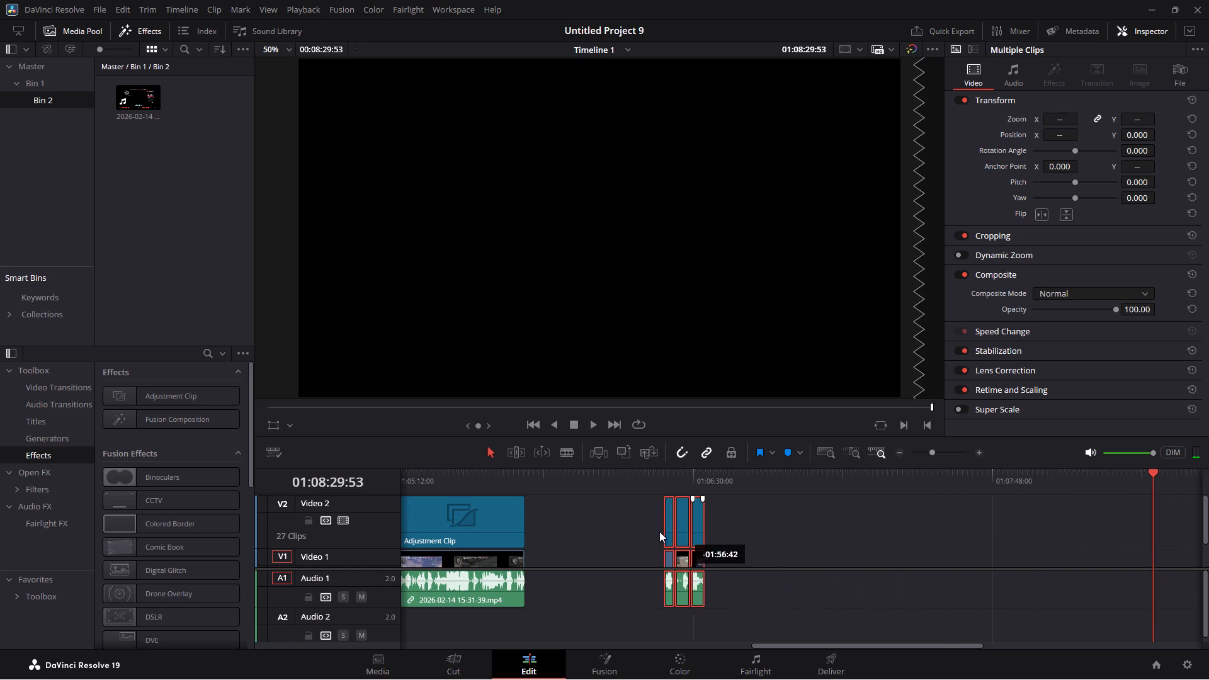
drag(659, 531, 563, 526)
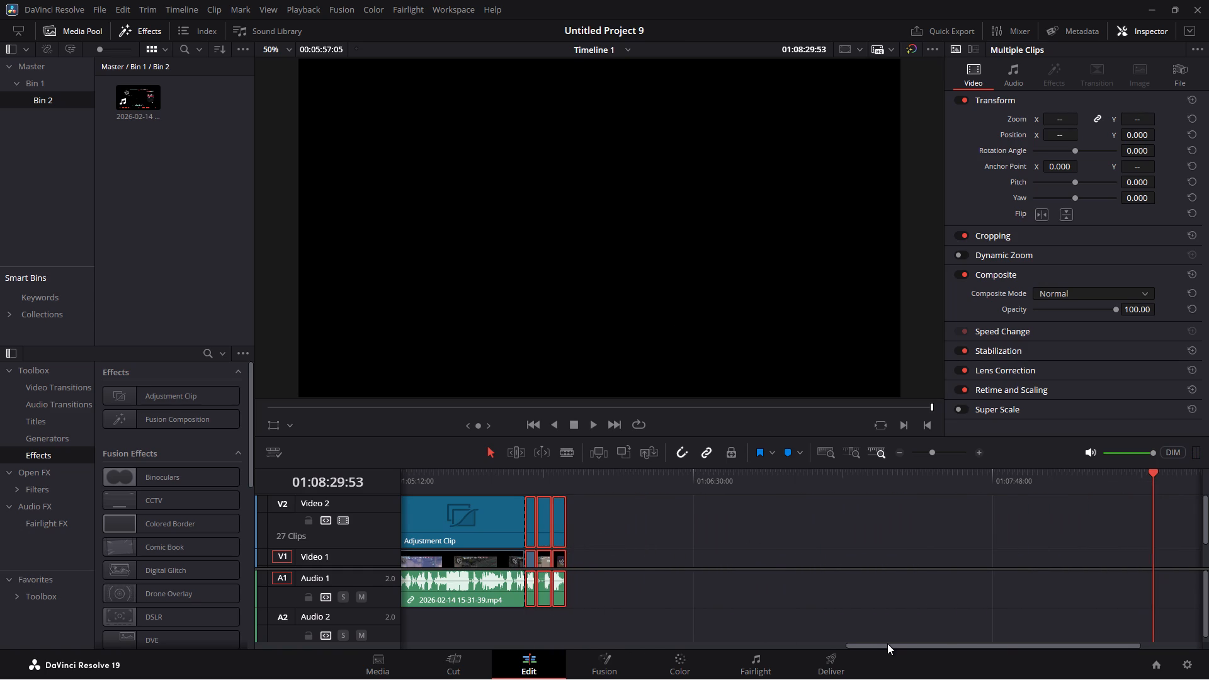
Skim the long uncut clip again for kills, from about 01:05:02 to 01:05:25 and around 01:04:16.
drag(886, 645, 709, 632)
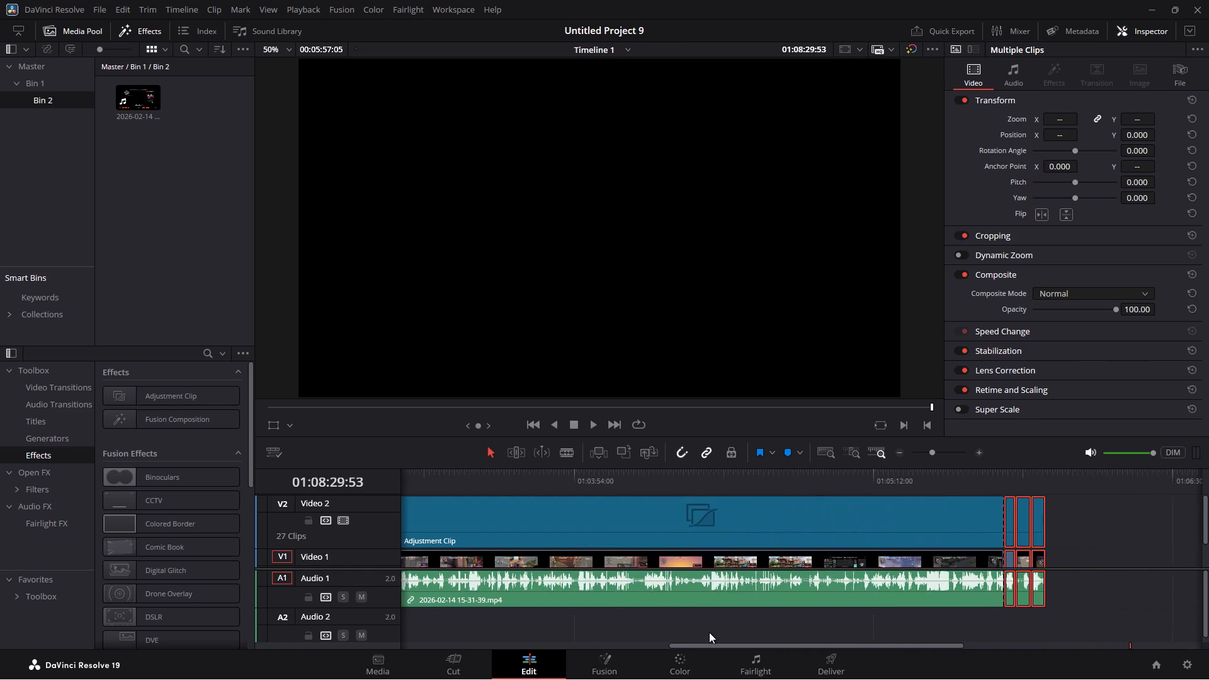
drag(709, 632, 697, 626)
click(865, 477)
key(space)
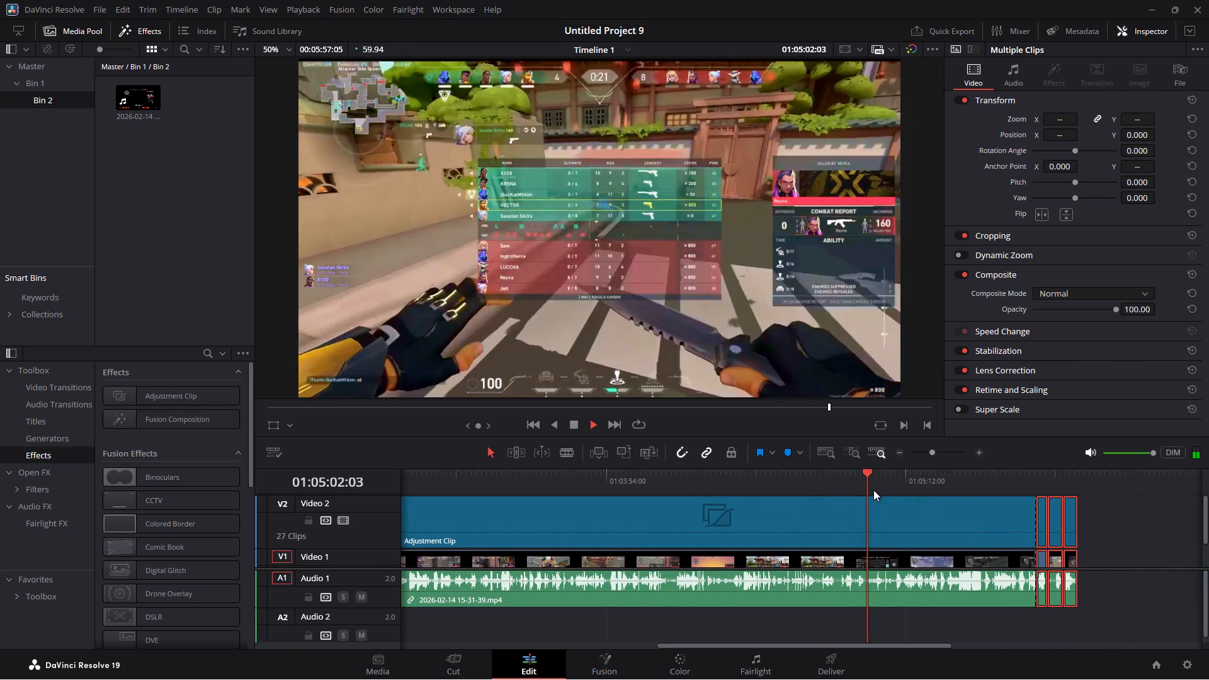
click(912, 473)
click(955, 473)
click(990, 472)
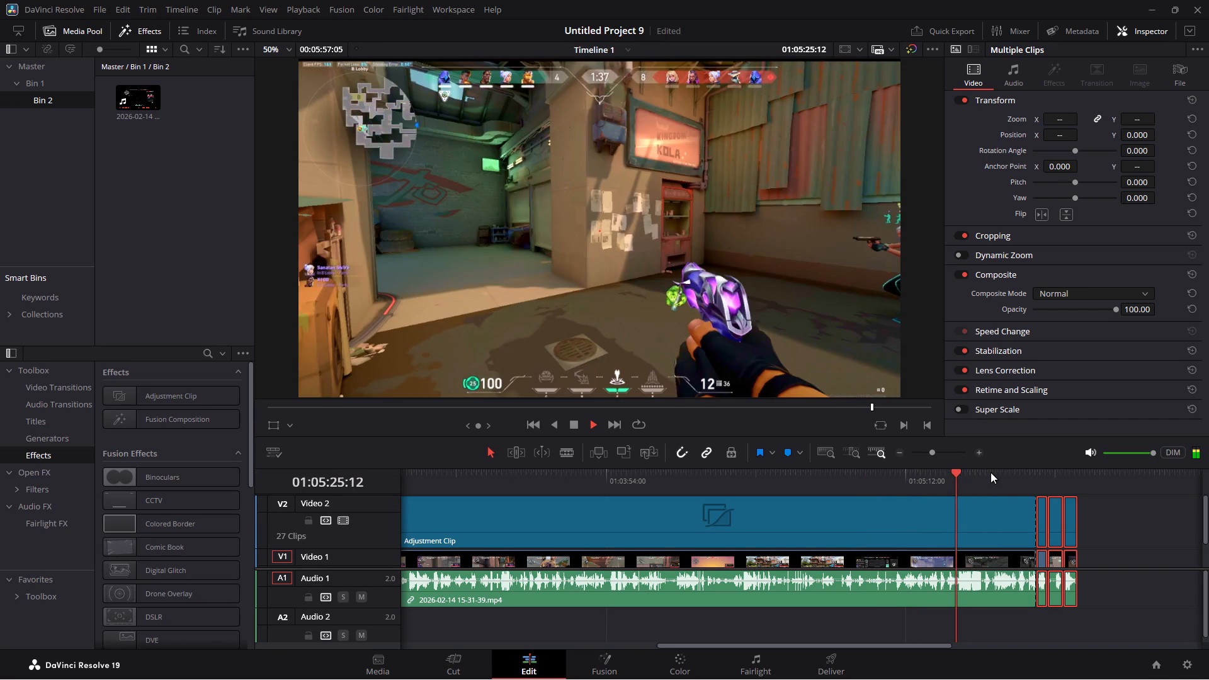
click(751, 485)
click(688, 473)
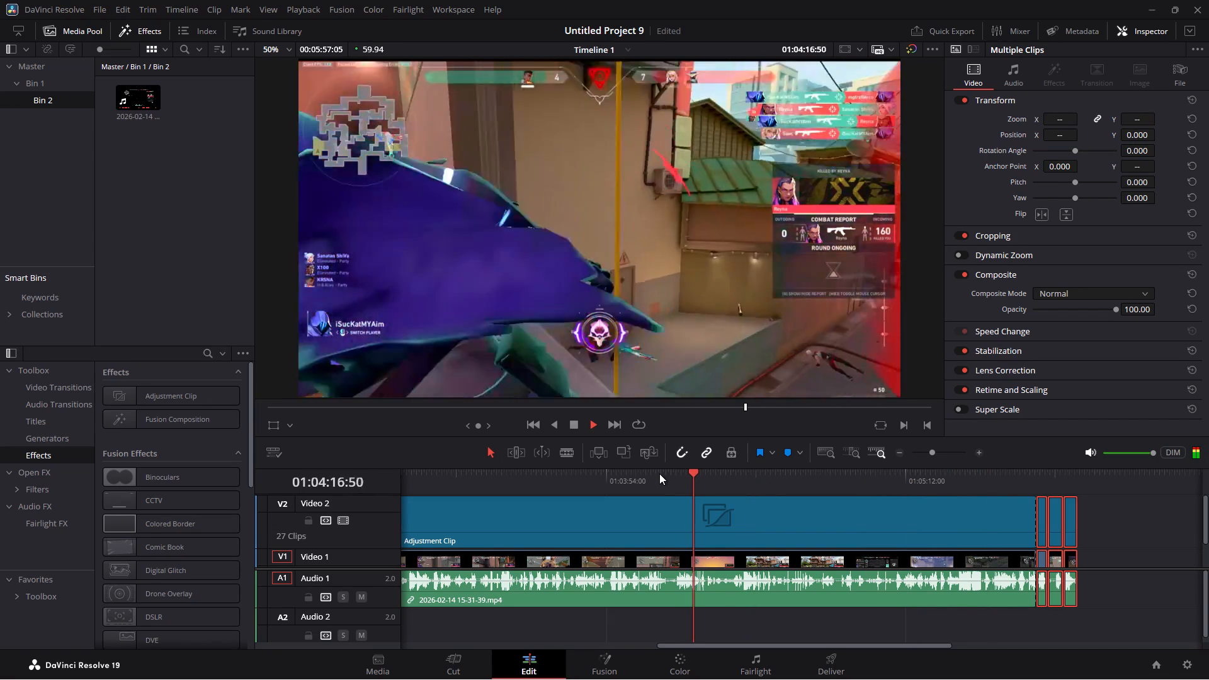
key(space)
Delete the long uncut clip together with its adjustment clip and audio.
drag(695, 645, 691, 646)
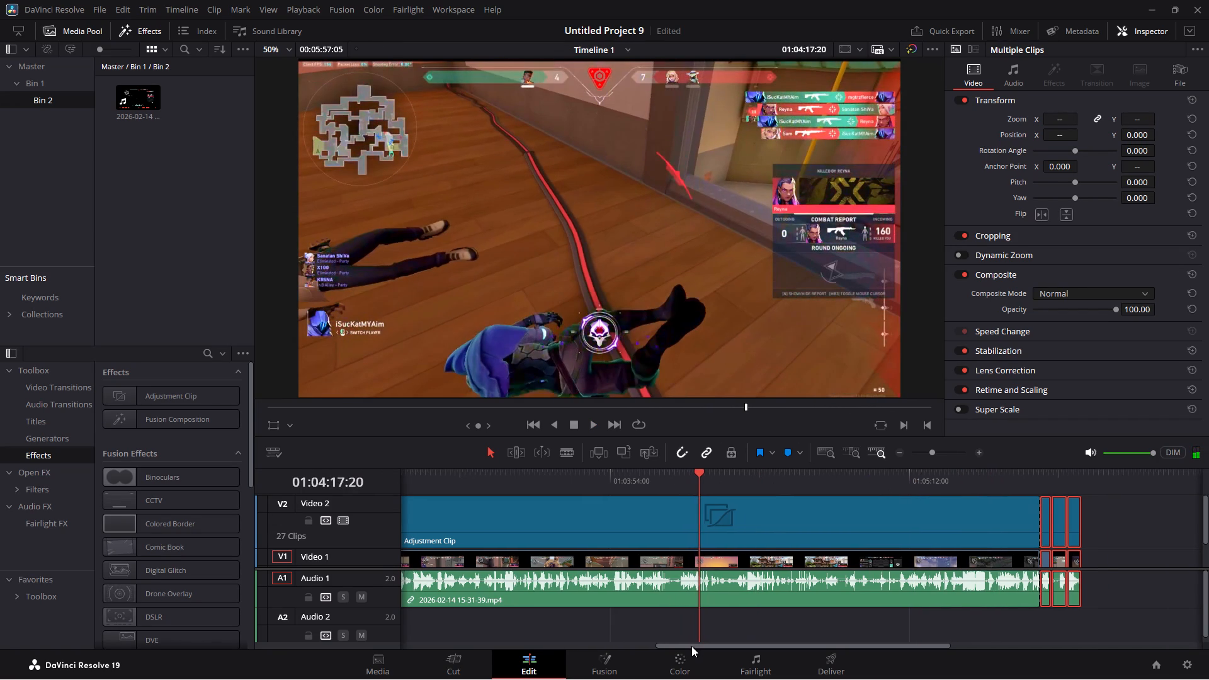
drag(691, 646, 633, 635)
drag(708, 630, 703, 487)
key(BackSpace)
Move the three short end clips, with their adjustment clips and audio, back against the last kept clip to close the gap.
scroll(1067, 540, down, 1)
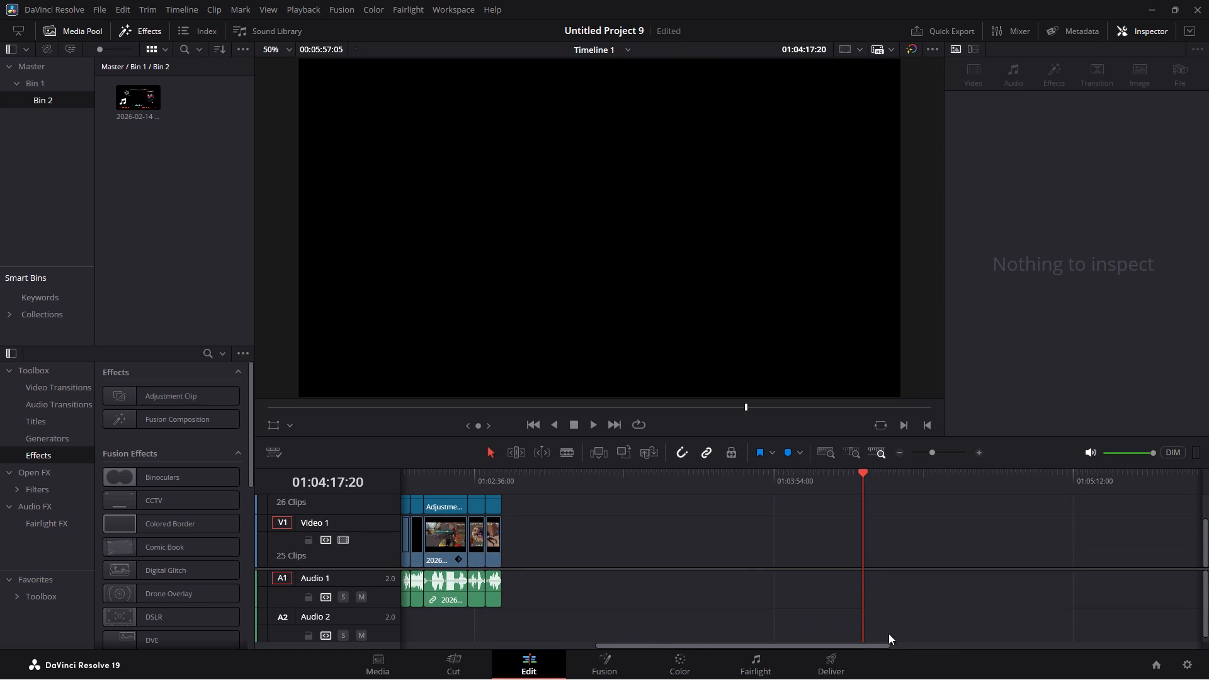
drag(863, 646, 884, 645)
drag(1104, 632, 1201, 603)
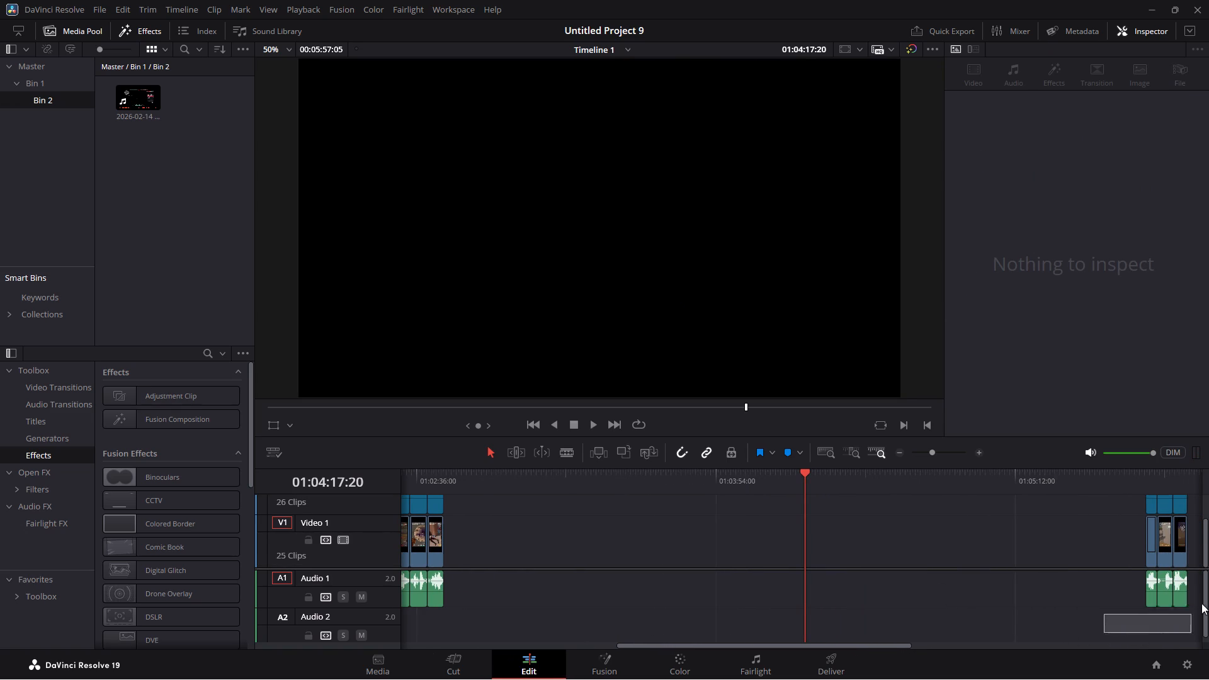
drag(1201, 603, 861, 487)
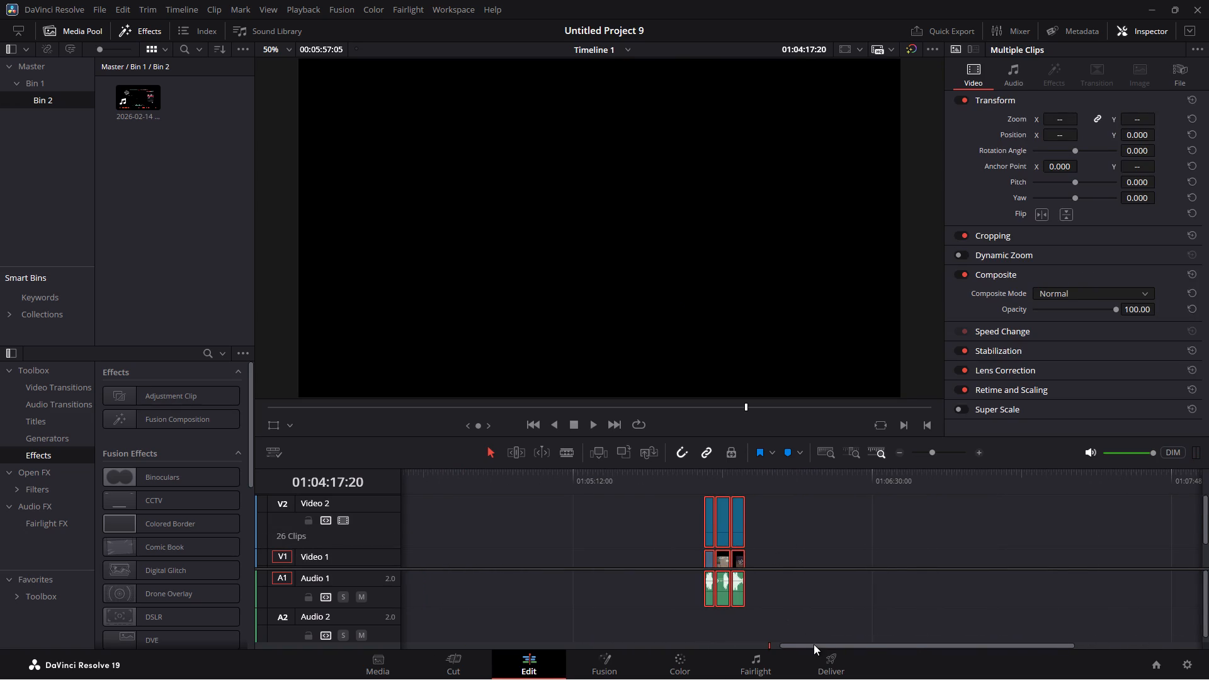
drag(814, 644, 688, 632)
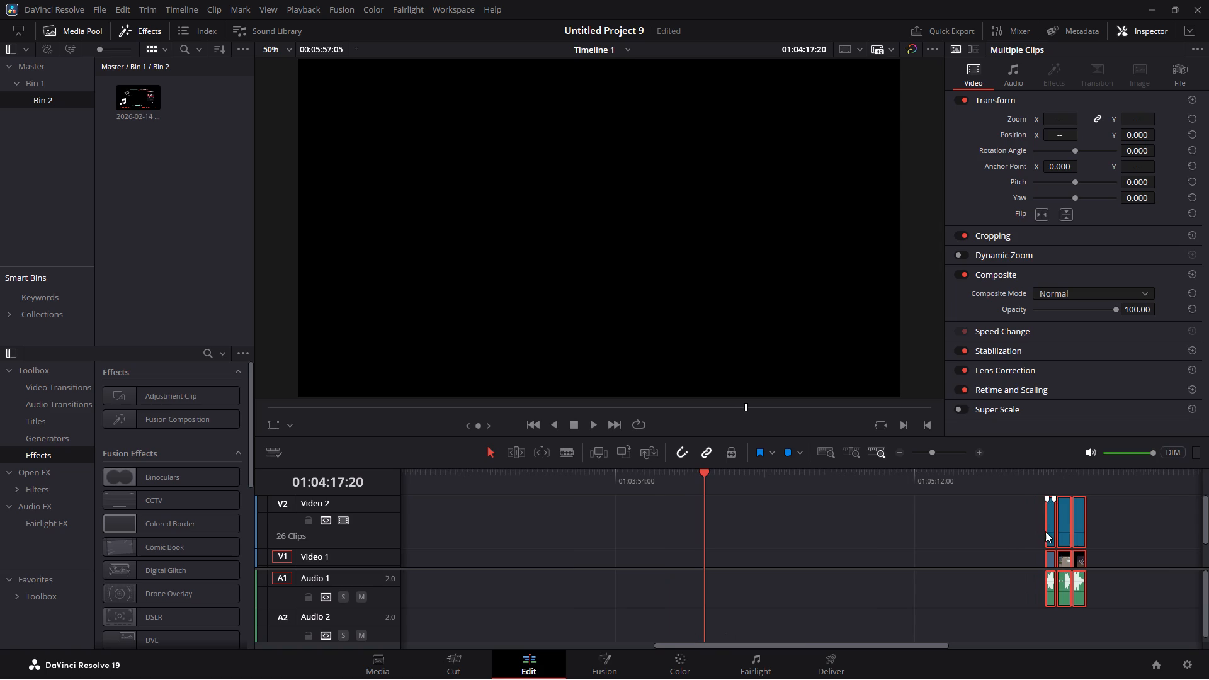
drag(1060, 534, 495, 523)
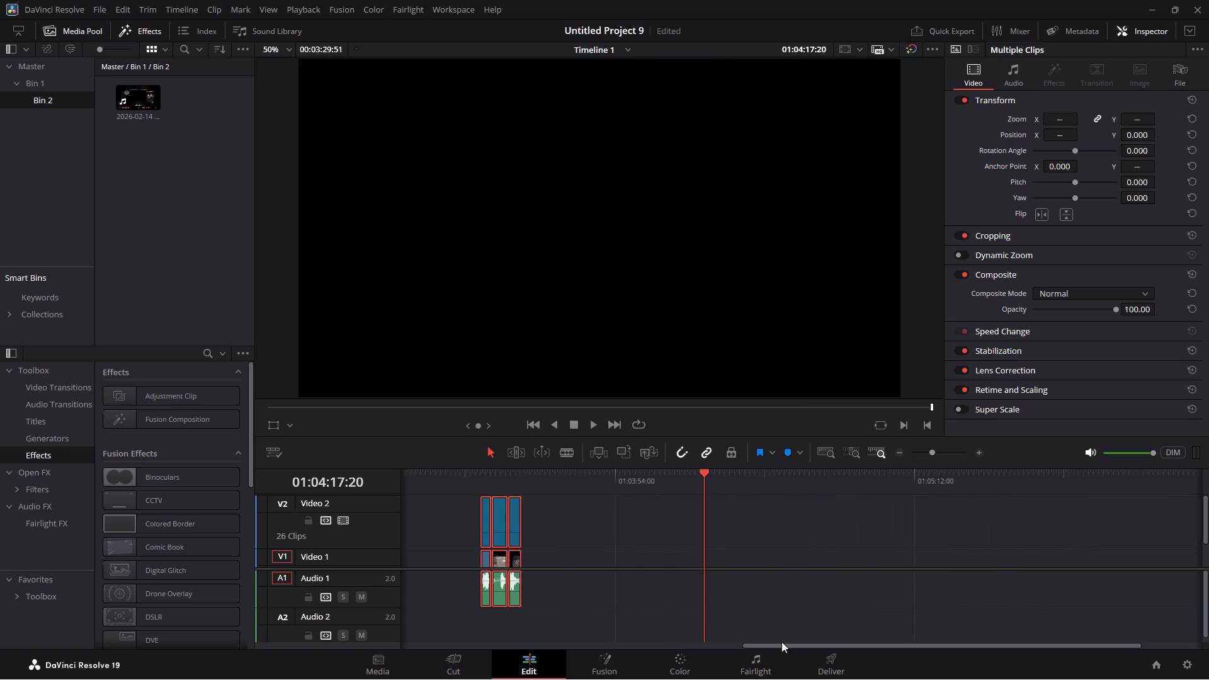
drag(777, 643, 642, 636)
drag(769, 541, 769, 540)
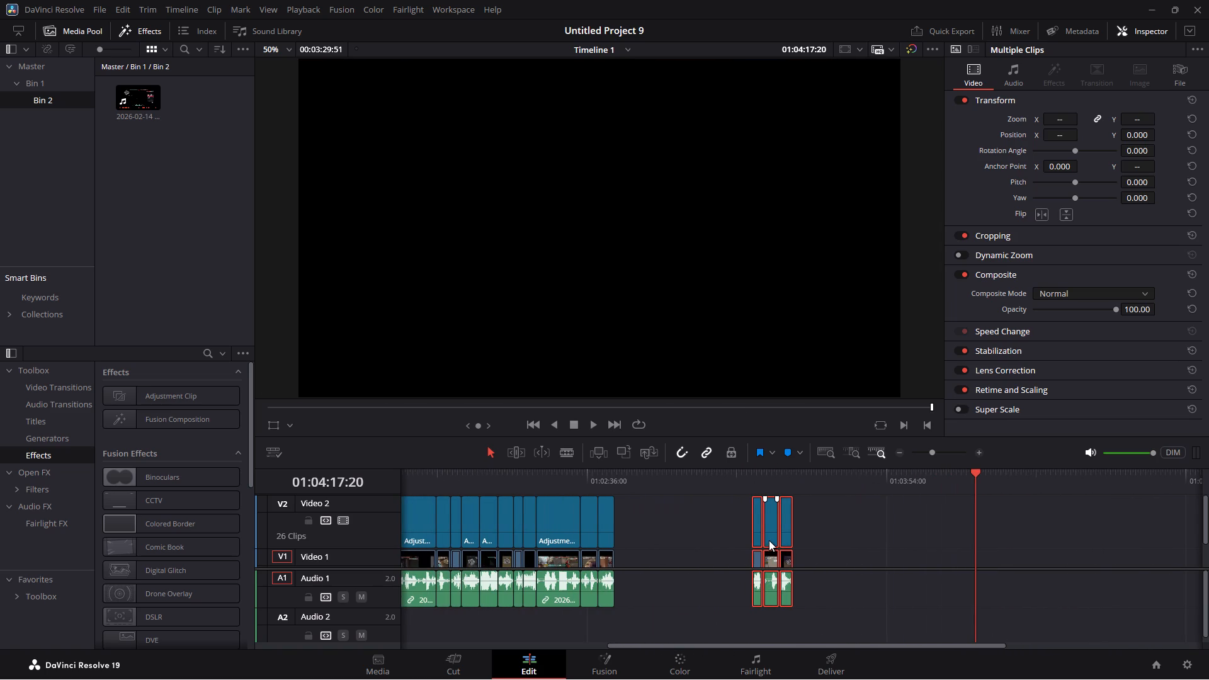
drag(769, 540, 637, 540)
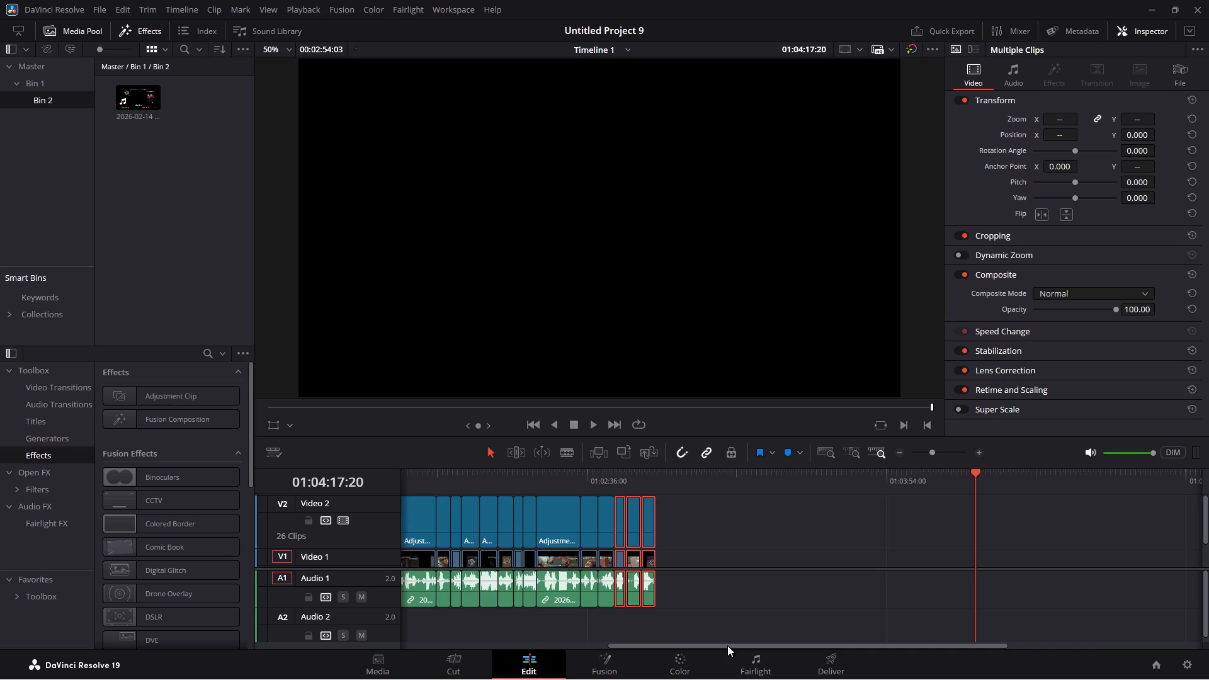
Scrub through the assembled edit up to its end at 01:02:54:03 to review the kept fights.
drag(727, 645, 690, 643)
click(732, 481)
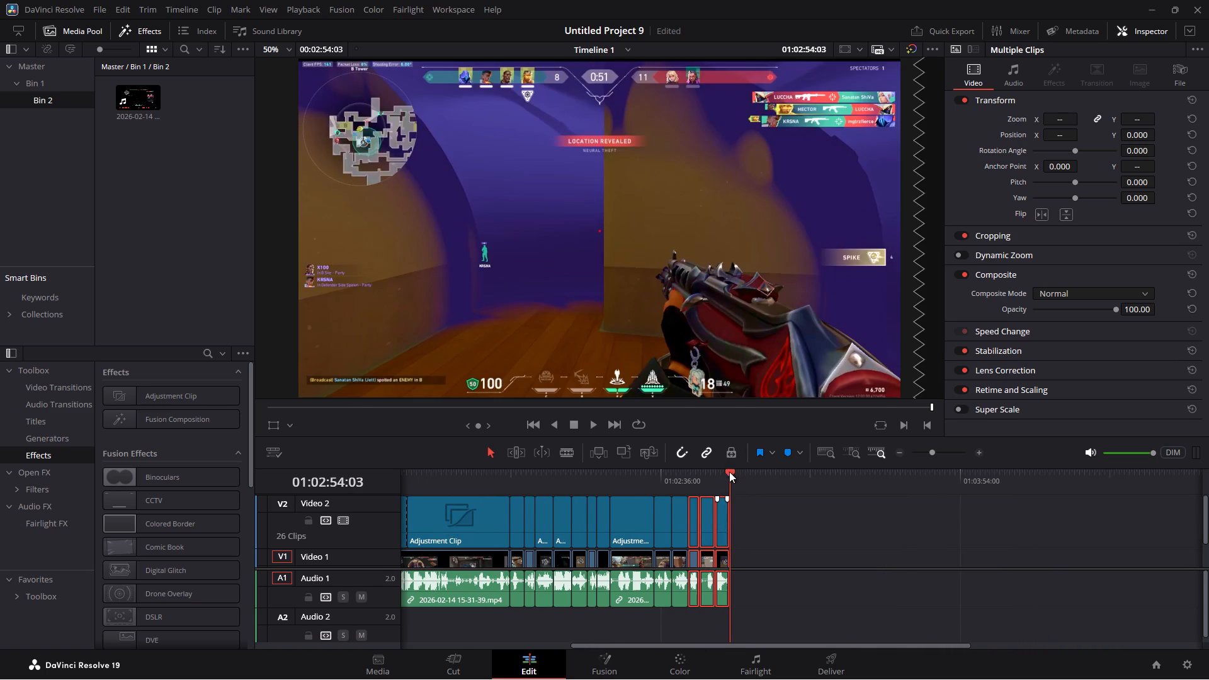
drag(729, 472, 657, 506)
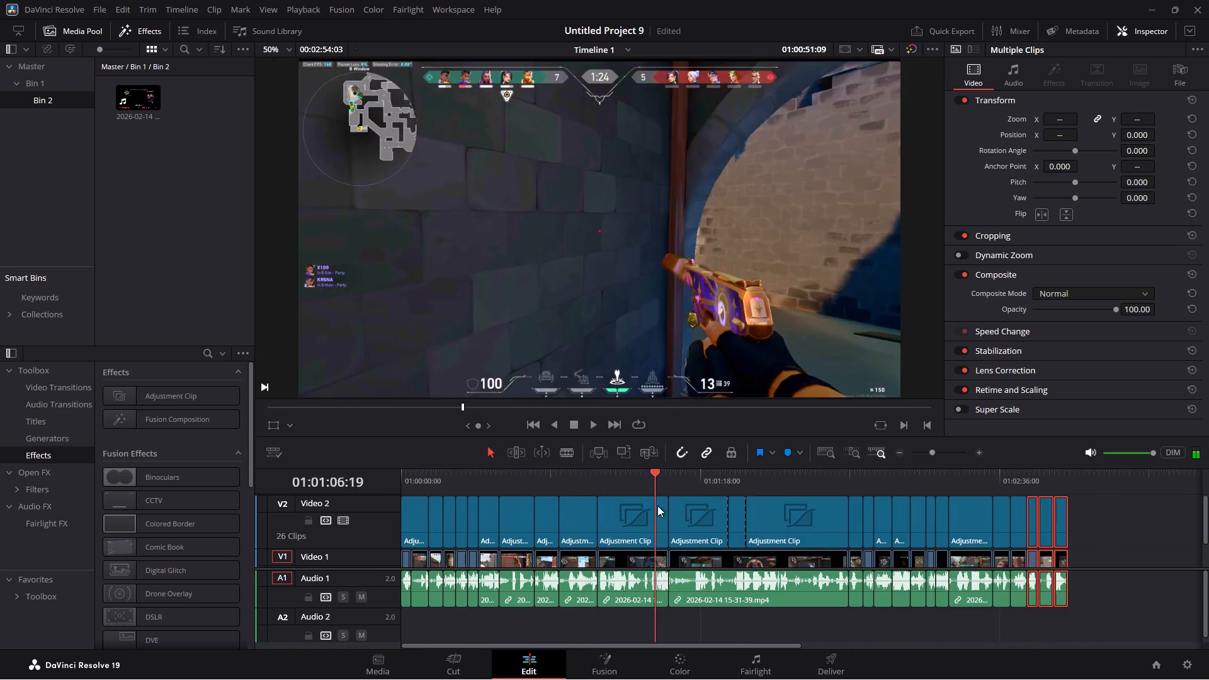
drag(657, 506, 844, 506)
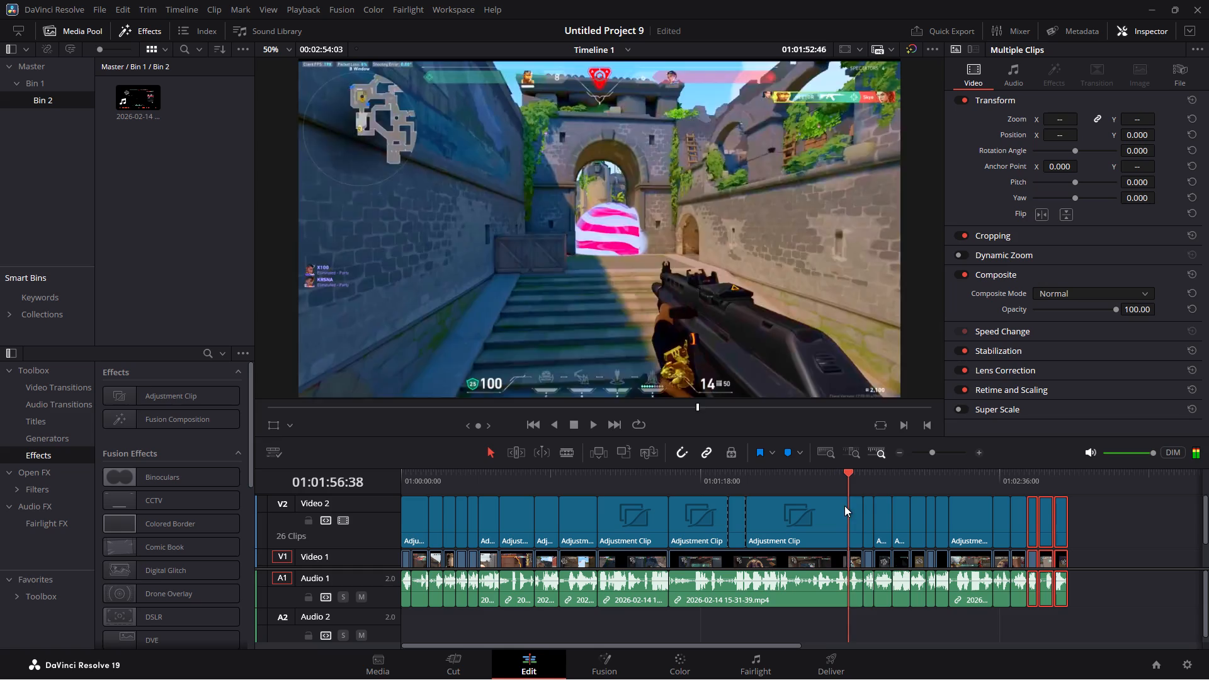
drag(844, 506, 954, 509)
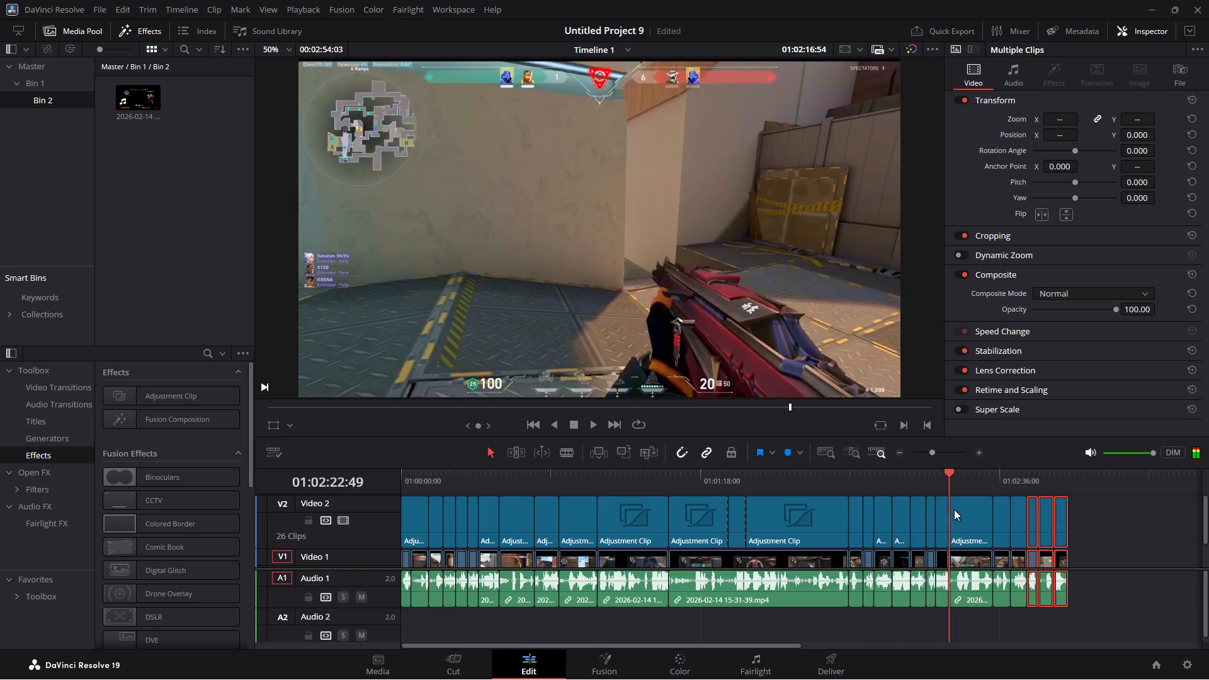
drag(954, 509, 1038, 509)
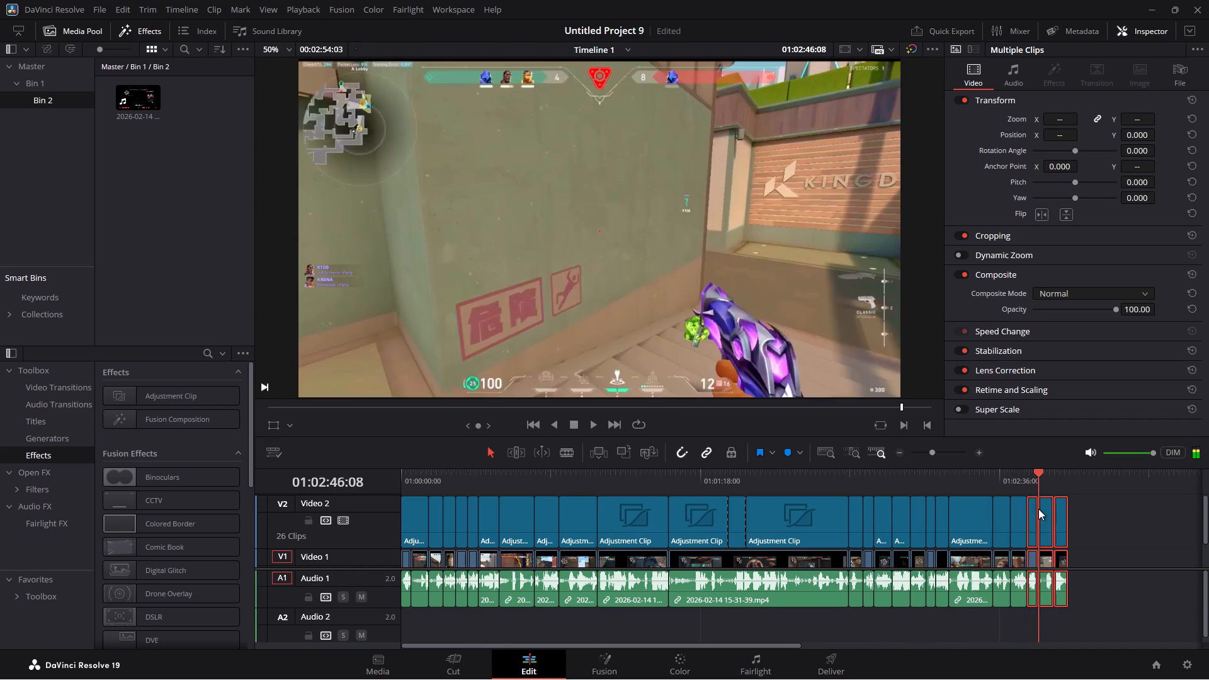
drag(1038, 509, 1065, 508)
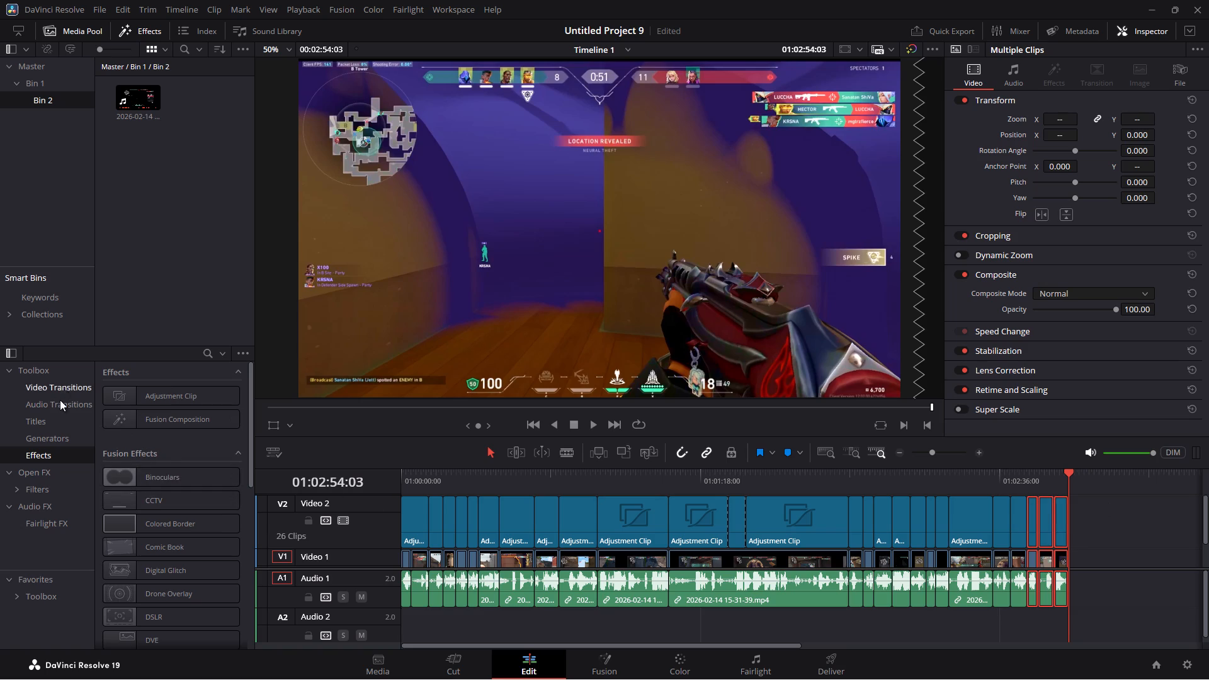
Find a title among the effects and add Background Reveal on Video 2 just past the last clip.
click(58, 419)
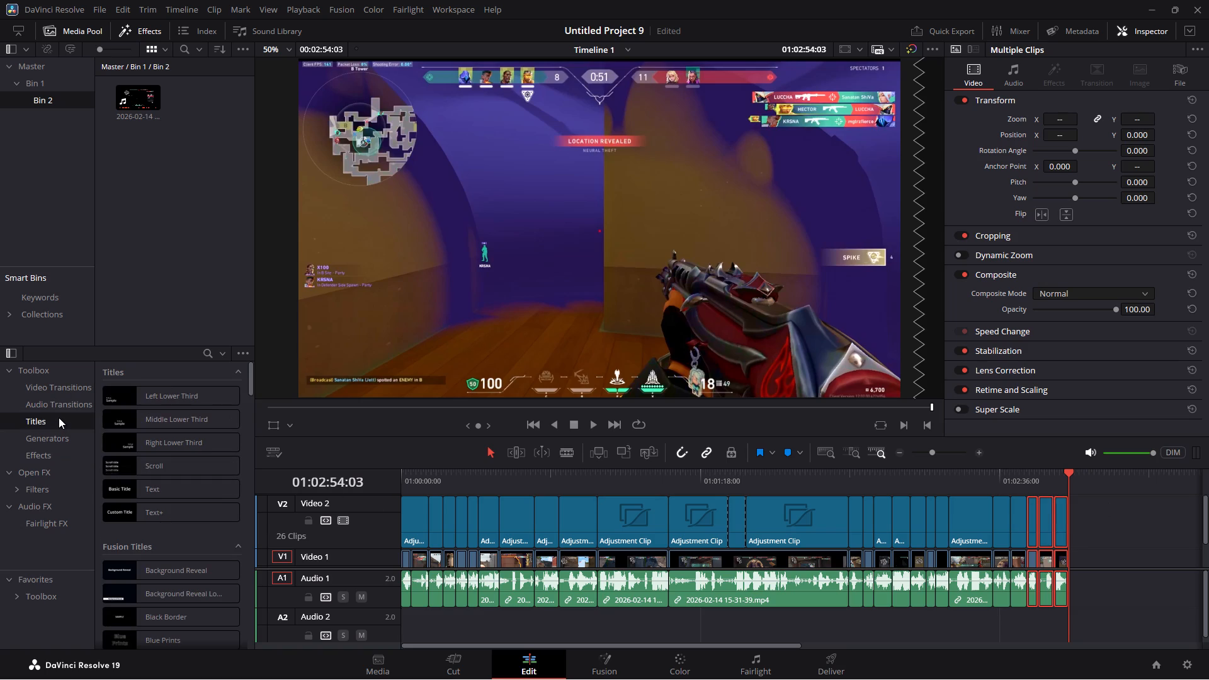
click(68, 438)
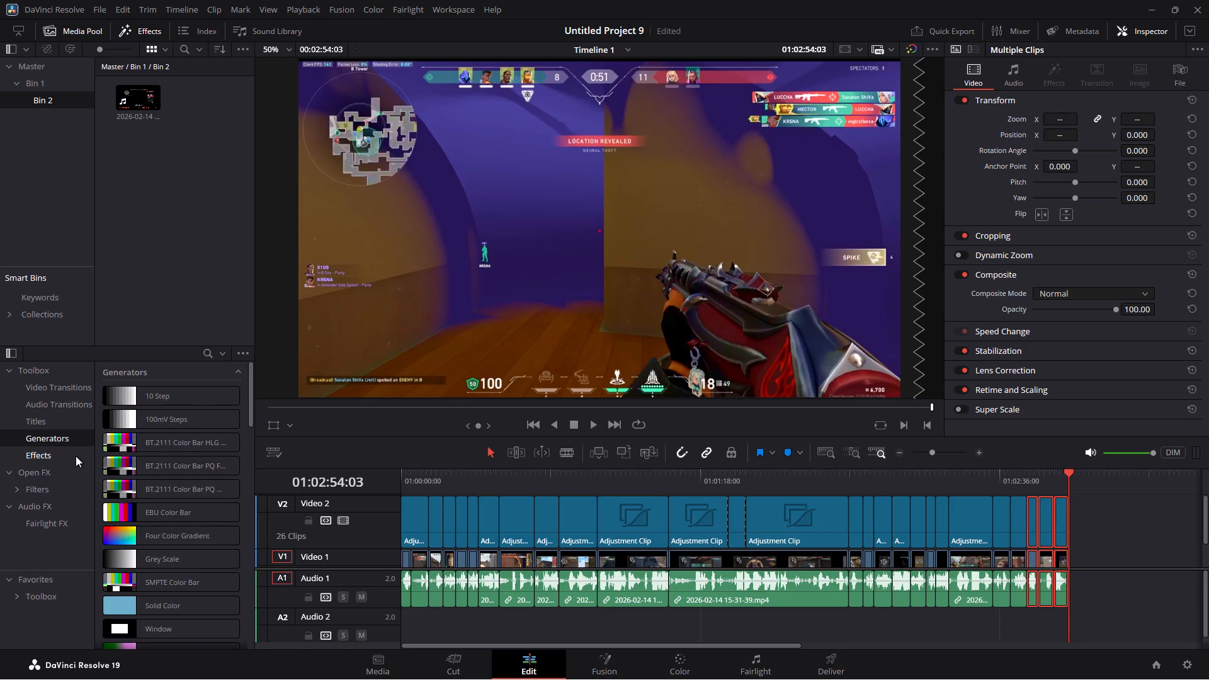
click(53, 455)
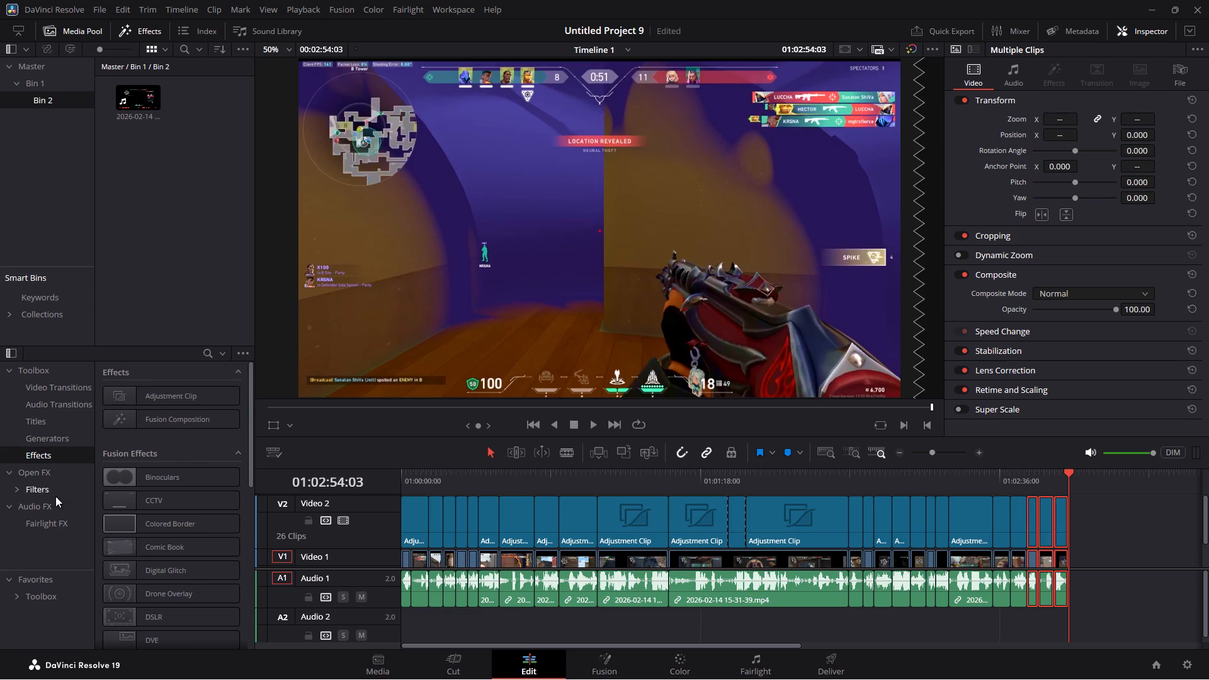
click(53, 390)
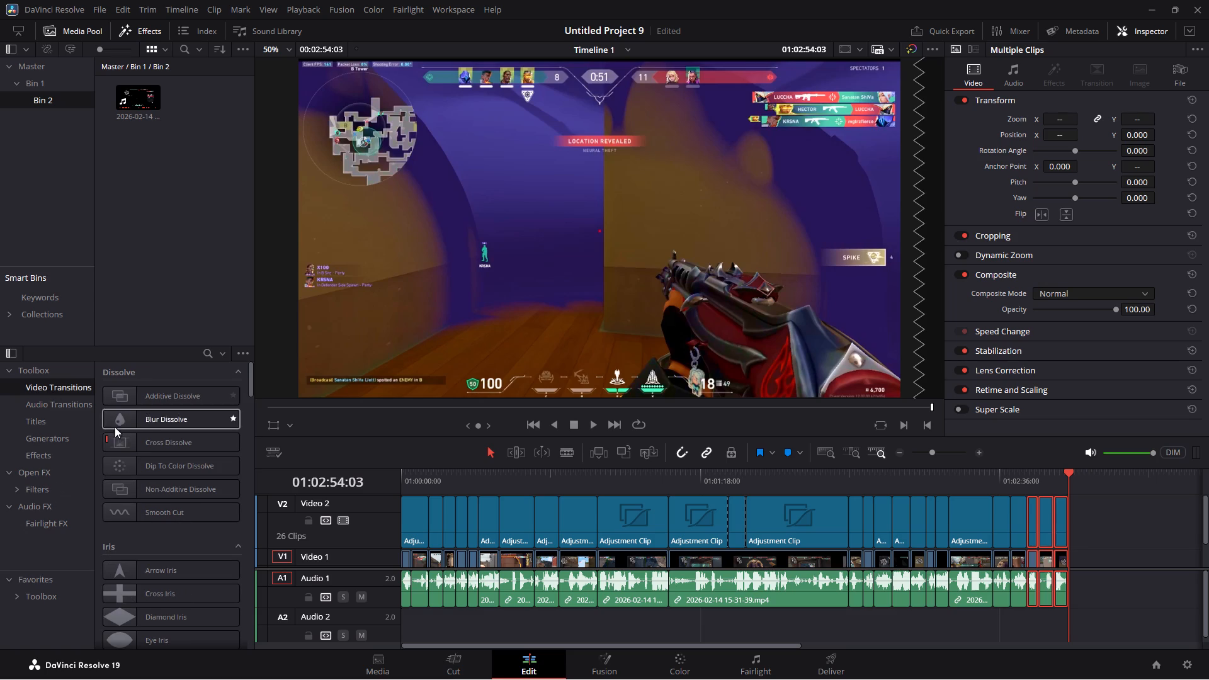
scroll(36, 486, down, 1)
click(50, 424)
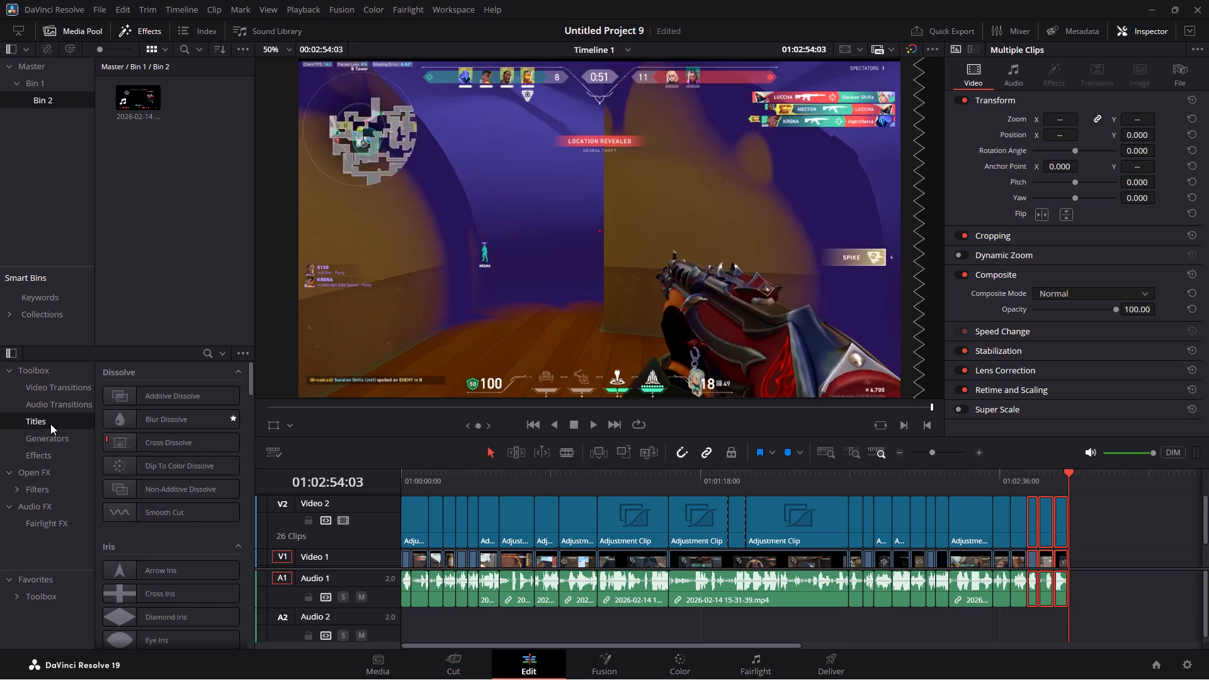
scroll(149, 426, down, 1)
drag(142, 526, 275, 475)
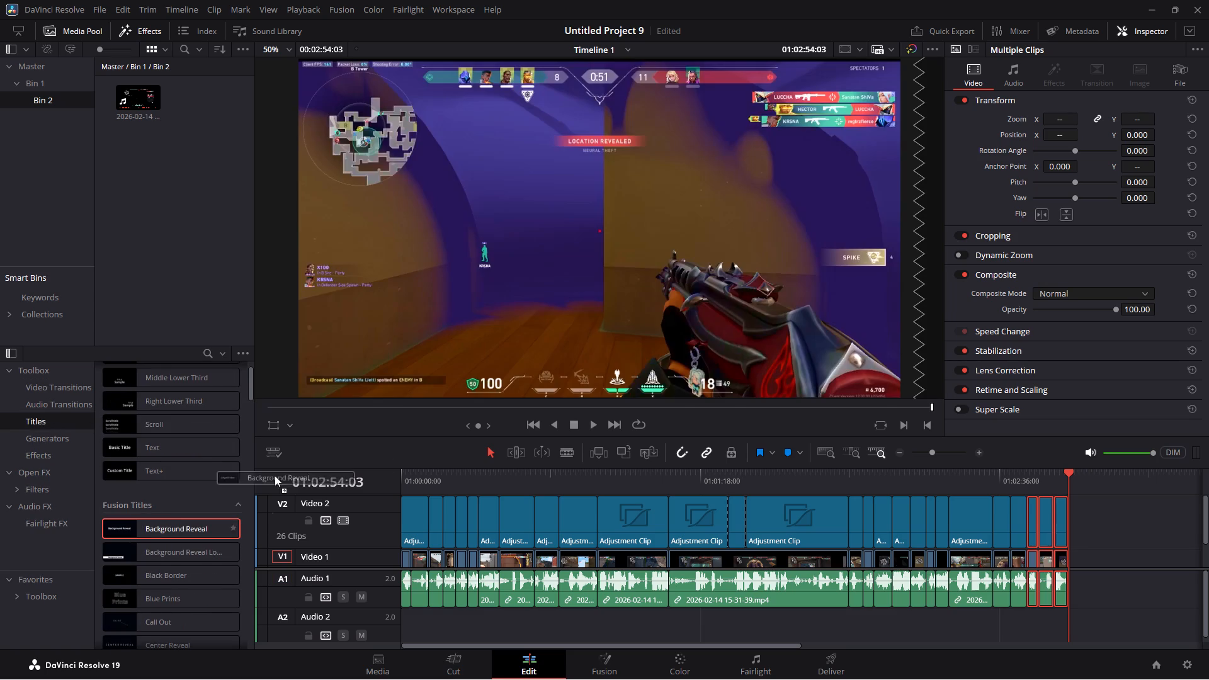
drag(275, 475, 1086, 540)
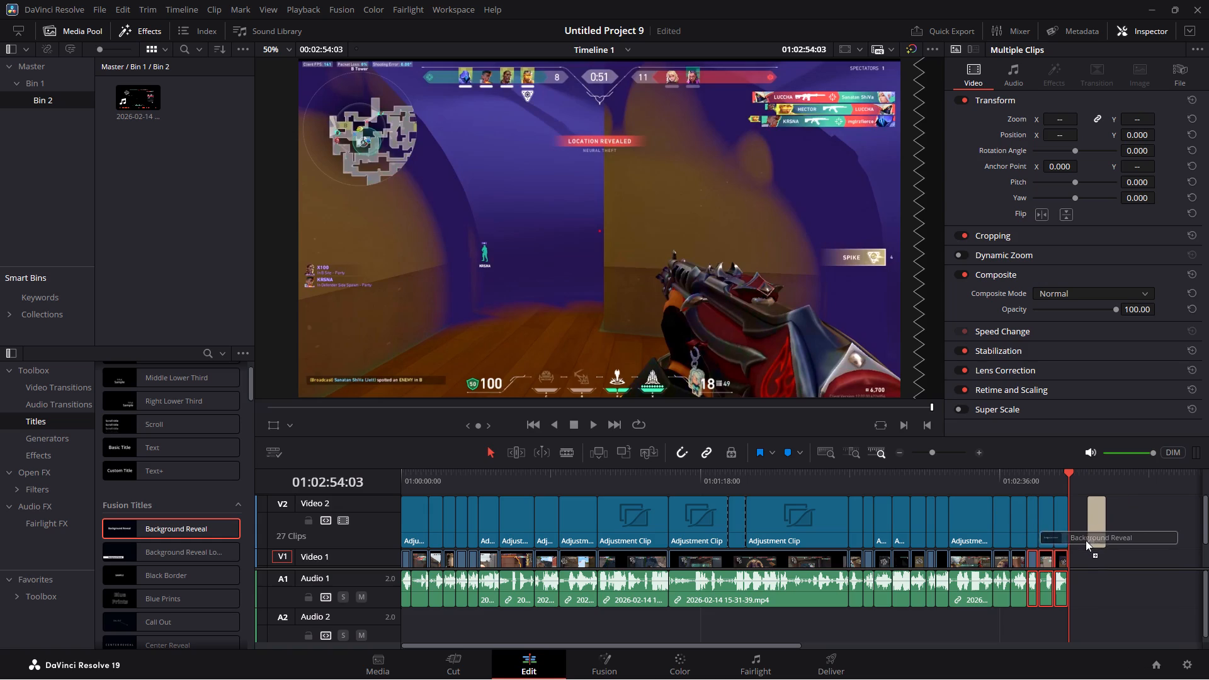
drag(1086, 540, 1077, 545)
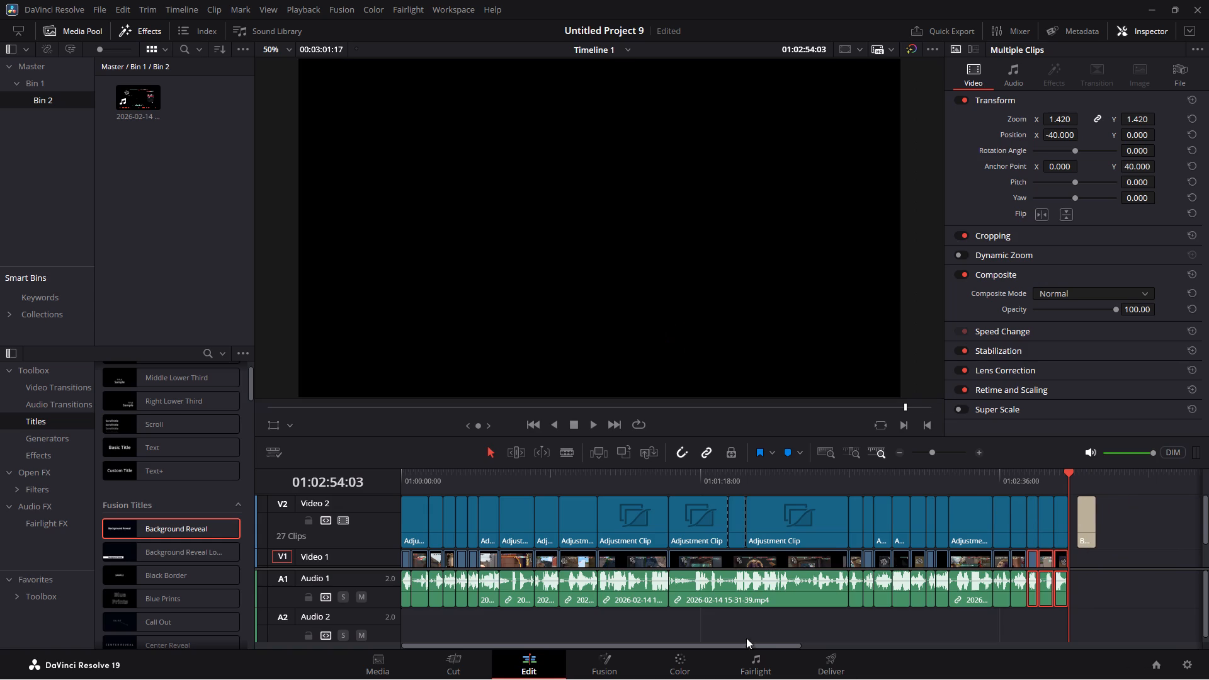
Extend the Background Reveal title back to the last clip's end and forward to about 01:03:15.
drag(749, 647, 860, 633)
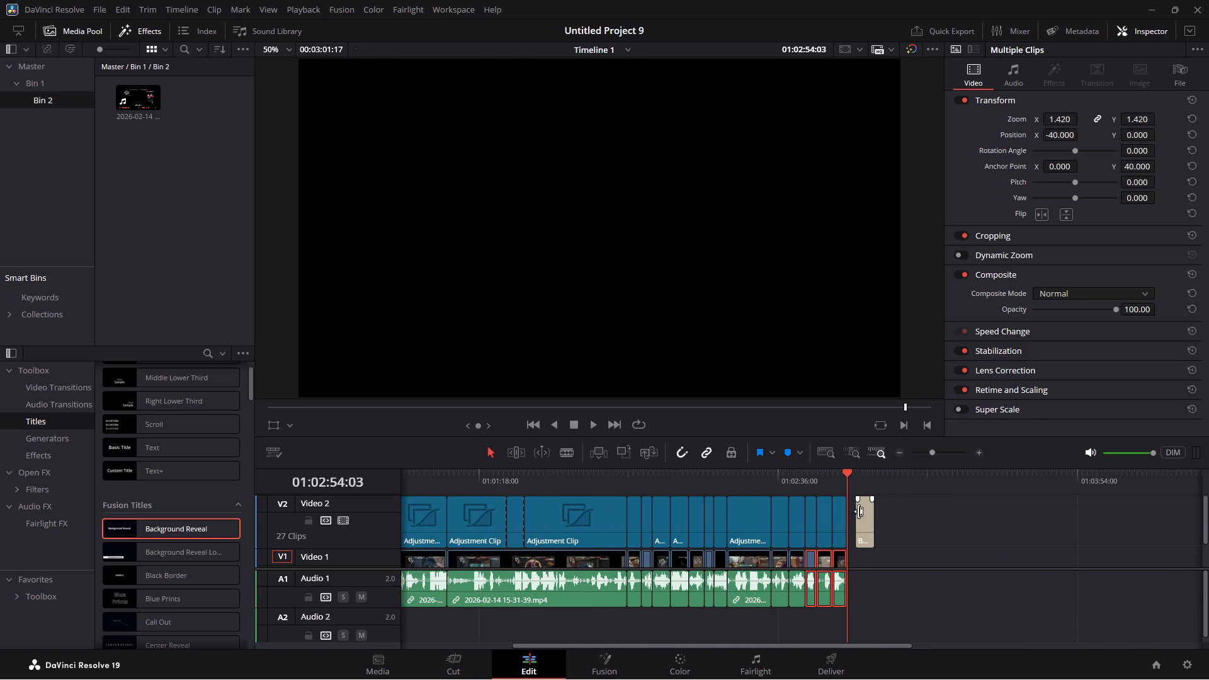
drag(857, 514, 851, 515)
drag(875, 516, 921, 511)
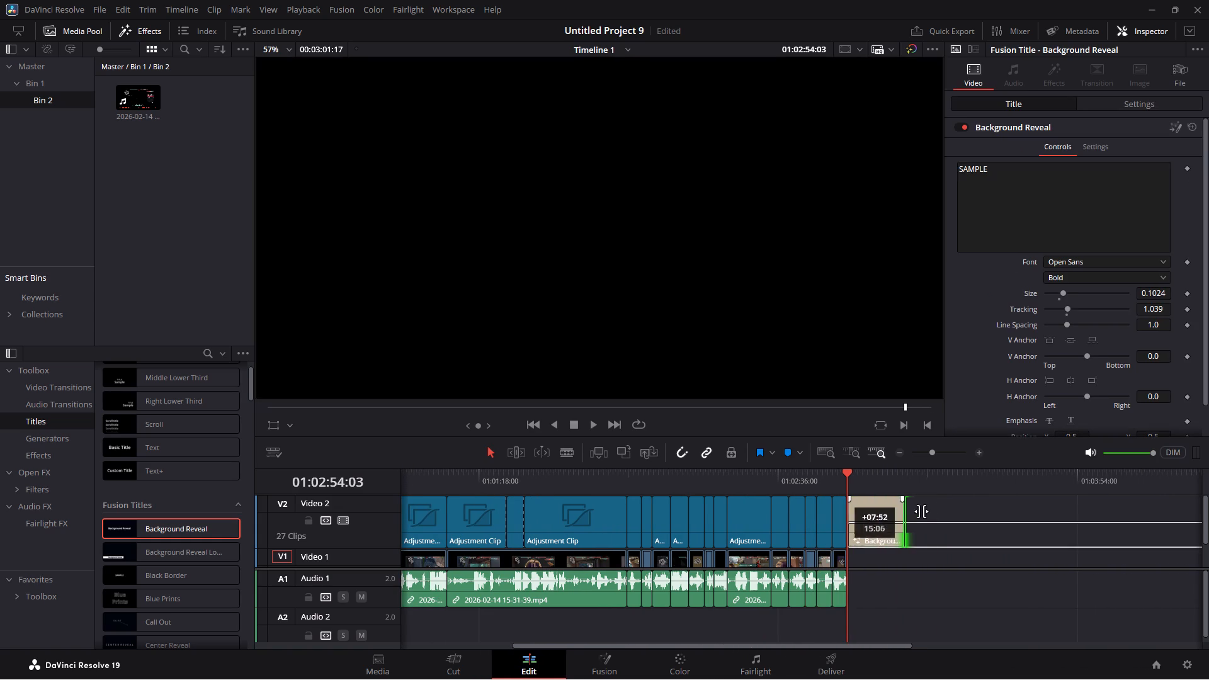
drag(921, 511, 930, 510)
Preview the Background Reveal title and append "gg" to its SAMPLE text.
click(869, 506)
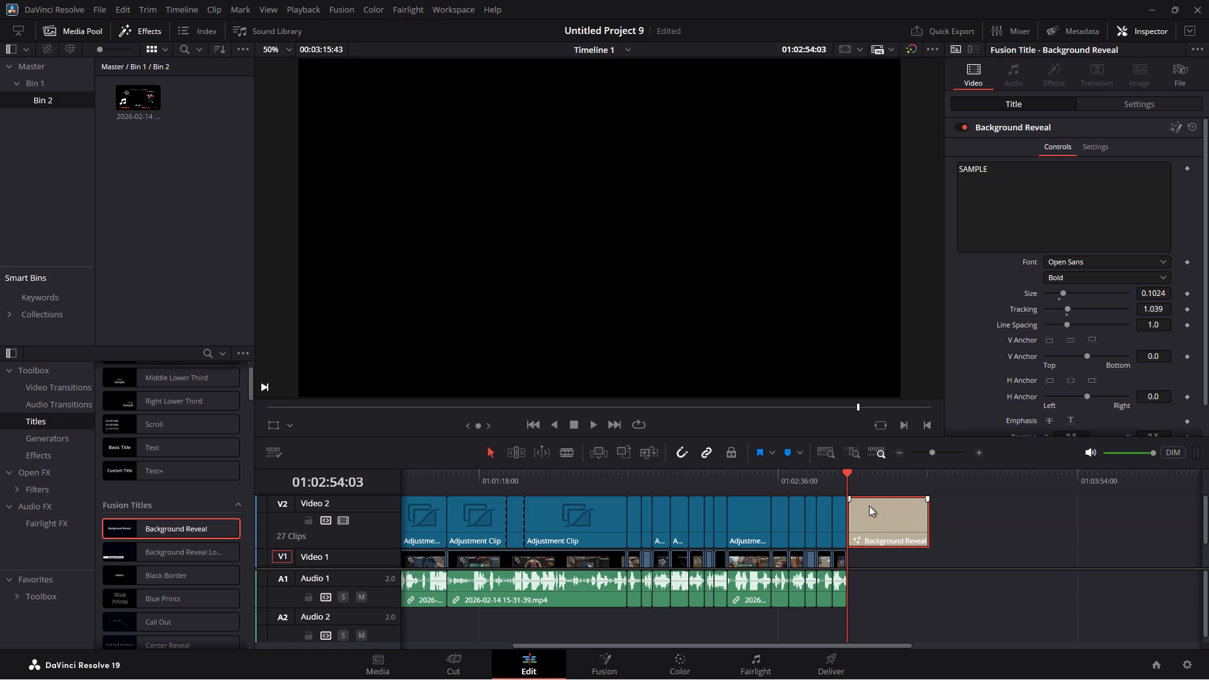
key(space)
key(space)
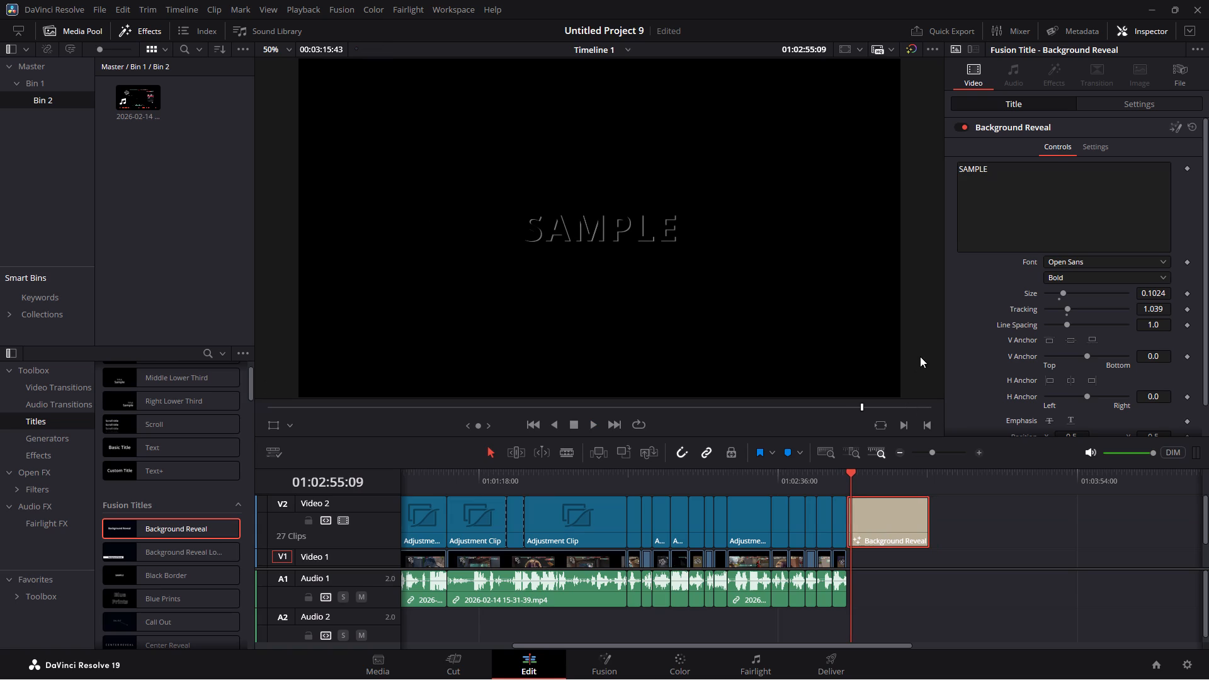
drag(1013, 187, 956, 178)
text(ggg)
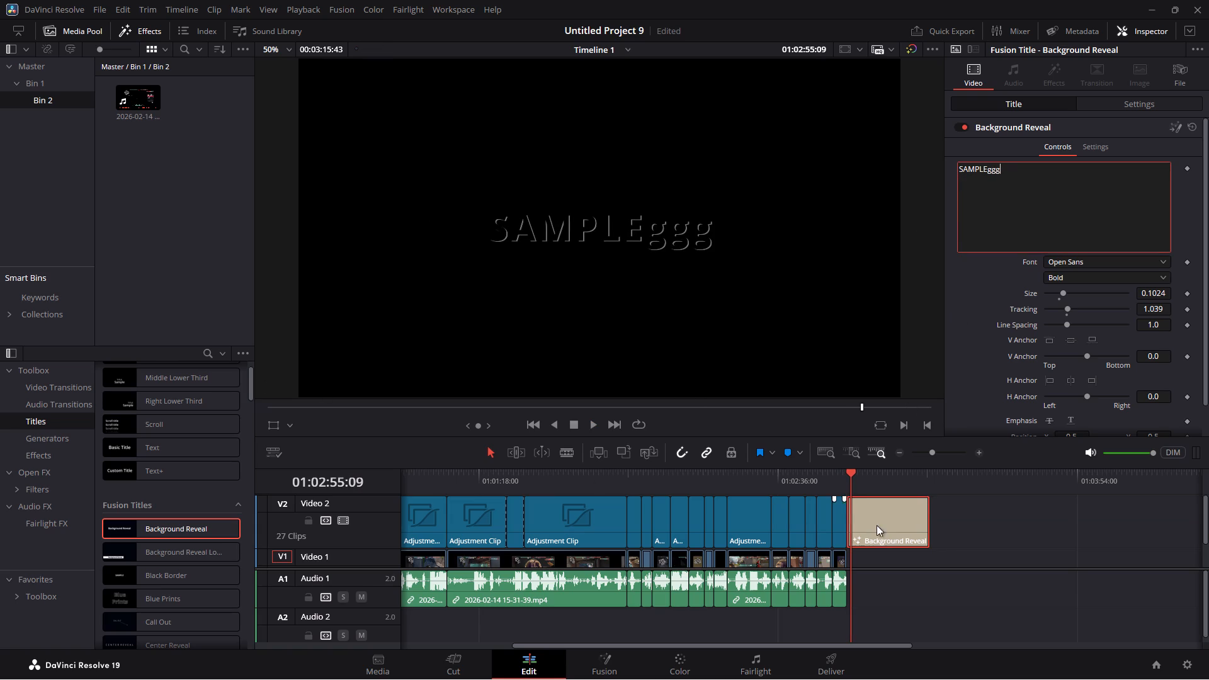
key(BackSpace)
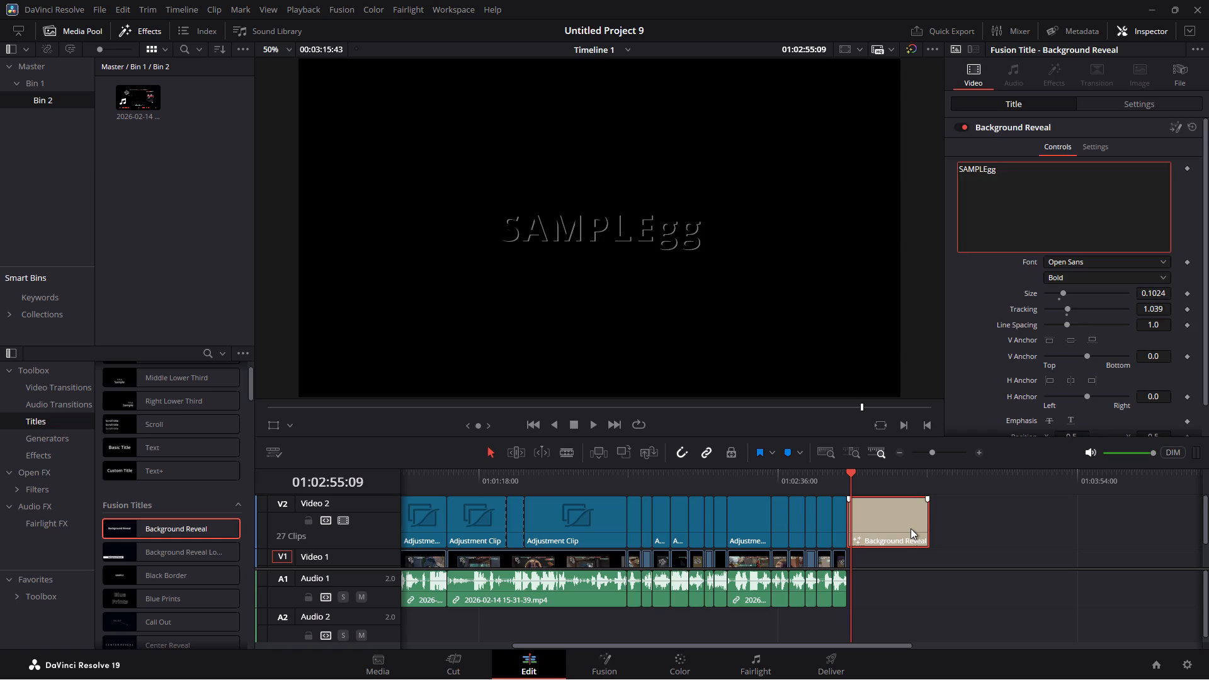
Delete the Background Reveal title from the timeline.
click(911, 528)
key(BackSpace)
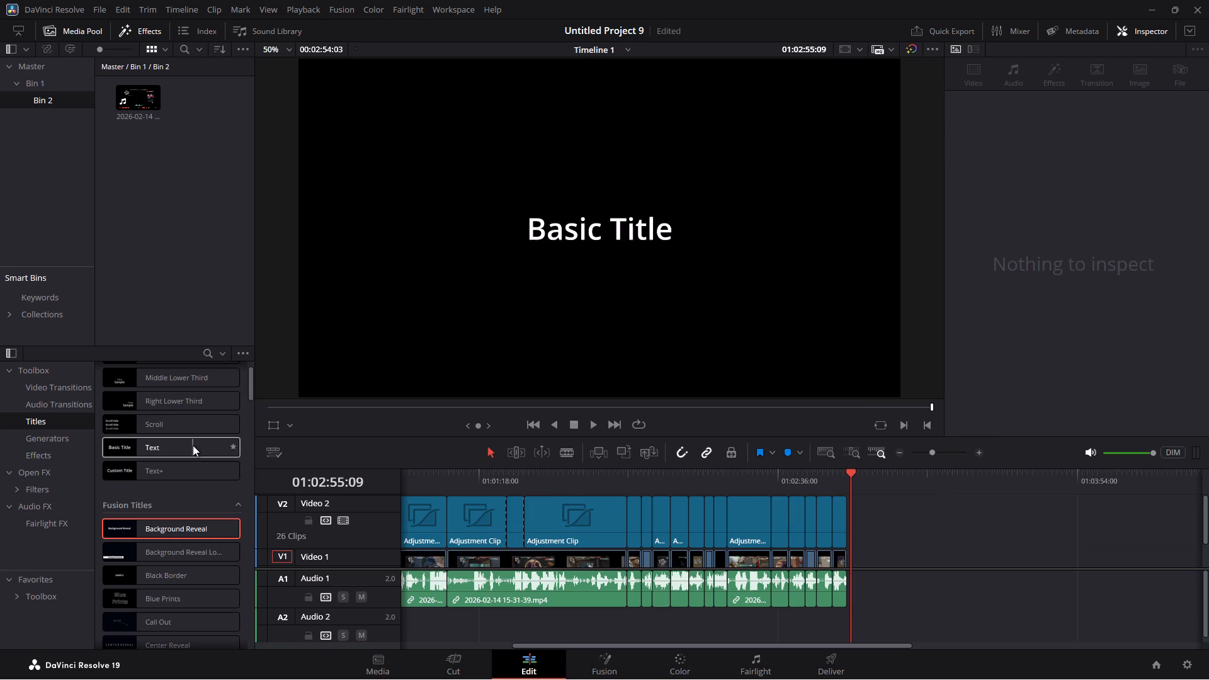
Add a Text title from the effects and place it on Video 1 directly after the last clip.
drag(193, 445, 945, 542)
scroll(839, 560, down, 2)
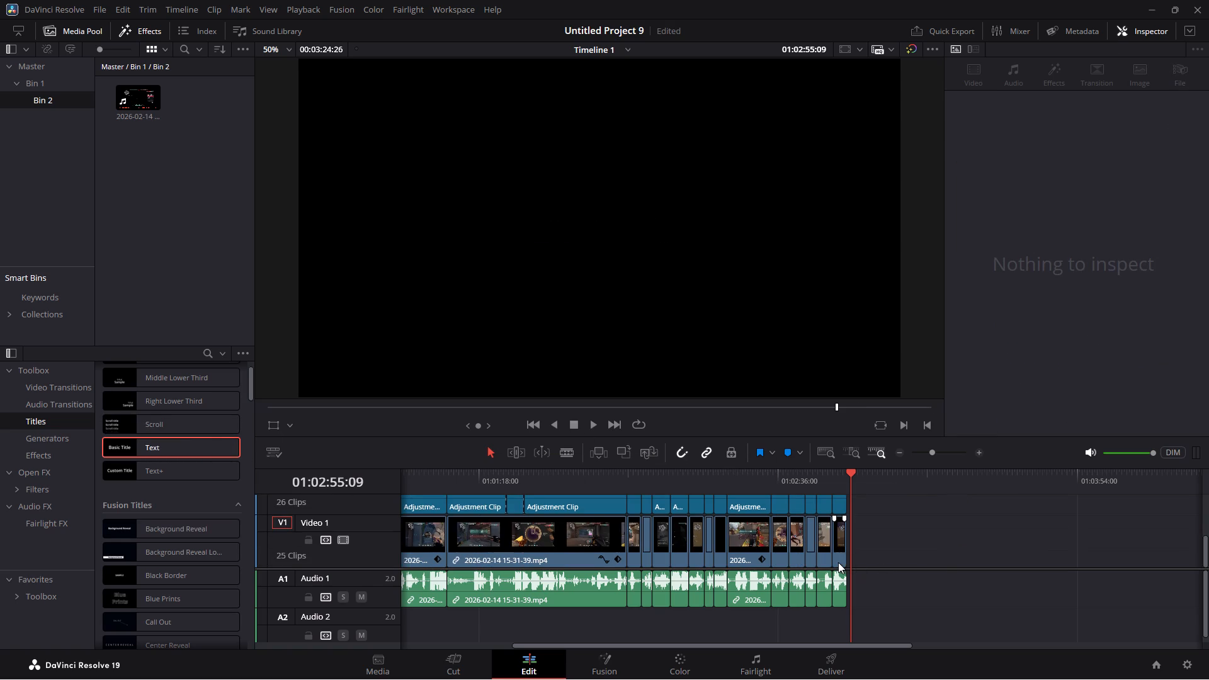
scroll(863, 546, up, 1)
drag(959, 513, 950, 540)
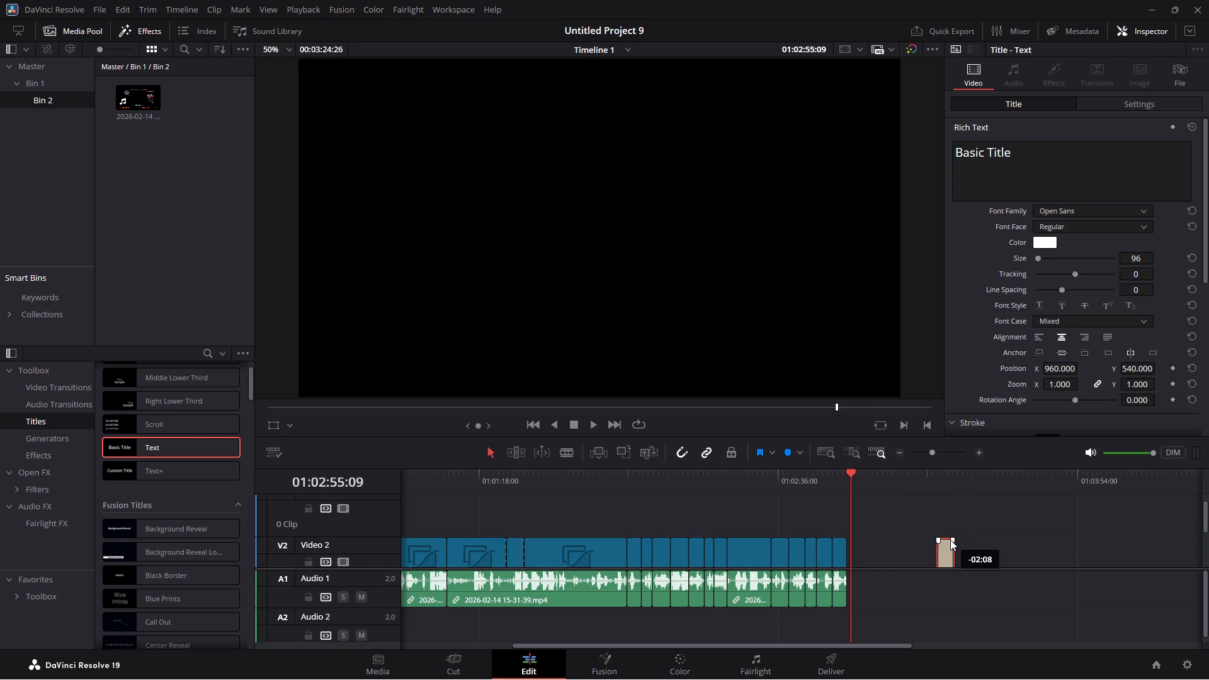
drag(950, 540, 871, 562)
scroll(849, 558, up, 2)
scroll(832, 559, down, 3)
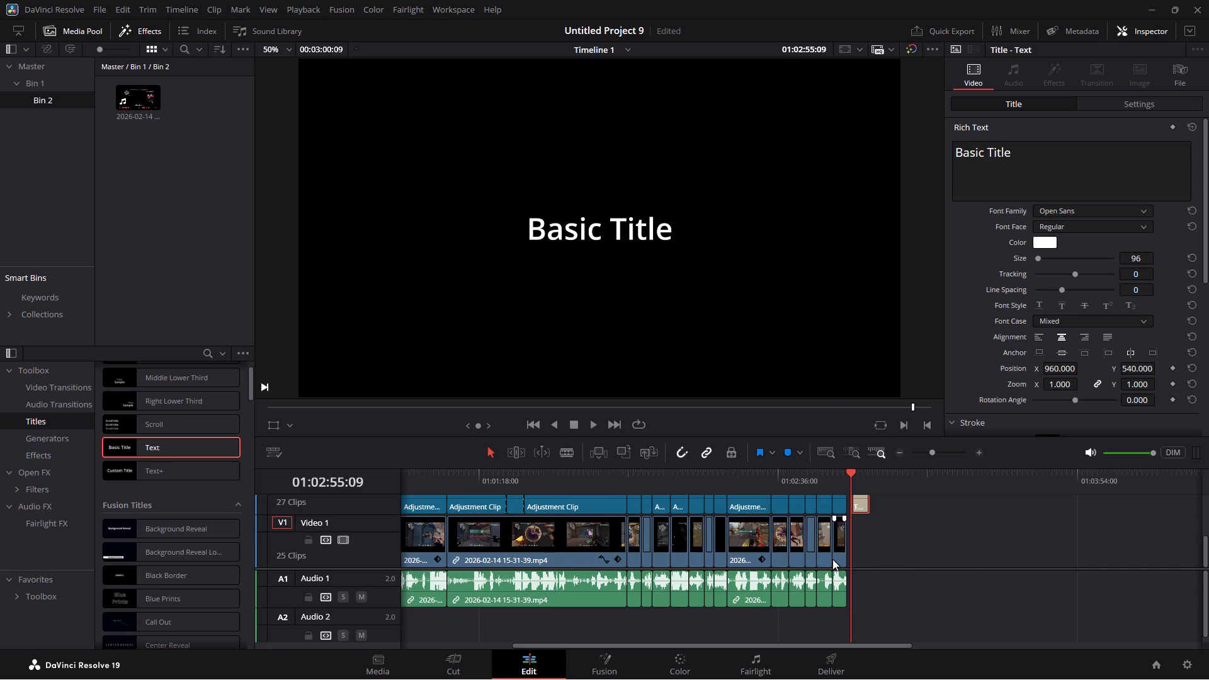
scroll(832, 559, up, 1)
scroll(836, 560, down, 1)
click(1207, 549)
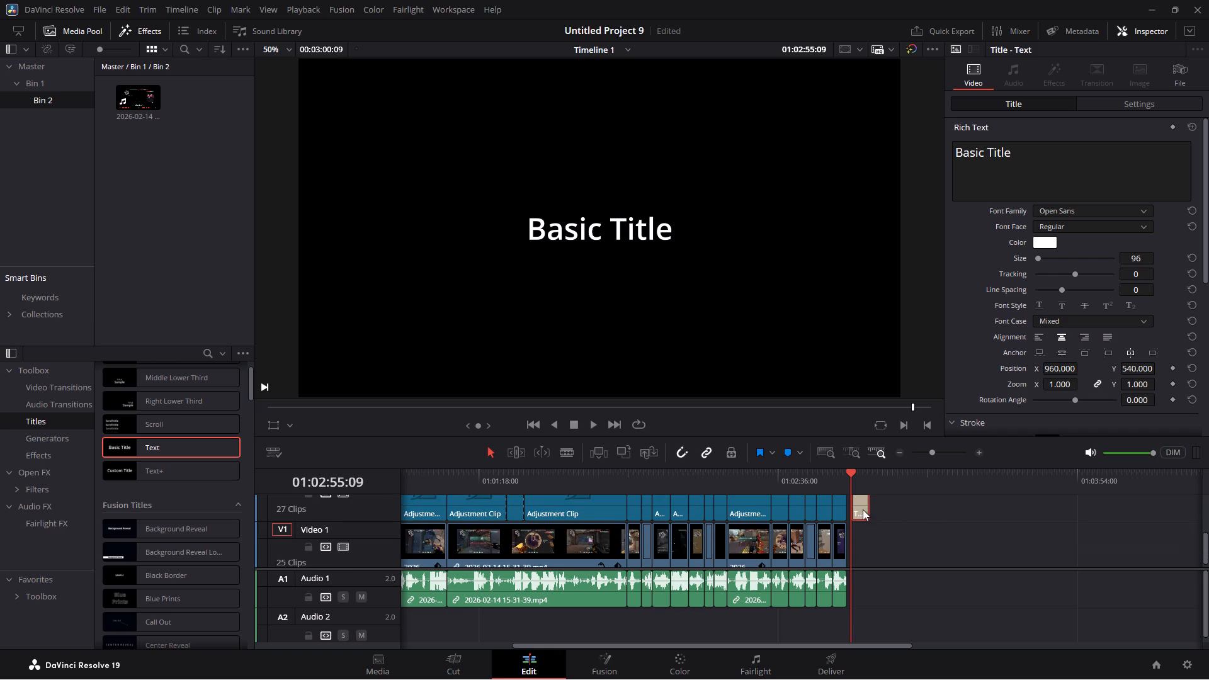
drag(861, 509, 856, 528)
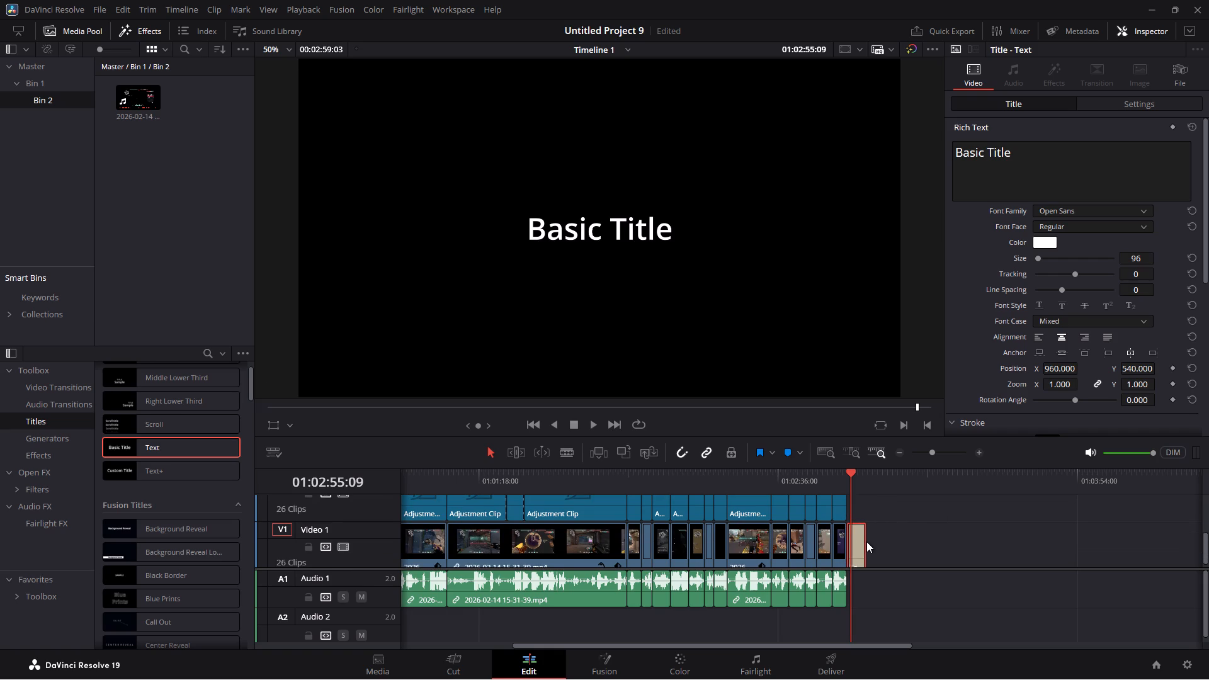
Adjust the Text title's length on Video 1 so it ends at 01:03:00:43.
drag(866, 541, 907, 541)
click(907, 541)
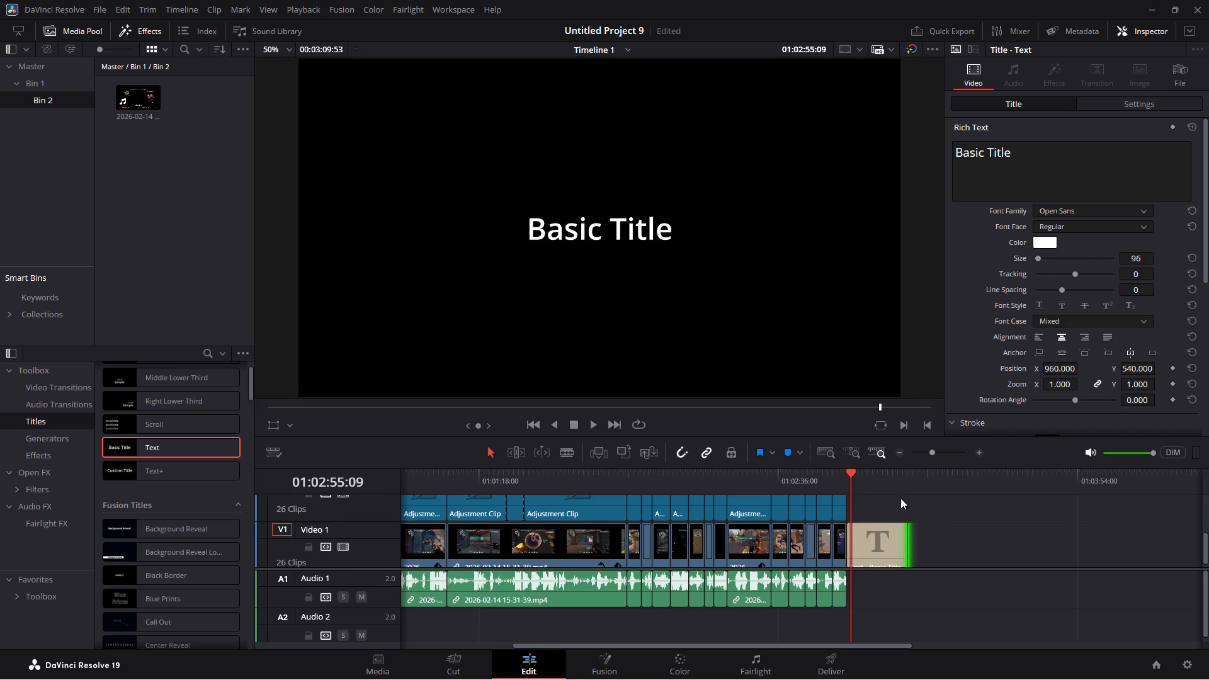
click(900, 498)
drag(865, 475, 868, 475)
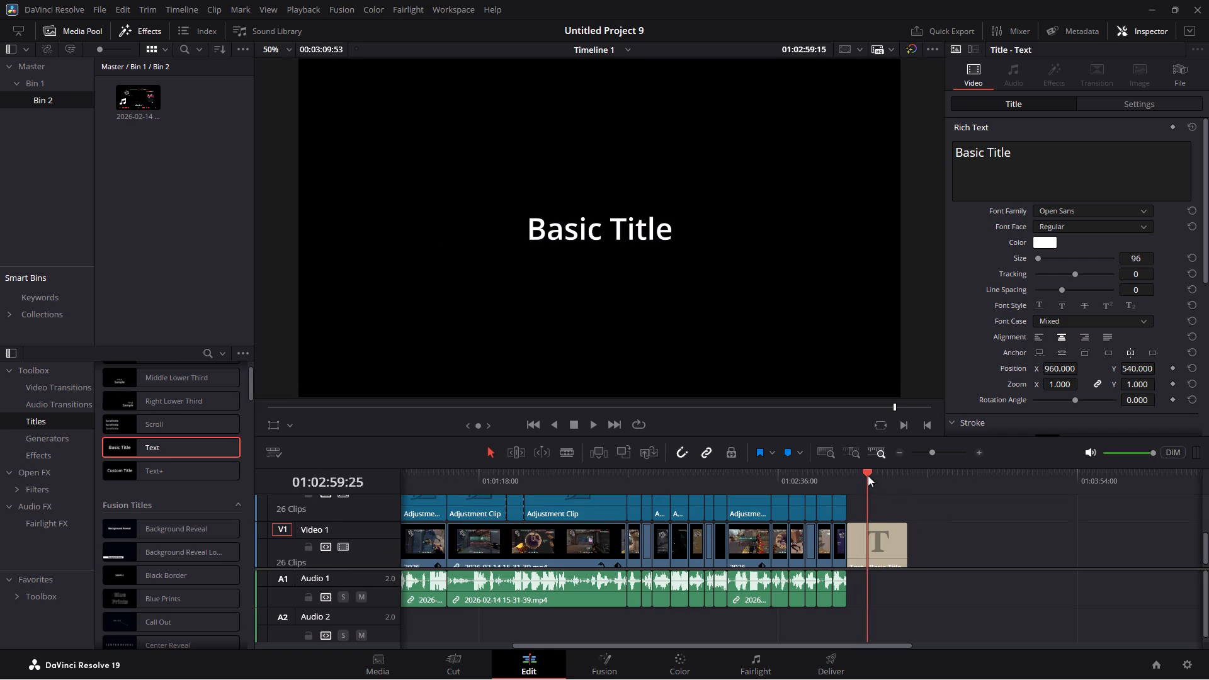
drag(868, 475, 875, 477)
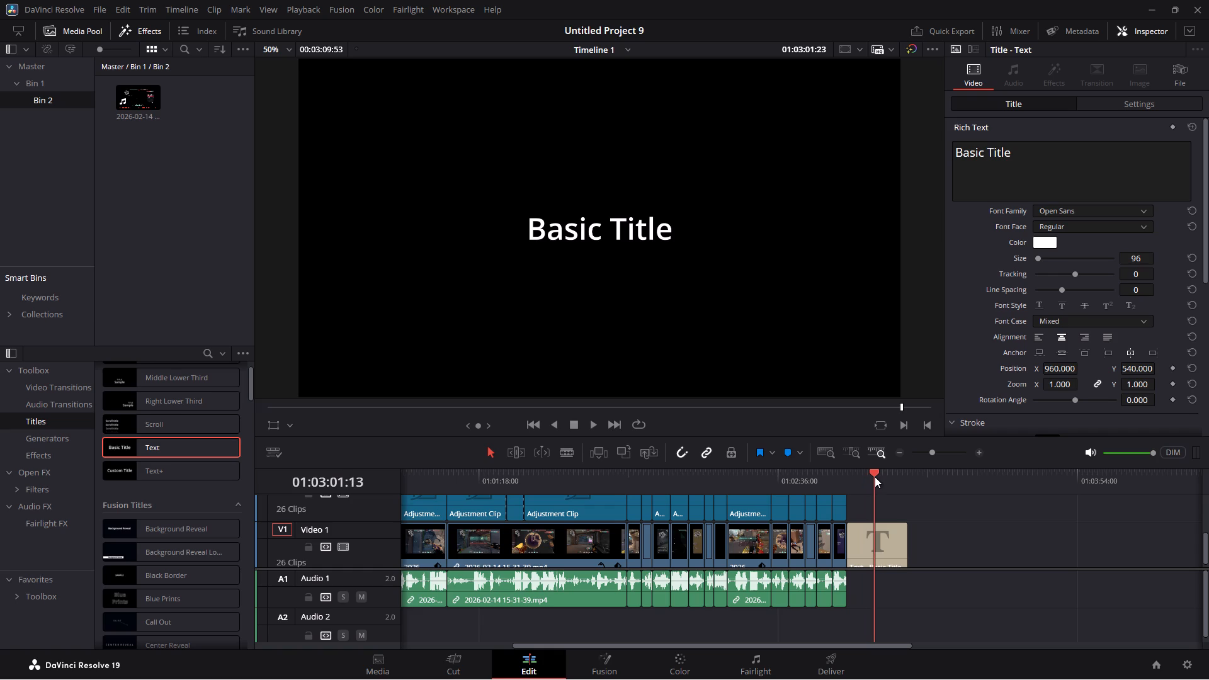
drag(875, 477, 873, 477)
drag(906, 540, 904, 540)
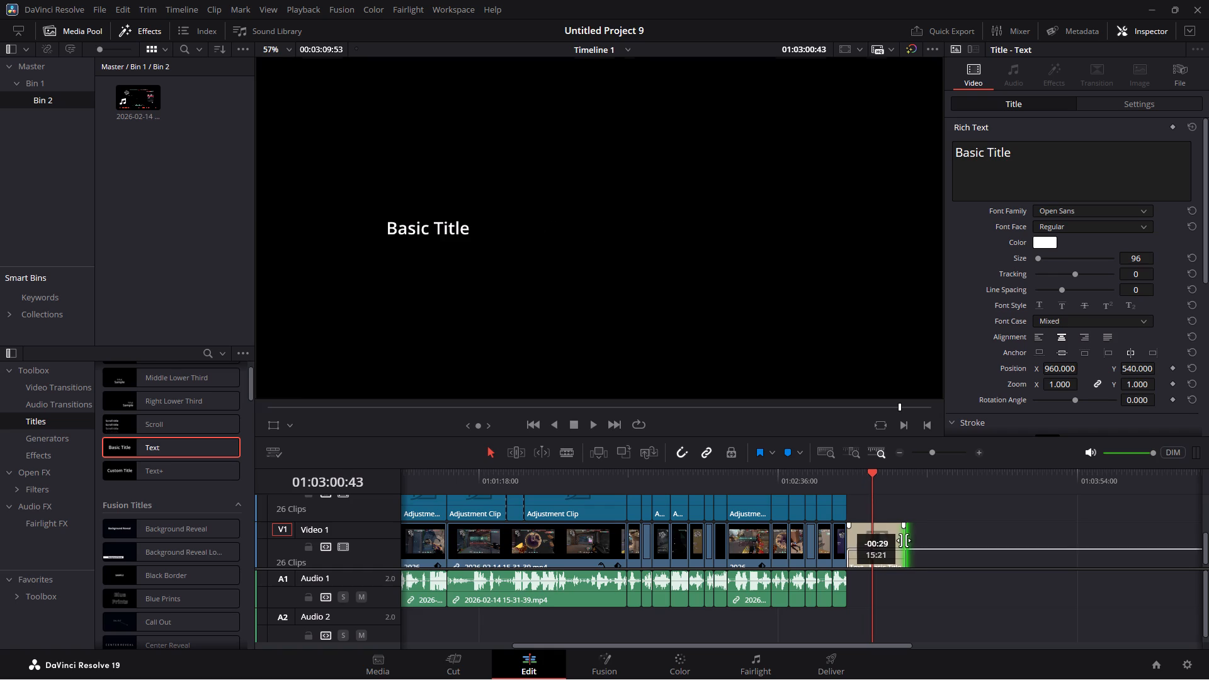
drag(904, 540, 878, 542)
Replace the end title's Basic Title text with "Thanks for watching".
click(859, 538)
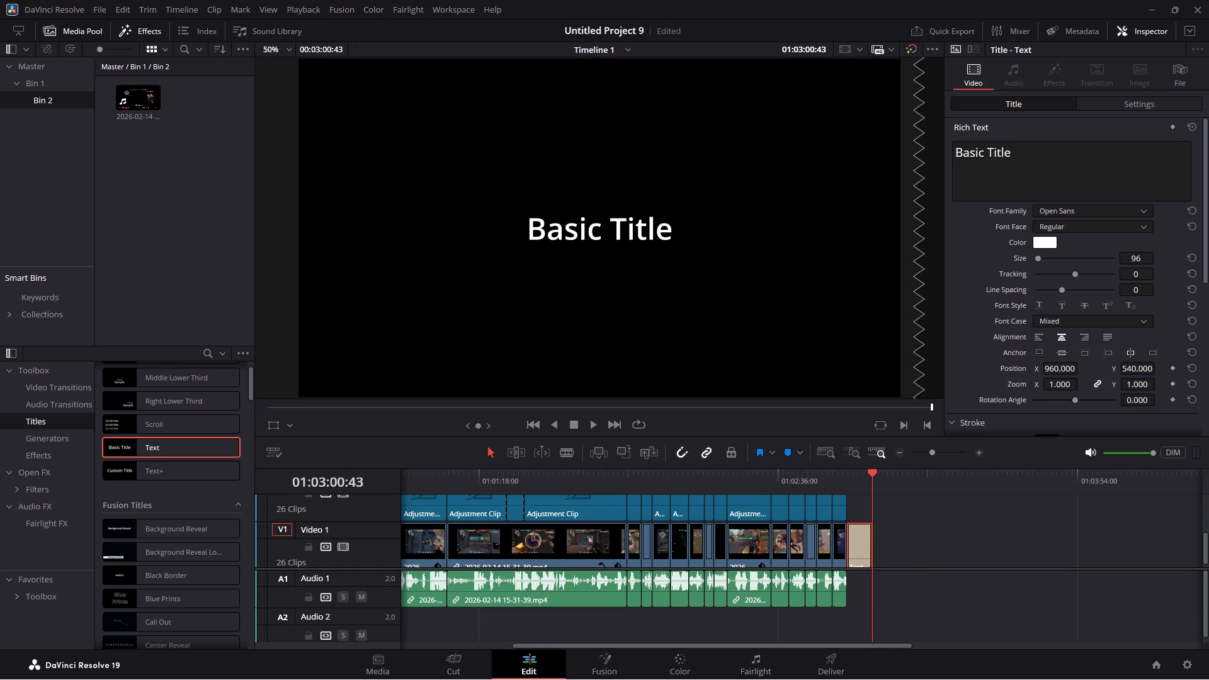
drag(1015, 152, 951, 160)
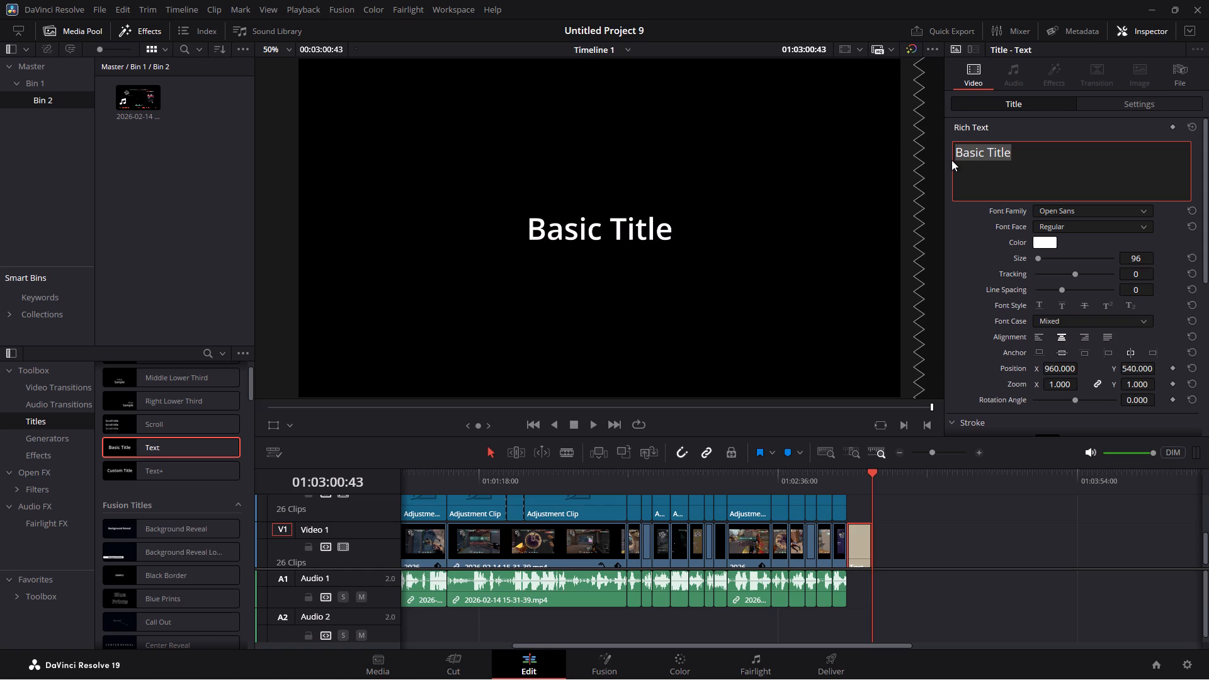
key(BackSpace)
text(Thnaks)
key(BackSpace)
key(BackSpace)
key(BackSpace)
key(BackSpace)
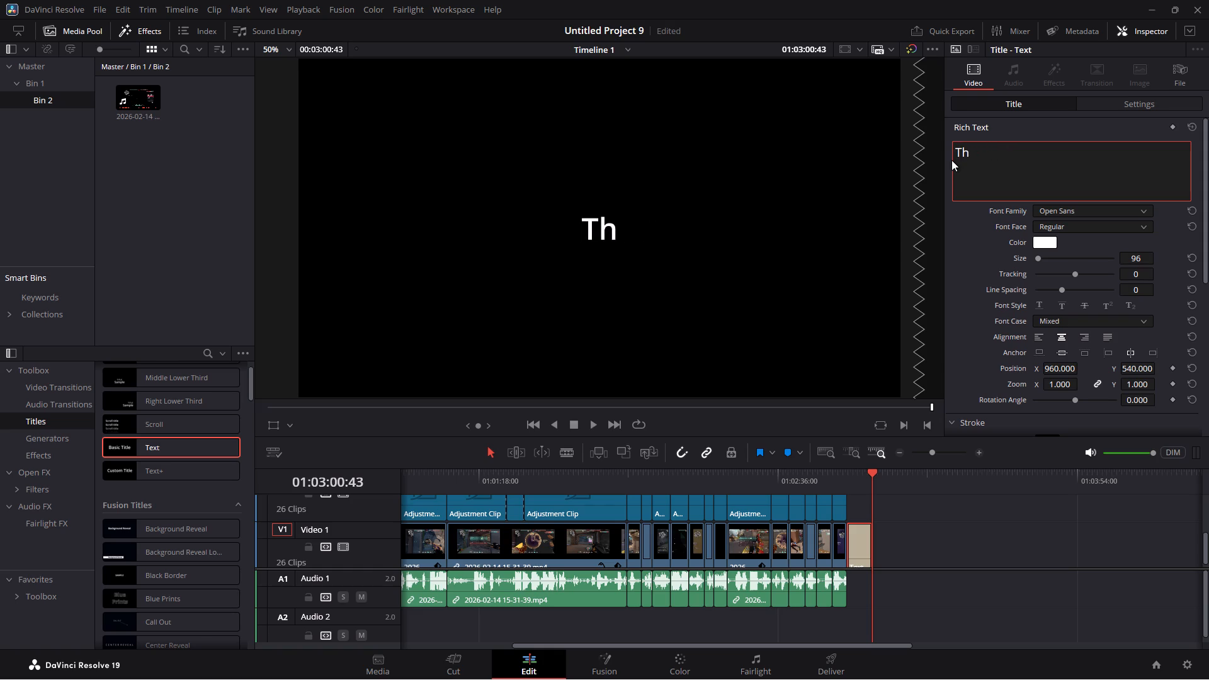
text(anks for watching)
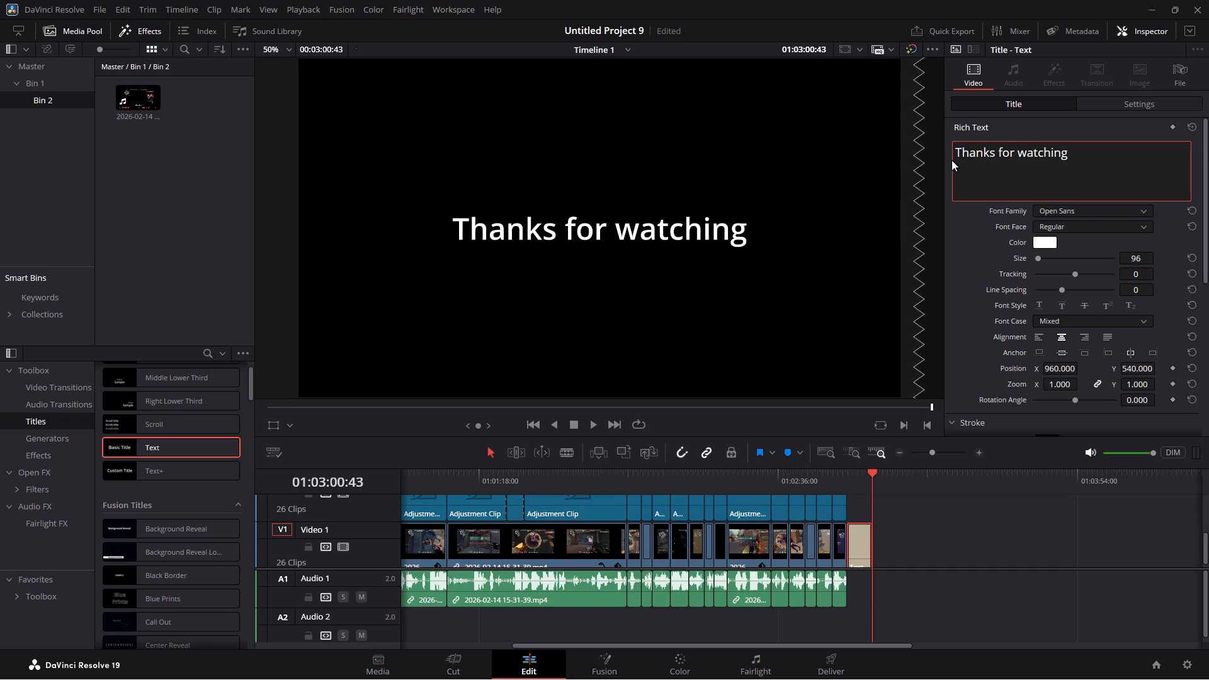
Capitalise the last two words of the title text to read "Thanks For Watching".
key(Left)
key(Left)
key(Left)
key(Left)
key(Left)
key(Left)
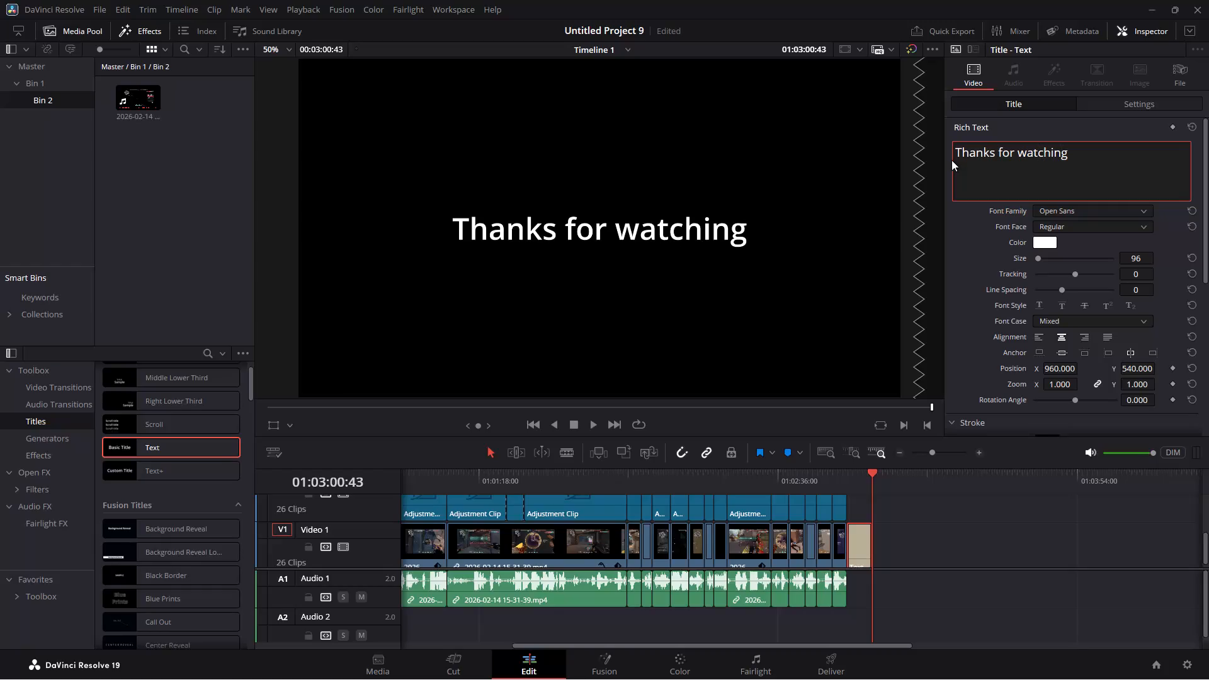
key(Left)
key(BackSpace)
key(shift+w)
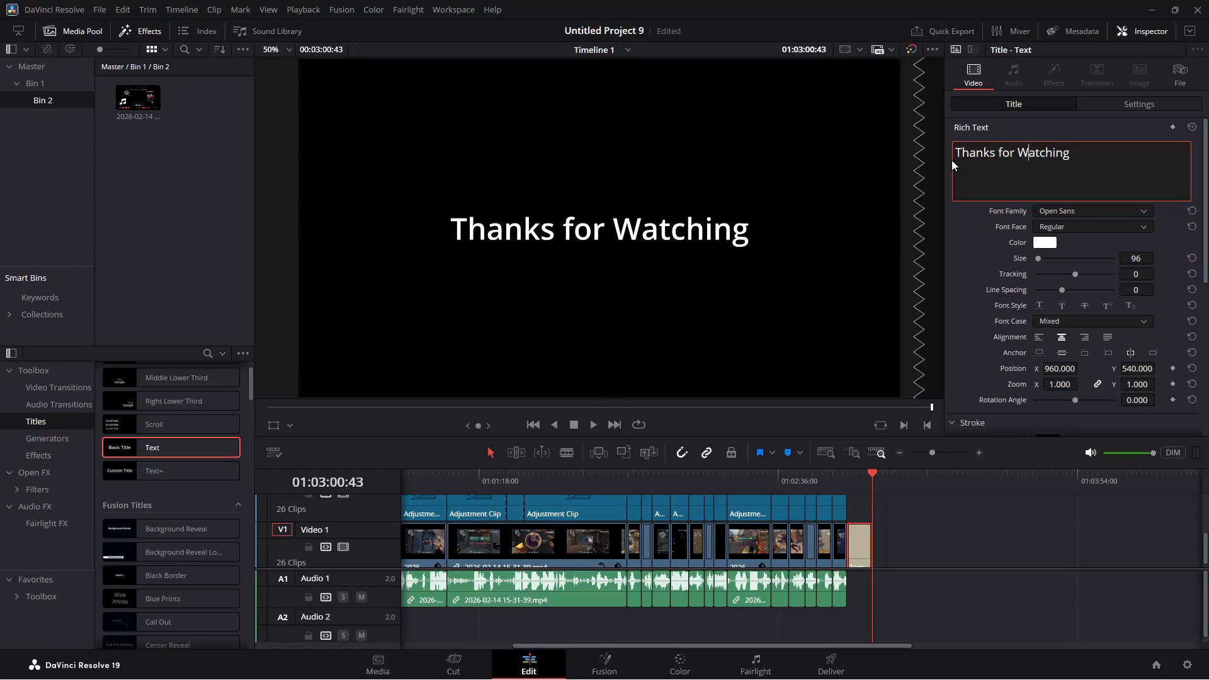
key(Left)
key(Left)
key(Left)
key(Left)
key(BackSpace)
key(shift+f)
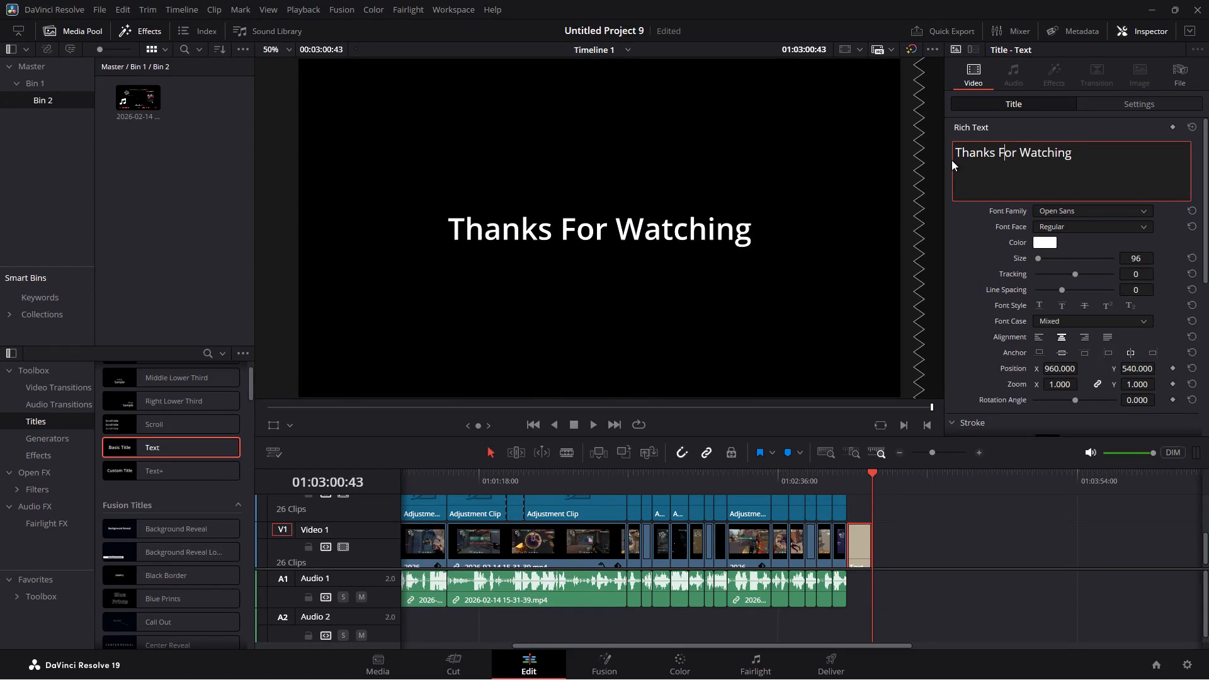
Add a second line reading "please LIke Share" below "Thanks For Watching" in the title text.
key(Right)
key(Right)
key(Right)
key(Right)
key(Right)
key(Right)
key(Right)
key(Right)
key(Right)
key(Right)
key(Right)
key(Right)
key(Right)
key(Right)
key(Right)
key(Return)
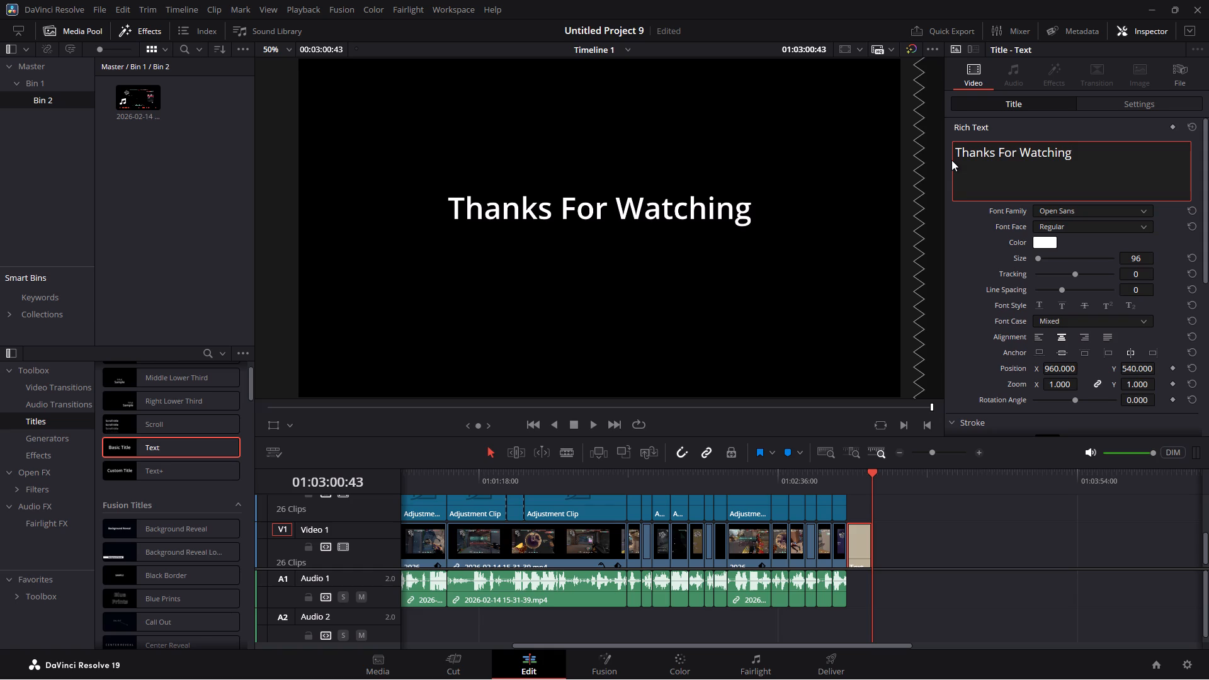
text(please LIke)
key(space)
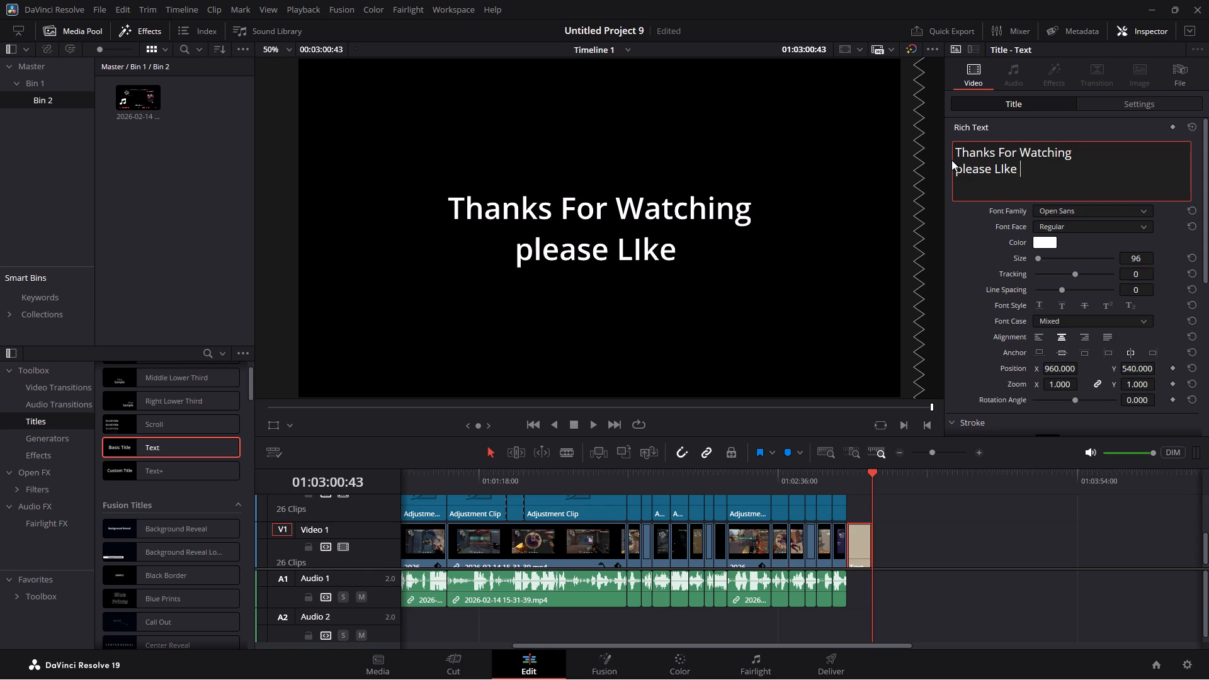
text(Share)
key(space)
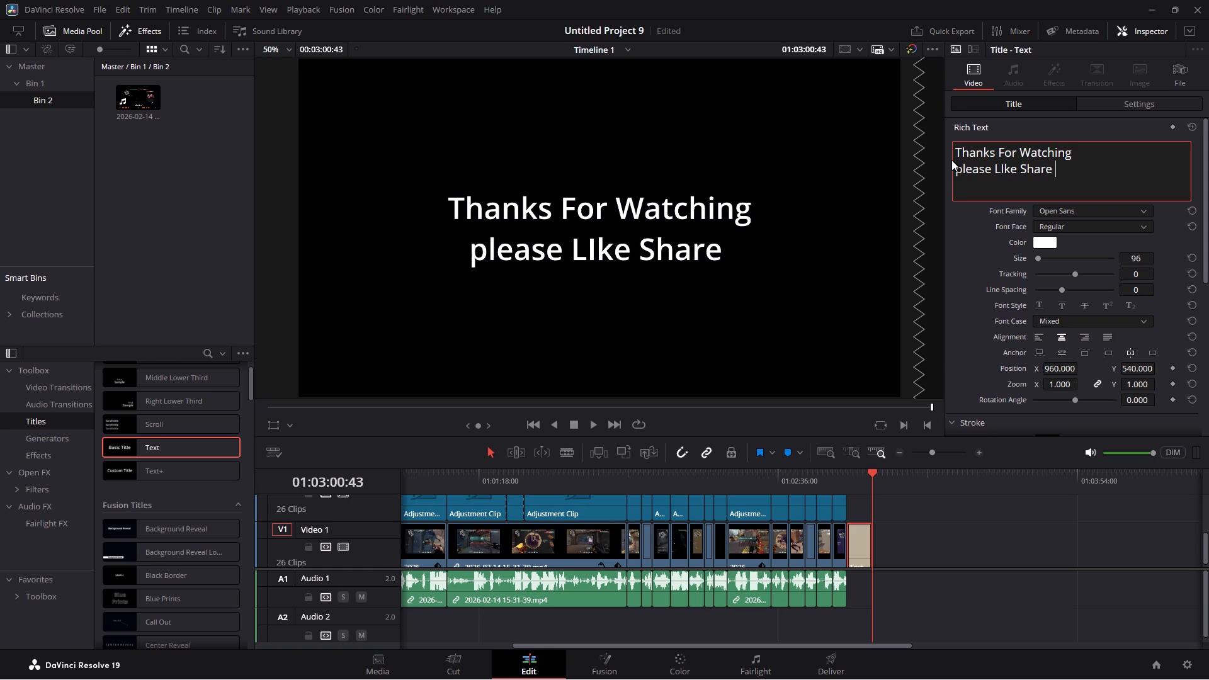
Capitalise the first letter of the title's second line so its first word reads "Please".
key(Left)
key(Left)
key(Left)
key(Left)
key(Left)
key(Left)
key(Left)
key(Left)
key(Left)
key(Left)
key(Left)
key(Left)
key(Left)
key(Left)
key(Left)
key(Left)
key(Left)
key(Right)
key(Left)
key(BackSpace)
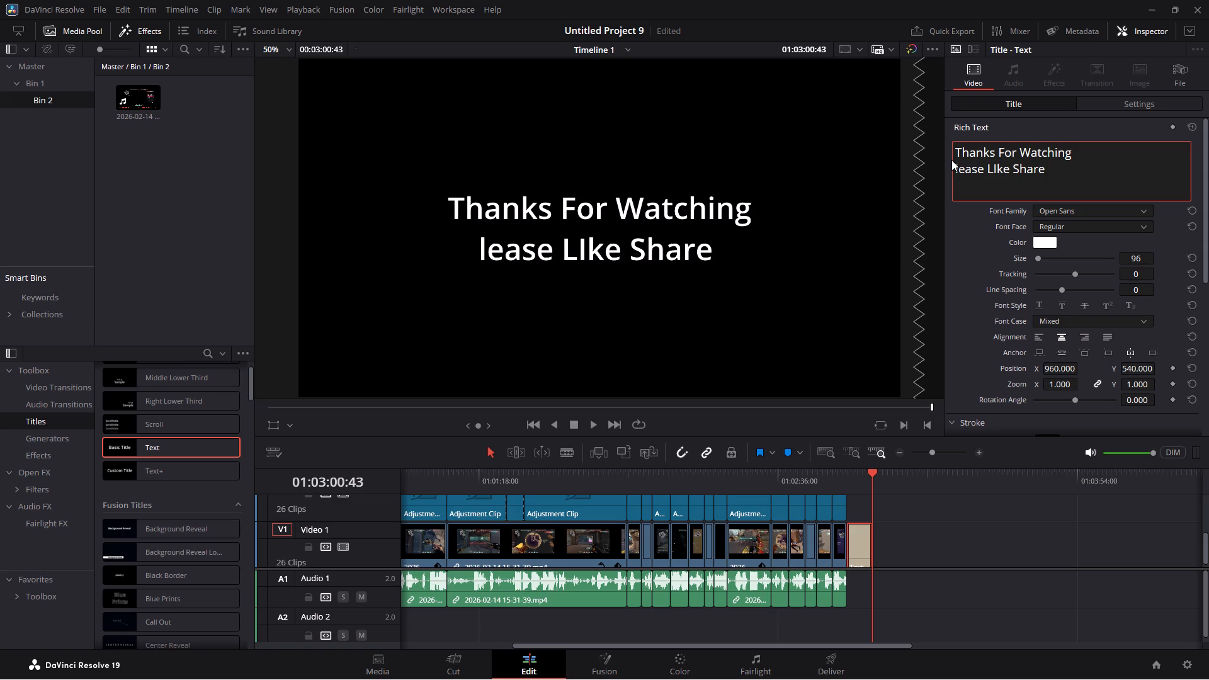
key(shift+p)
Insert "&" before "Share" in the title's second line so it reads "Please LIke & Share".
key(Right)
key(Right)
key(Right)
key(Right)
key(Right)
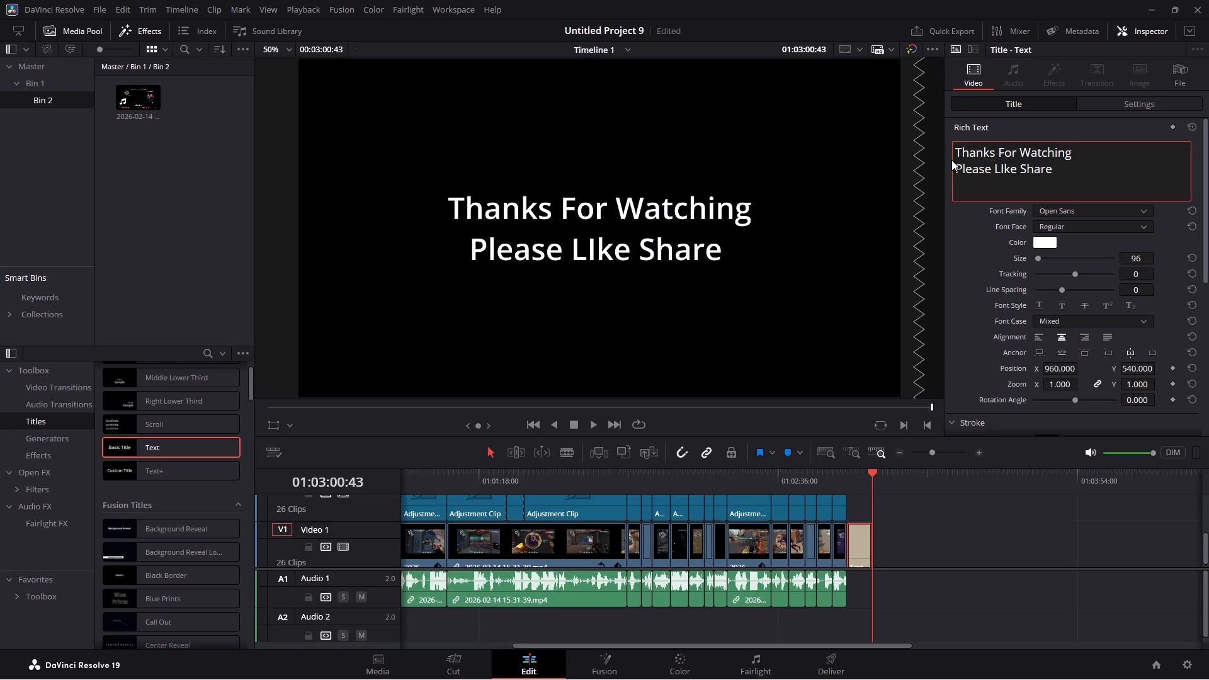
key(Right)
key(Right)
key(Right)
key(Right)
key(Right)
key(Right)
text(&)
key(space)
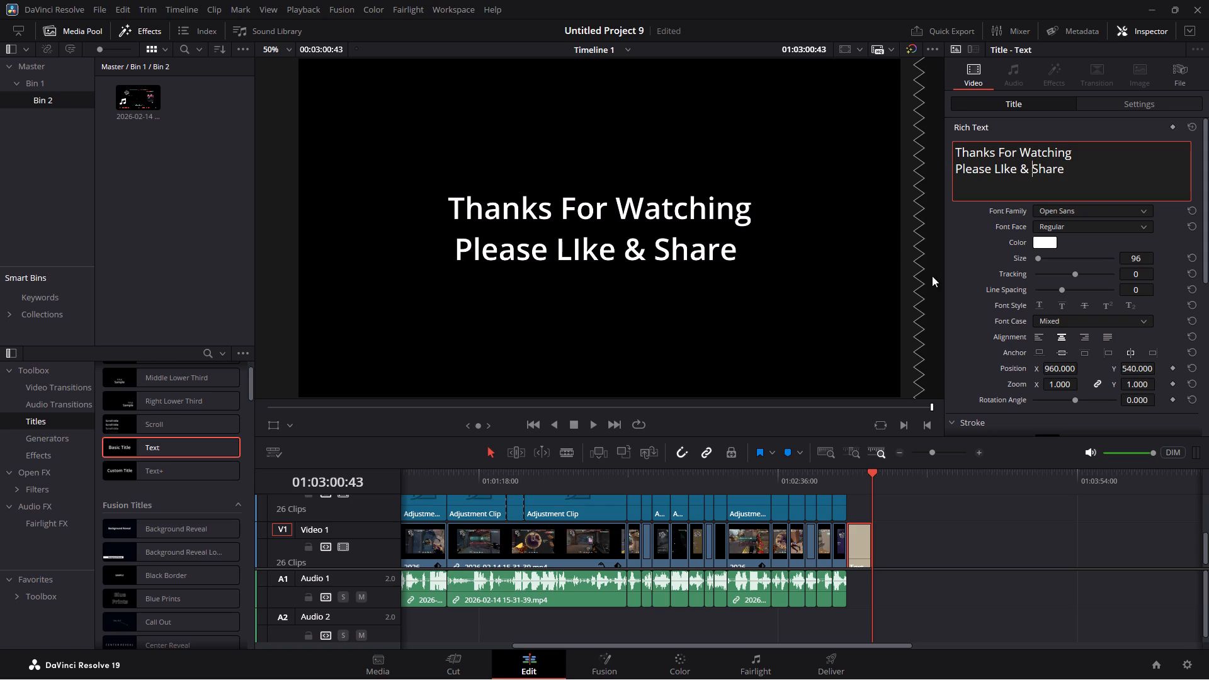
Play back the end of the timeline from shortly before the end title to check the transition.
click(847, 472)
drag(841, 470, 836, 470)
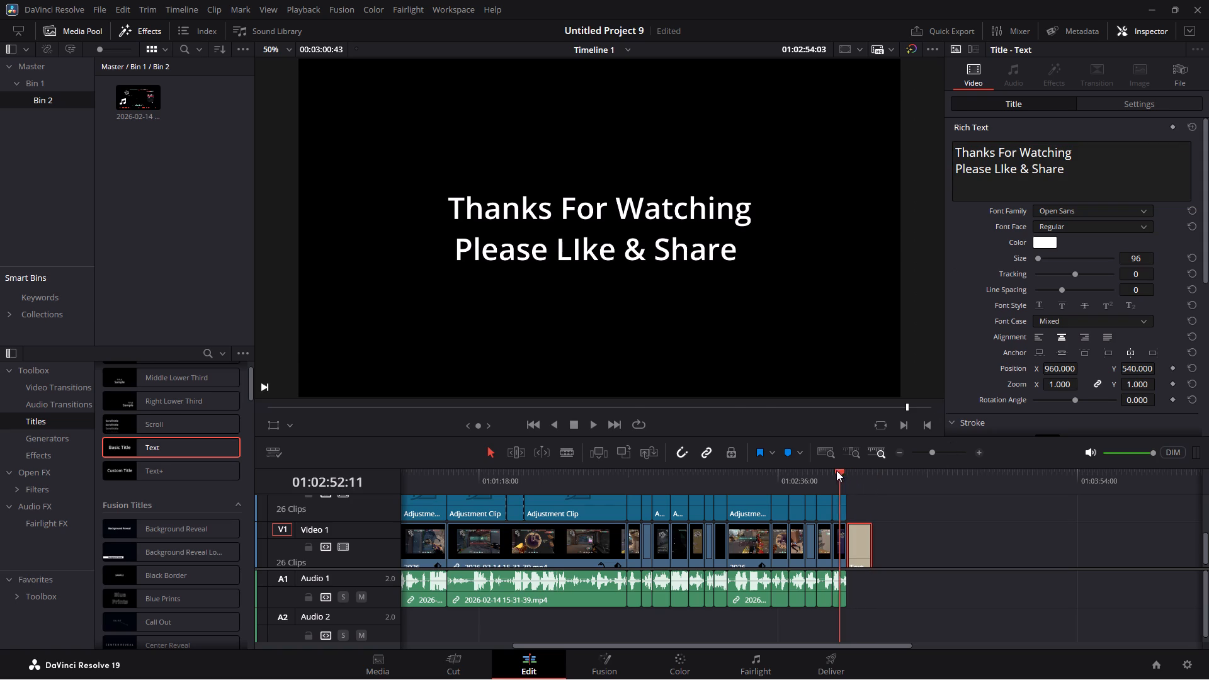
drag(836, 470, 835, 470)
click(596, 424)
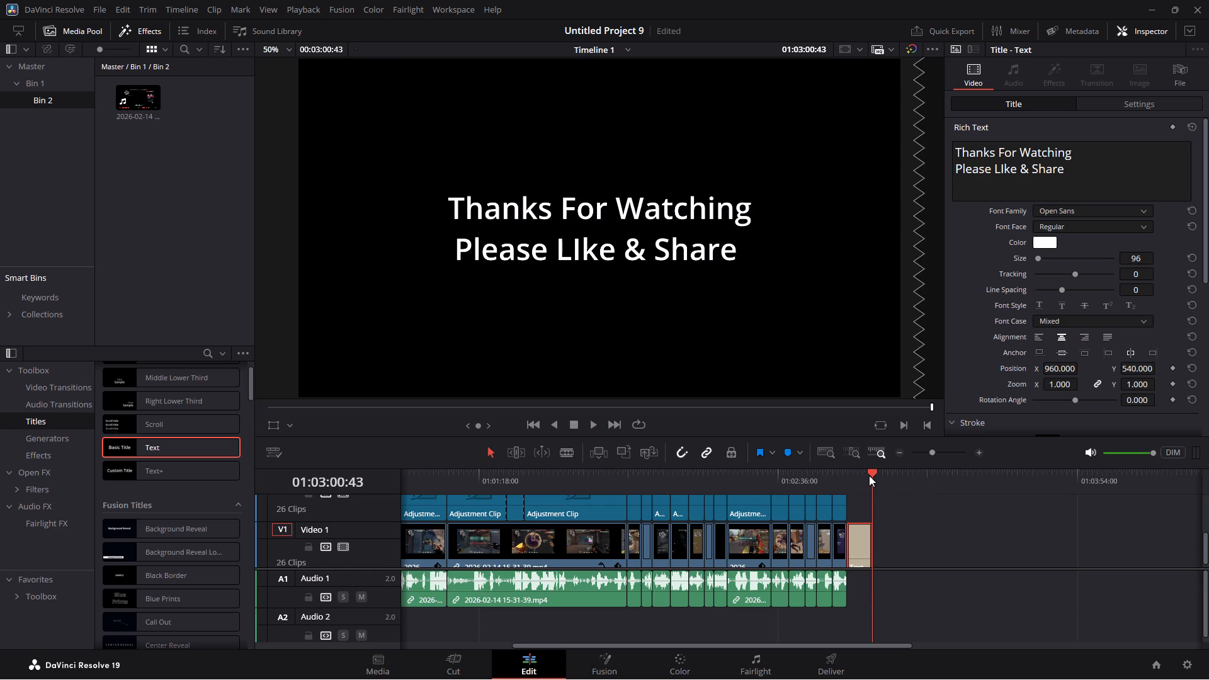
Play the edited timeline from its start at 01:00:00:00 to review the highlights.
drag(869, 475, 367, 489)
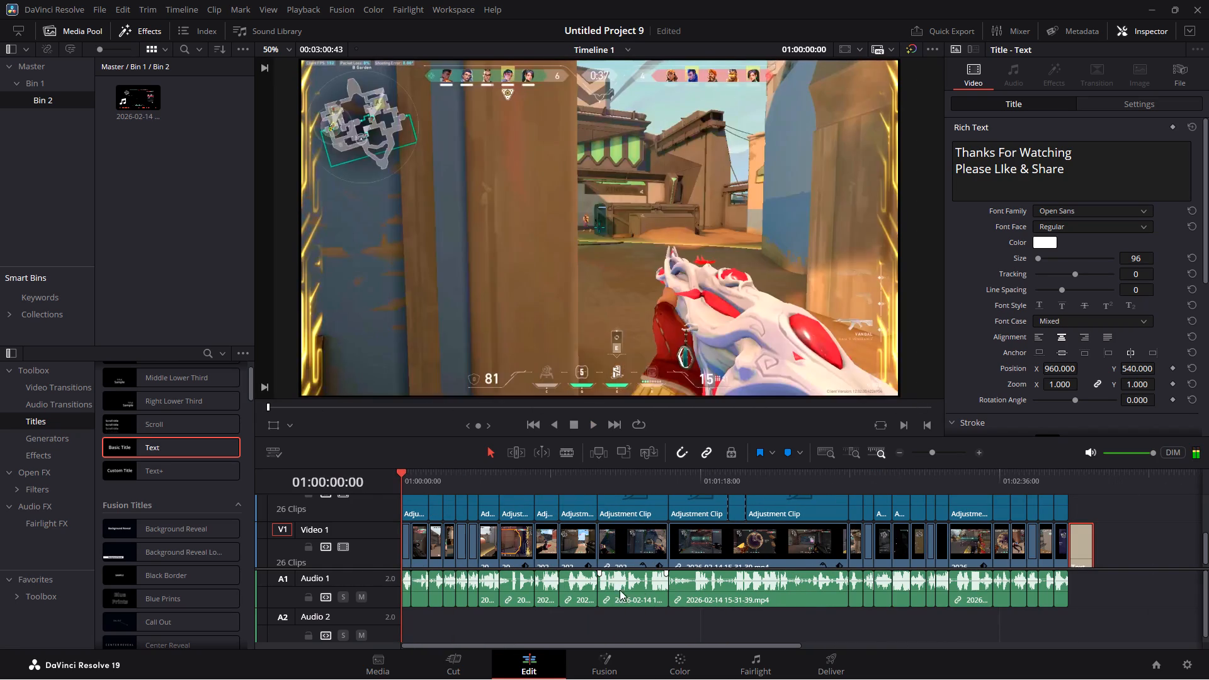
click(593, 426)
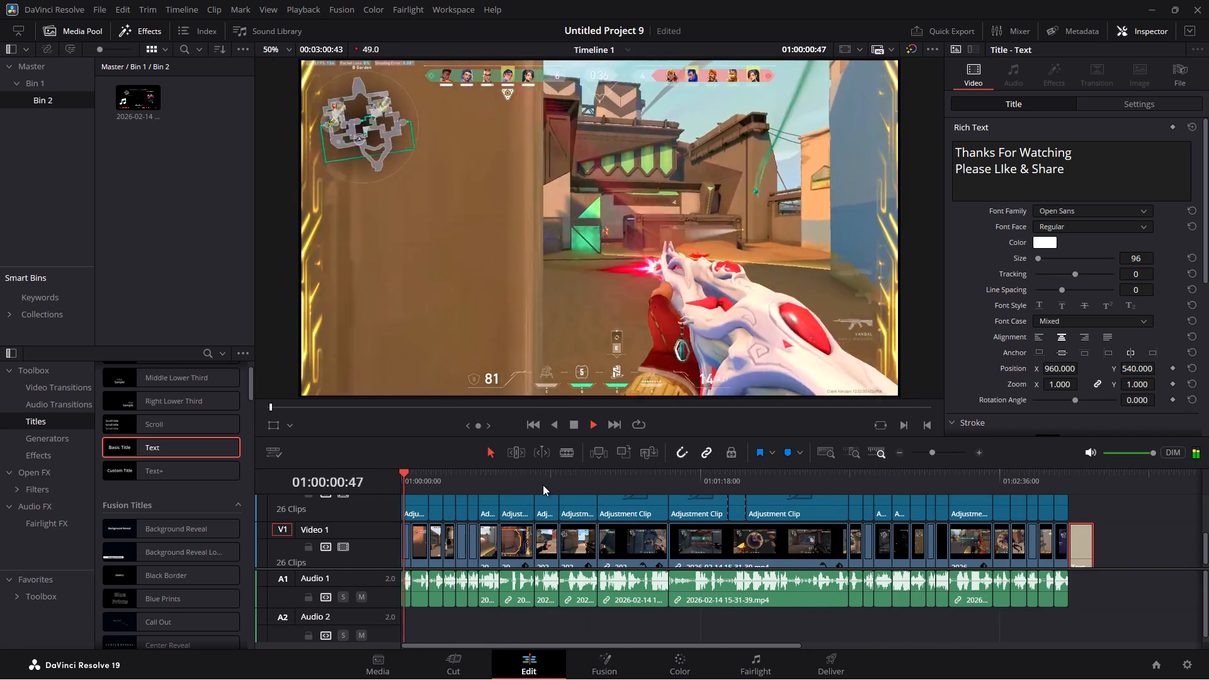
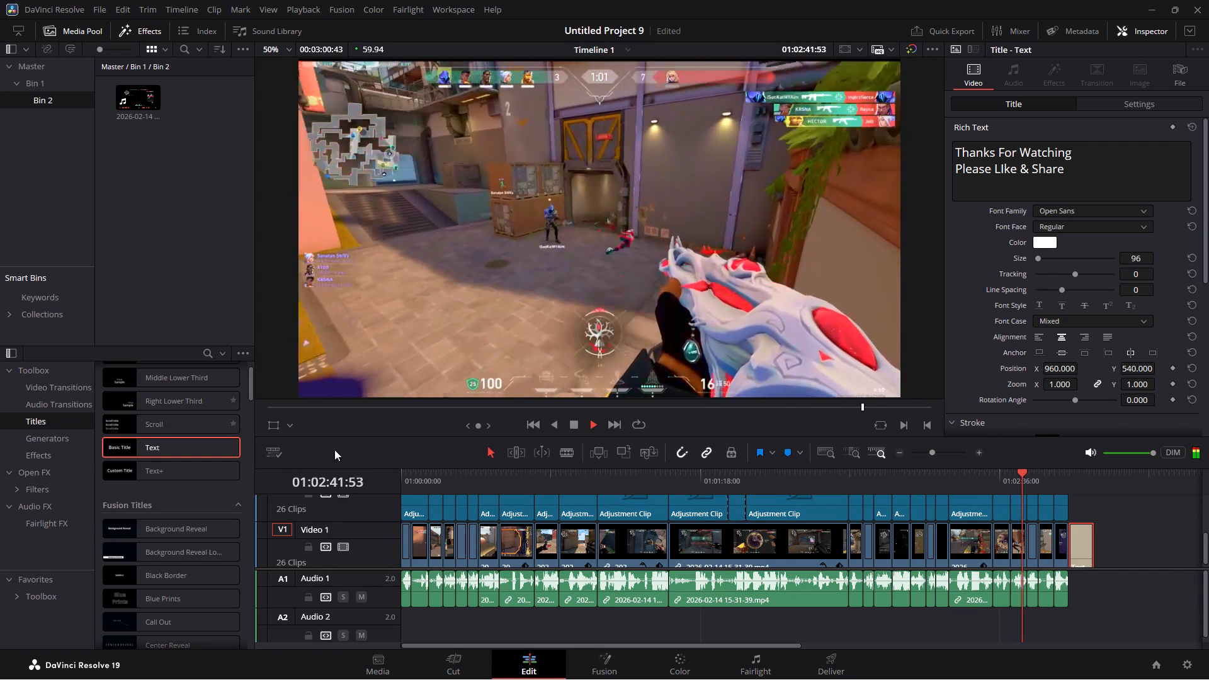
Export the timeline frame at 01:02:36:55 as a JPEG still into the Downloads folder.
key(space)
drag(1023, 475, 1015, 475)
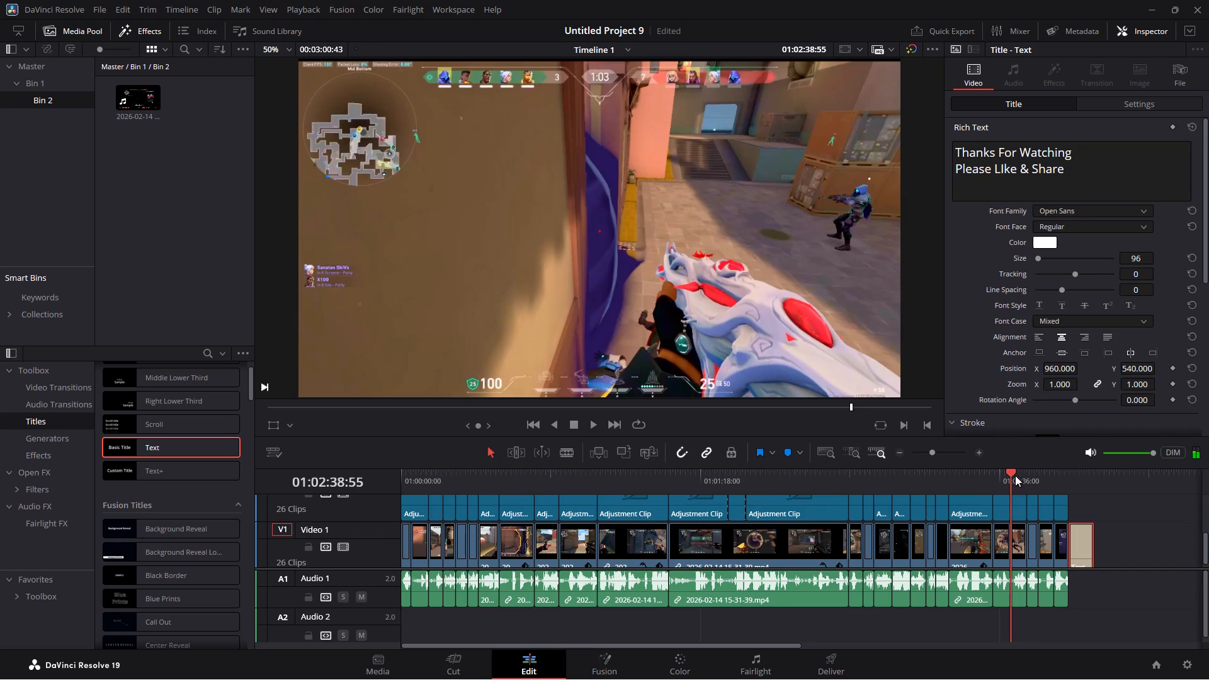
drag(1015, 475, 1003, 475)
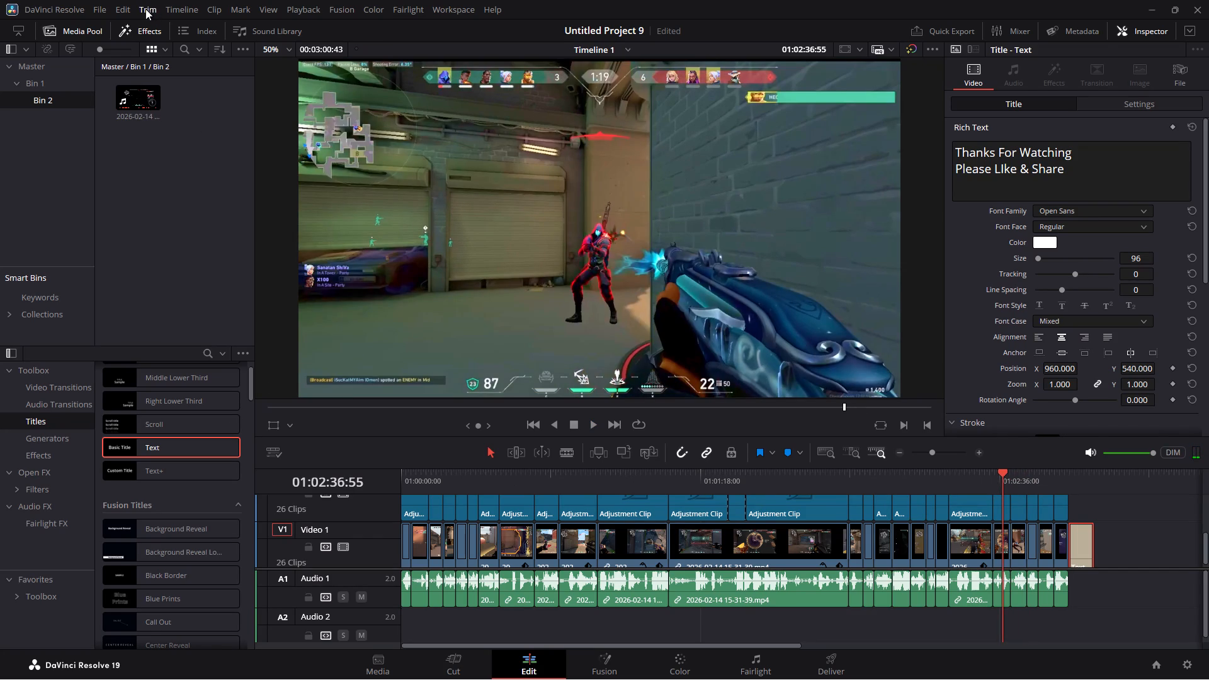
click(100, 6)
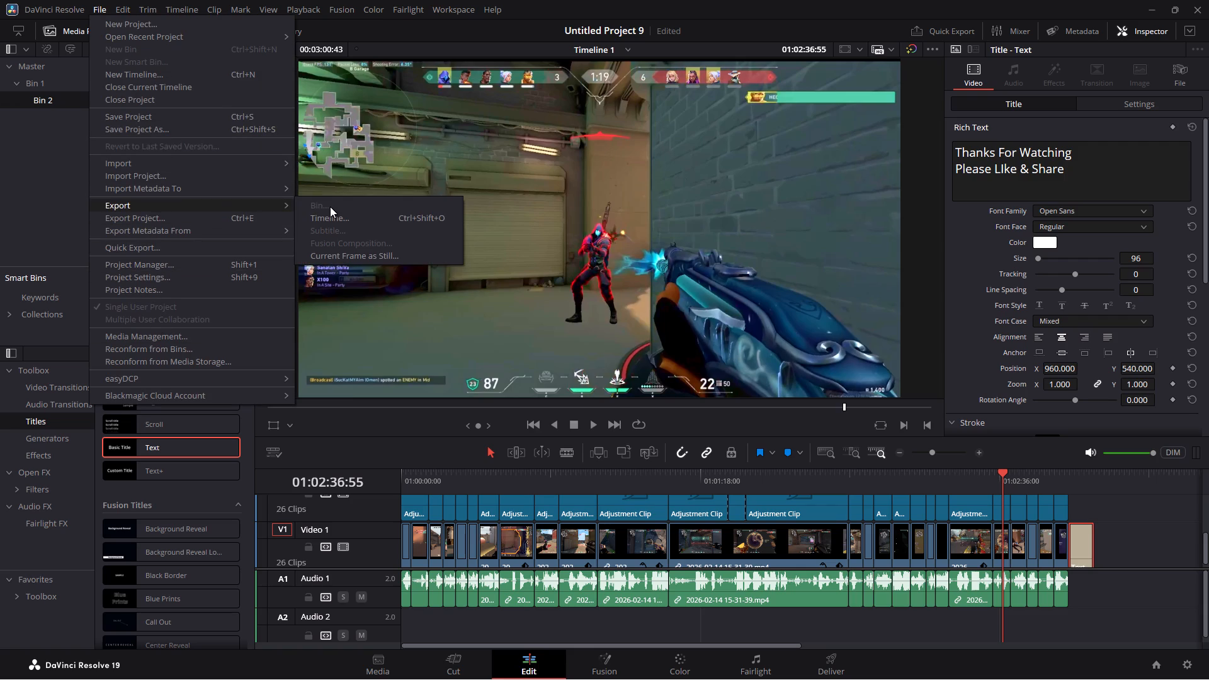
click(333, 251)
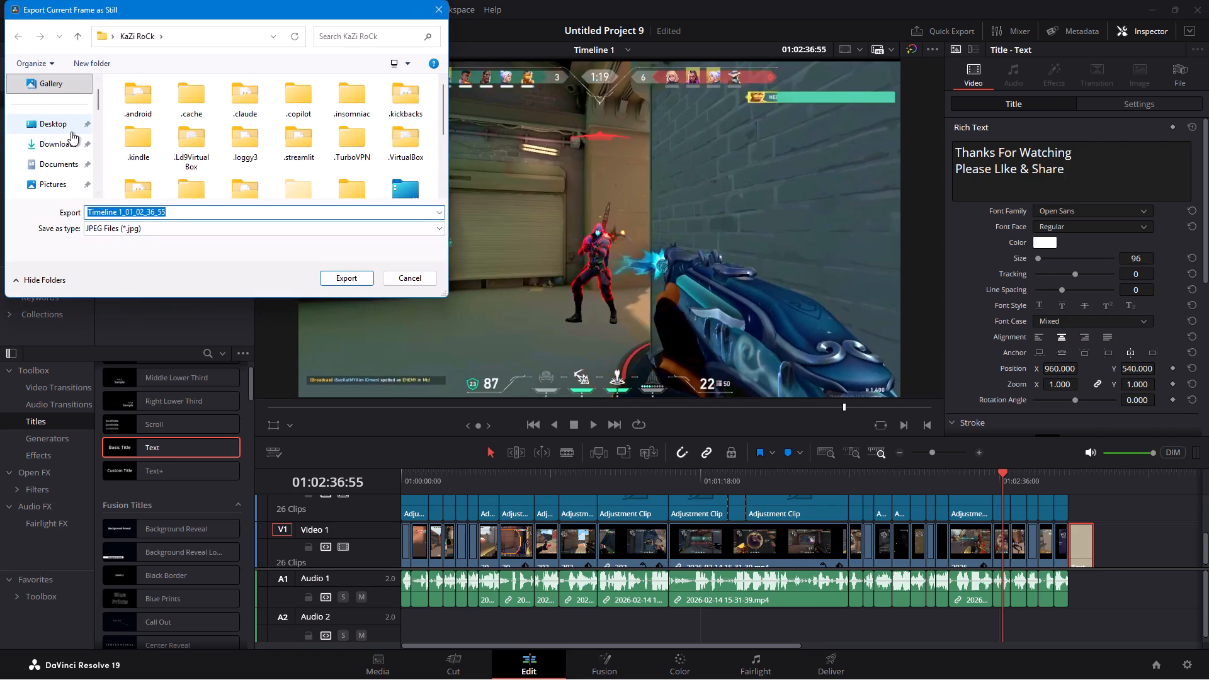
click(71, 132)
click(68, 143)
click(323, 273)
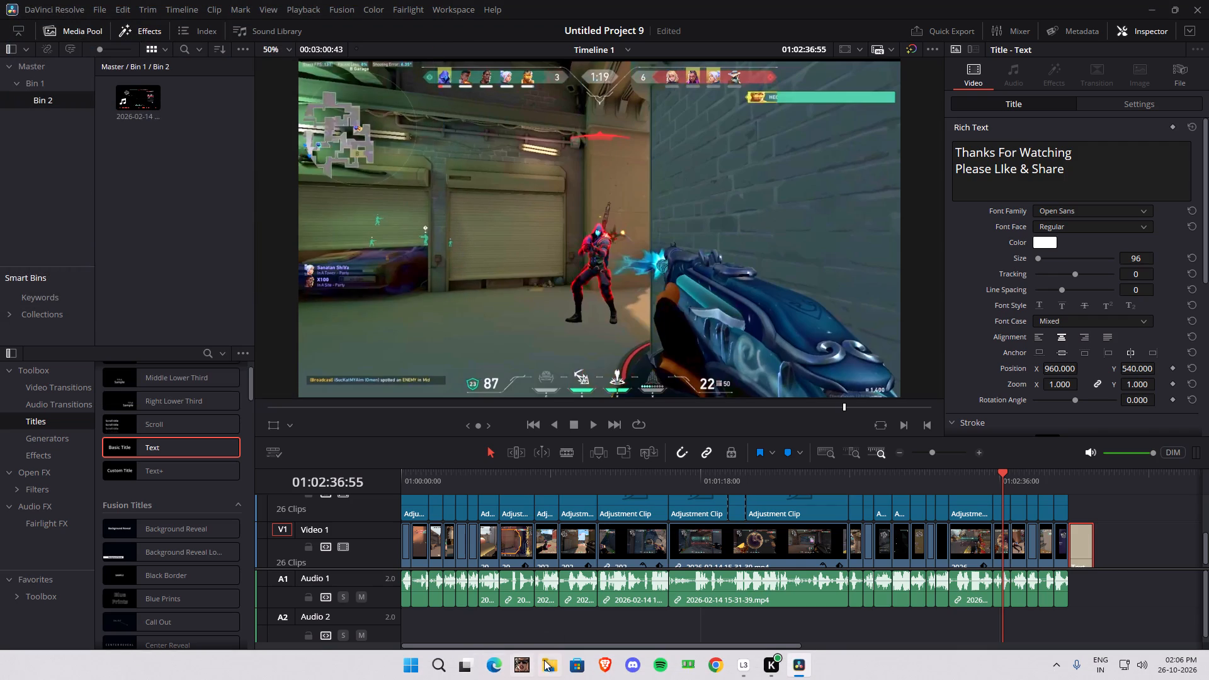
Open the exported still from the Downloads folder to inspect it, and close it again.
click(547, 659)
click(47, 185)
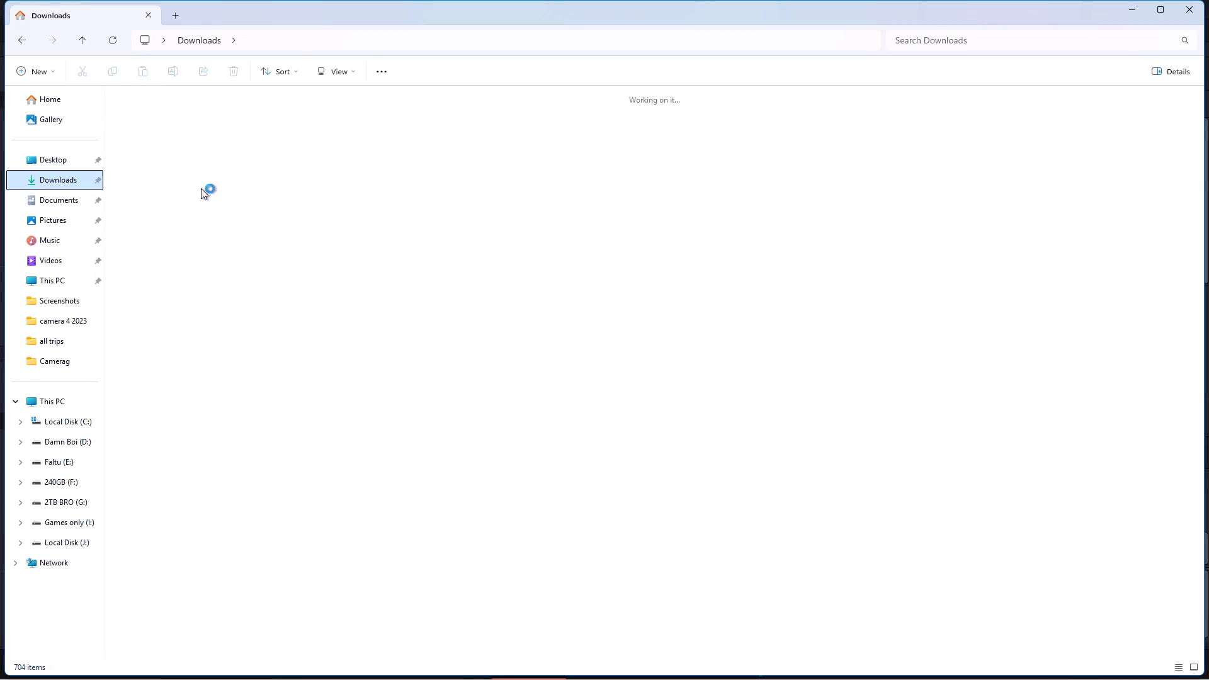
double_click(157, 144)
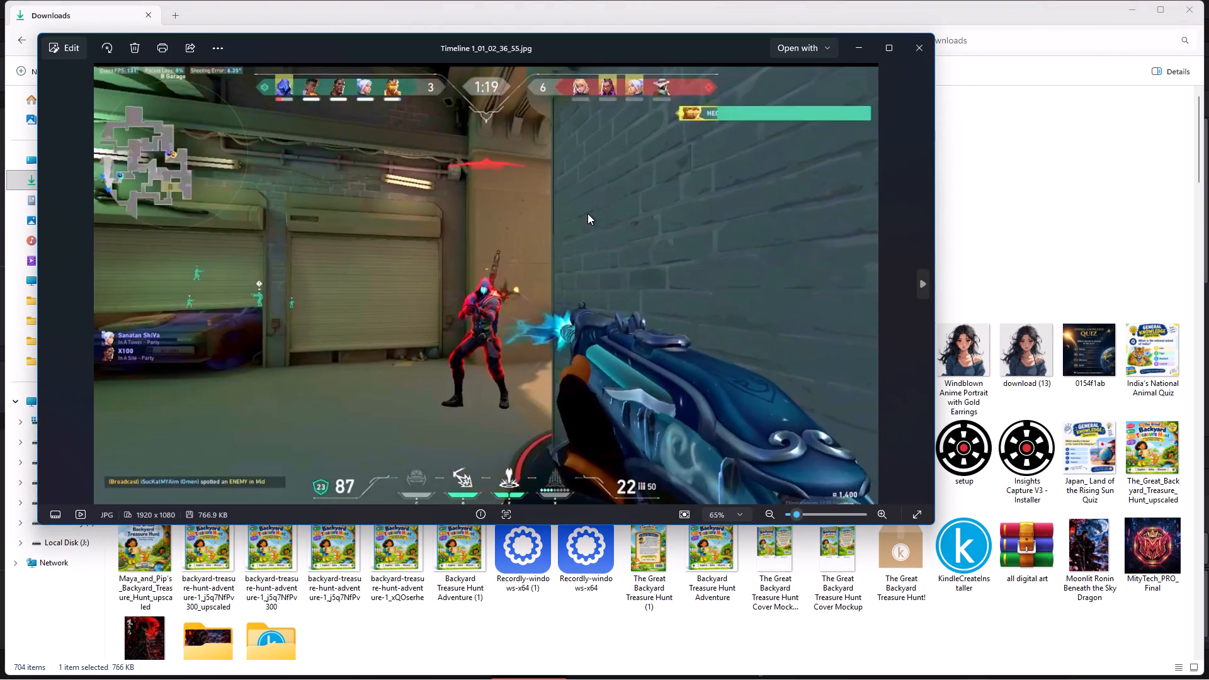
click(929, 53)
click(1186, 1)
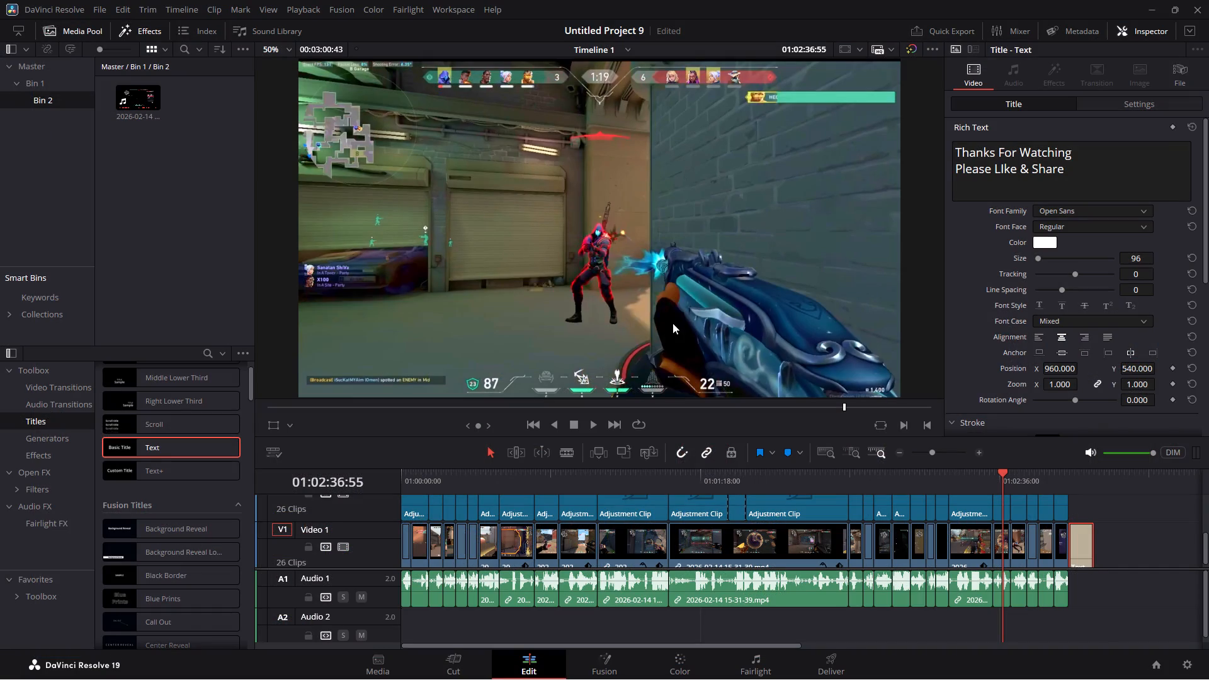
Play the last highlights, skipping ahead through the timeline, up to the end title to review them.
key(space)
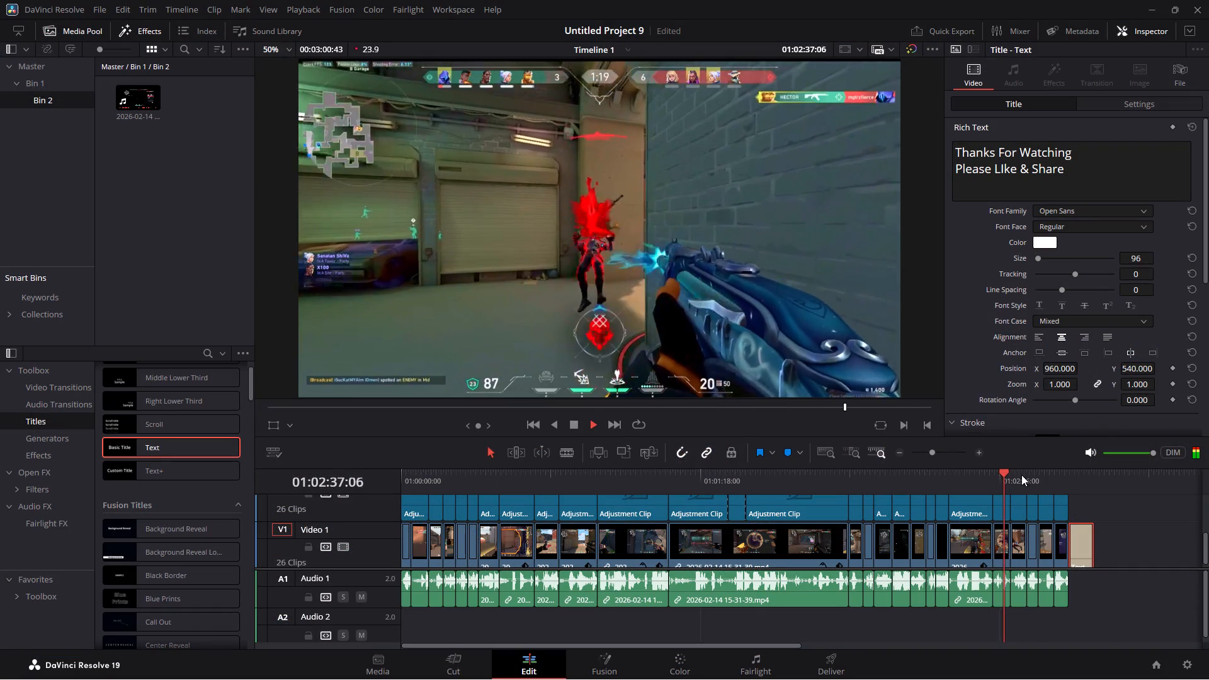
click(1022, 474)
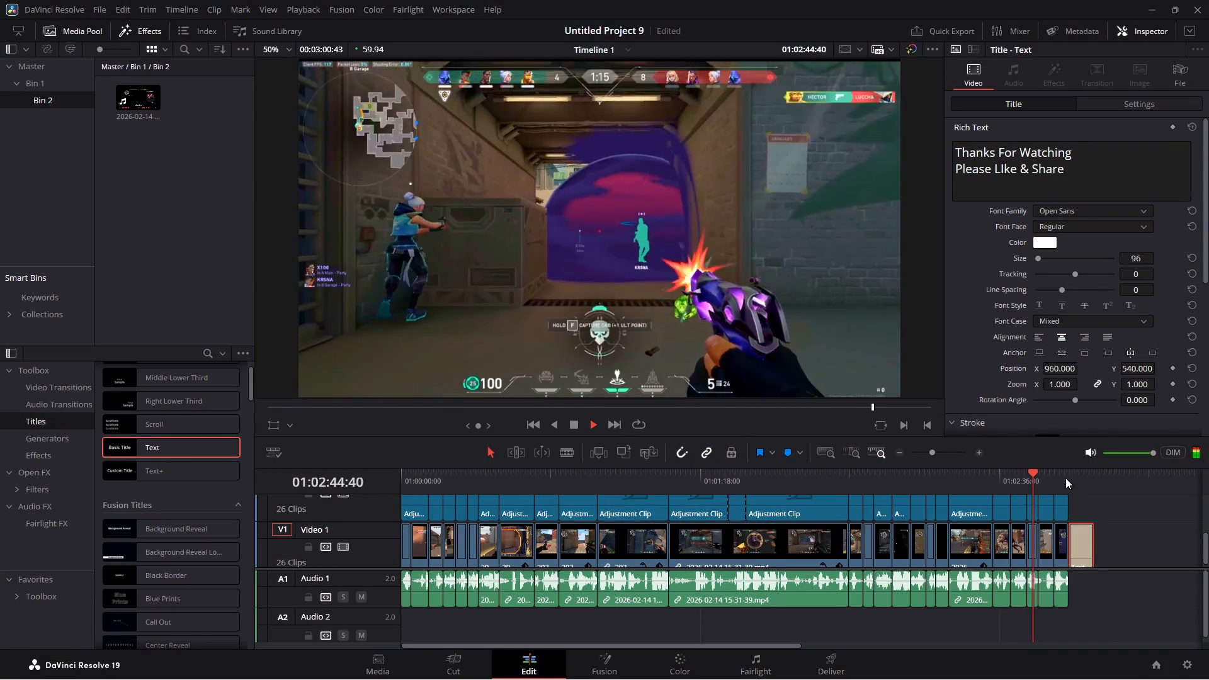
click(1043, 471)
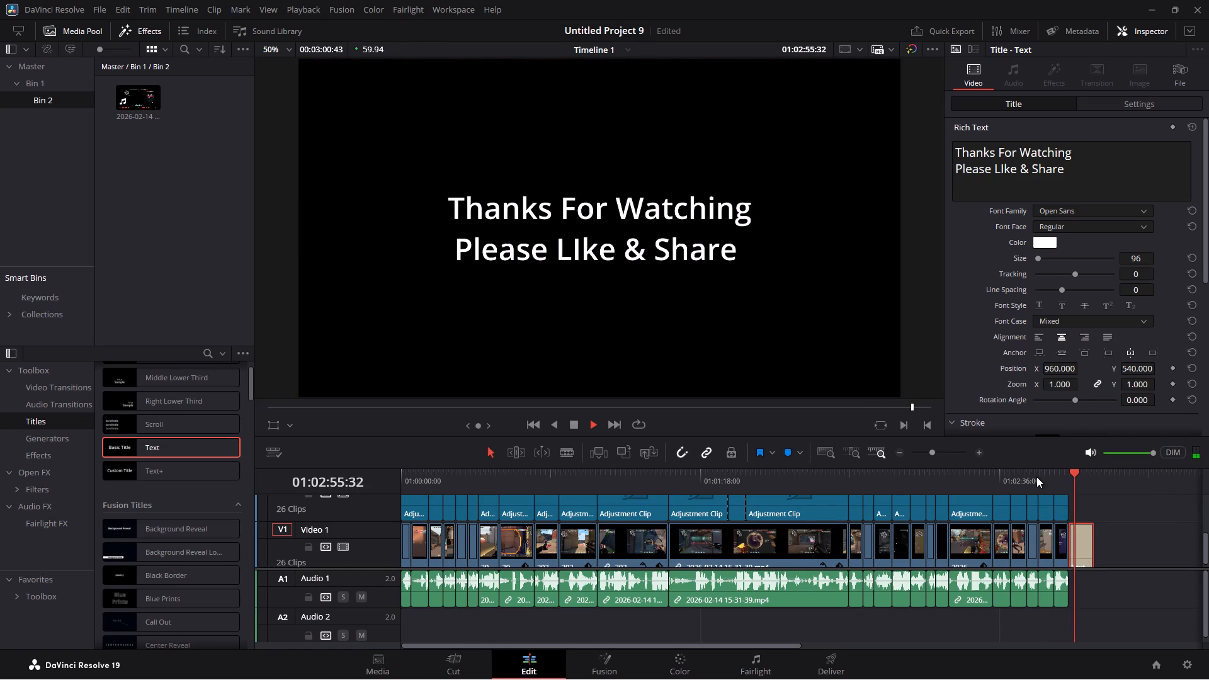
key(space)
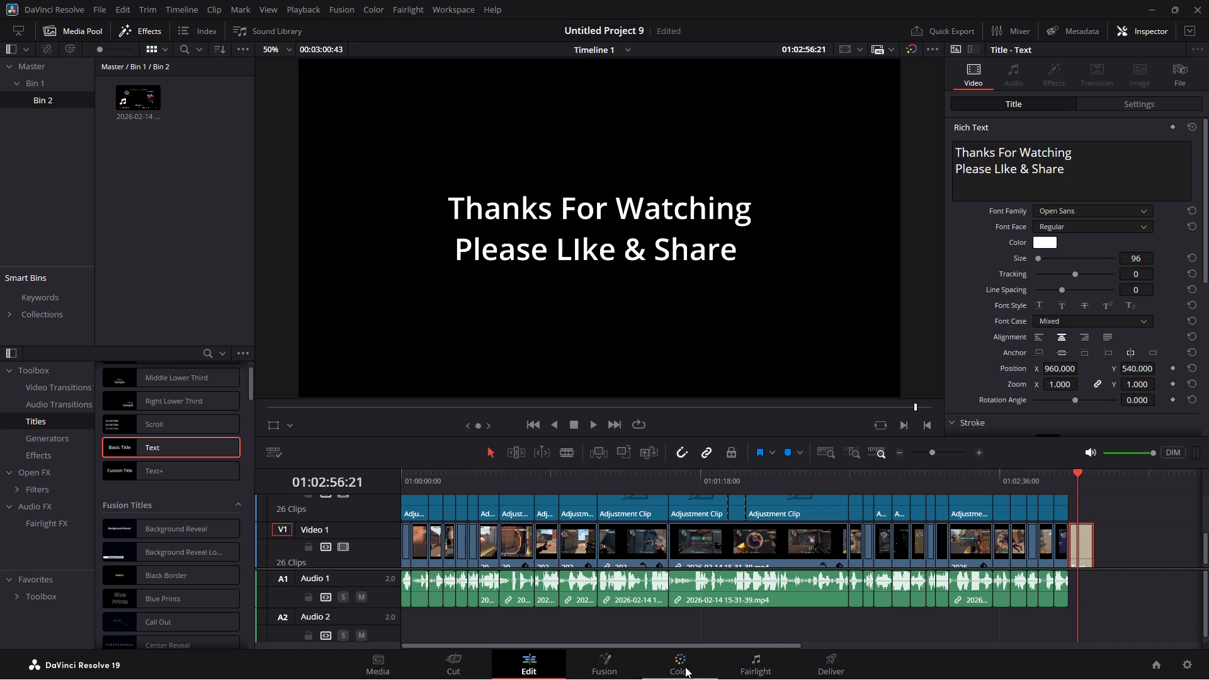
On the Deliver page, set the render file name to "Valorant KIlls Montage".
click(824, 668)
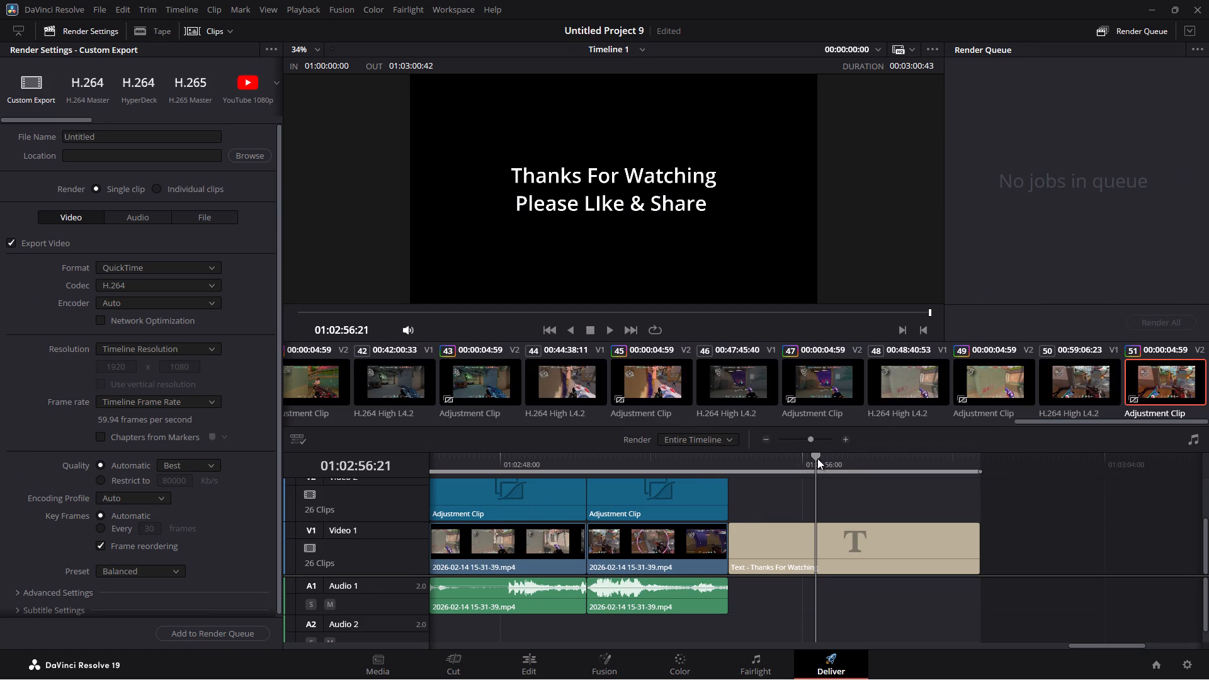
drag(106, 137, 51, 138)
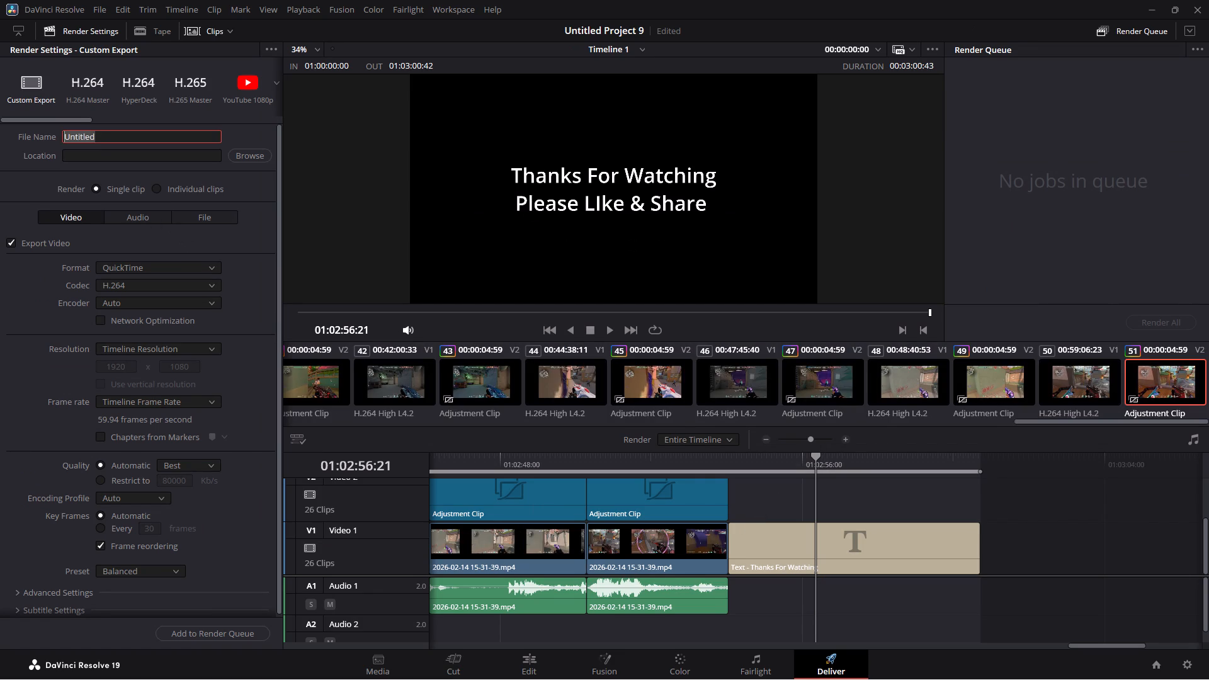
drag(51, 138, 31, 140)
key(BackSpace)
text(Valorant)
key(space)
text(KIlls Mo)
text(ntage)
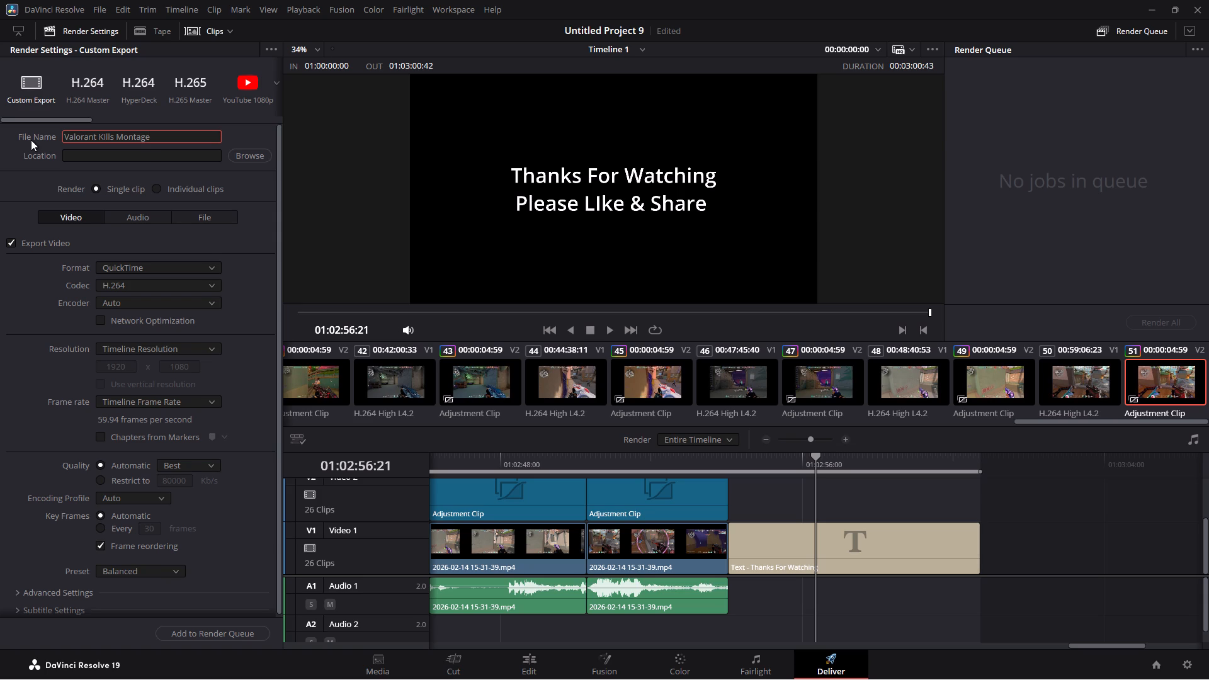
Set the render destination to the Downloads folder.
click(244, 151)
click(70, 150)
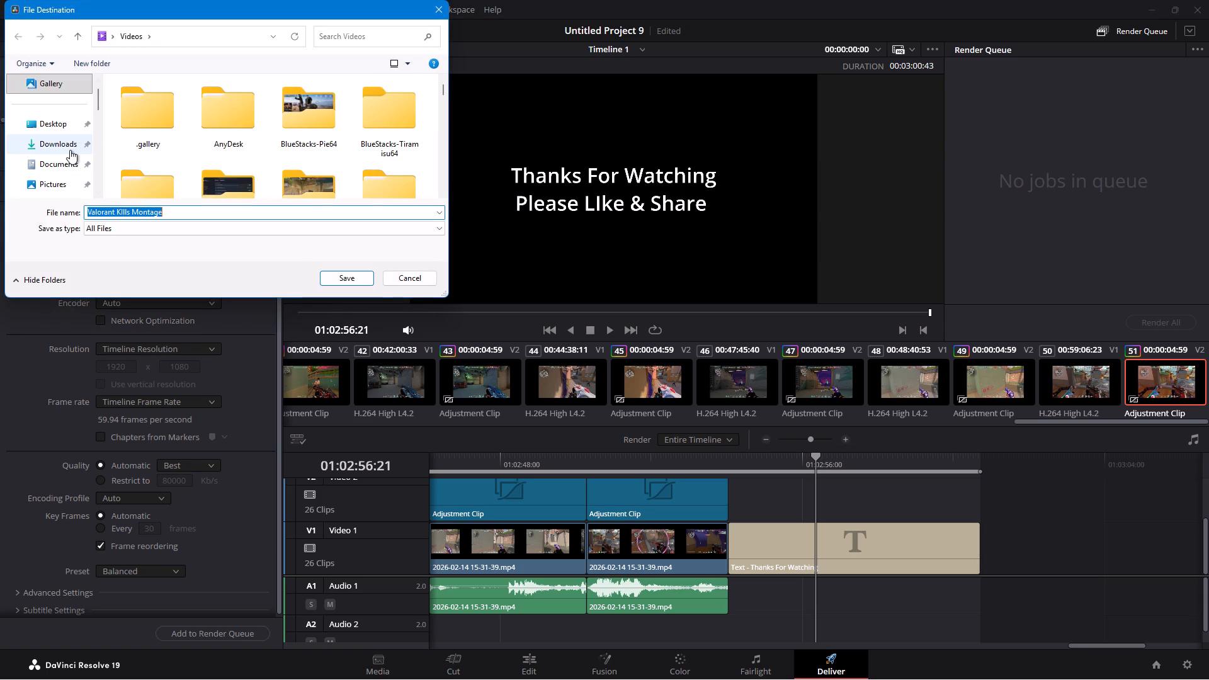
click(346, 275)
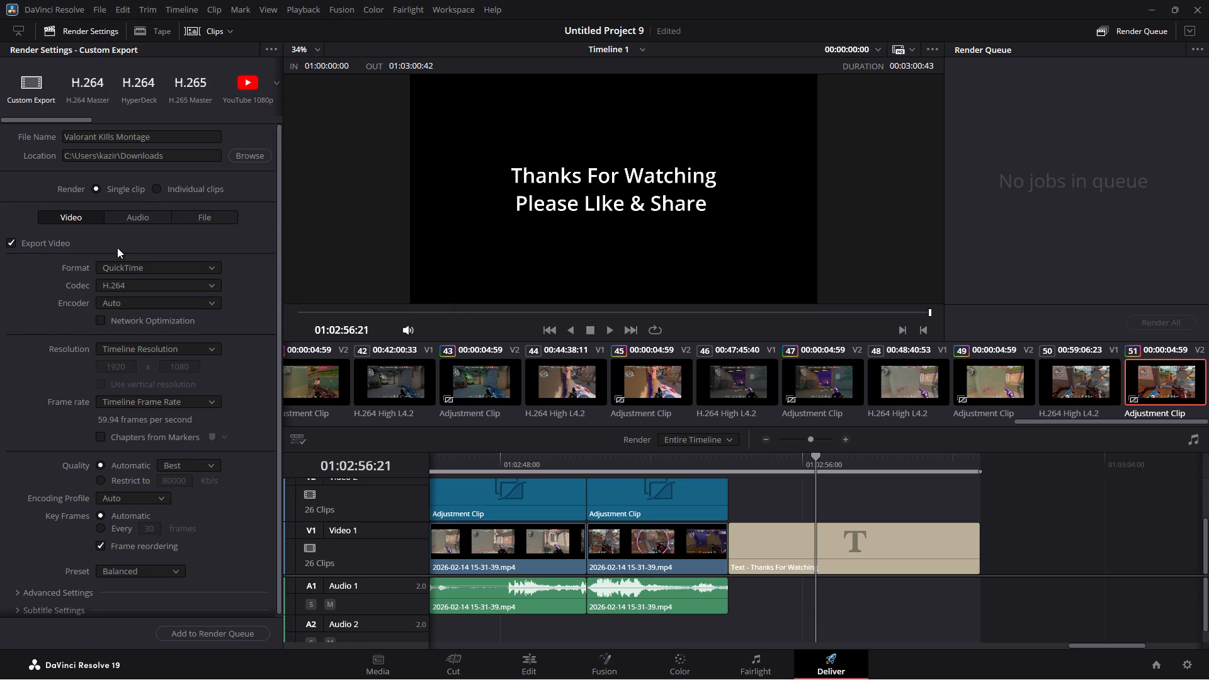
Set the render format to MP4.
click(166, 269)
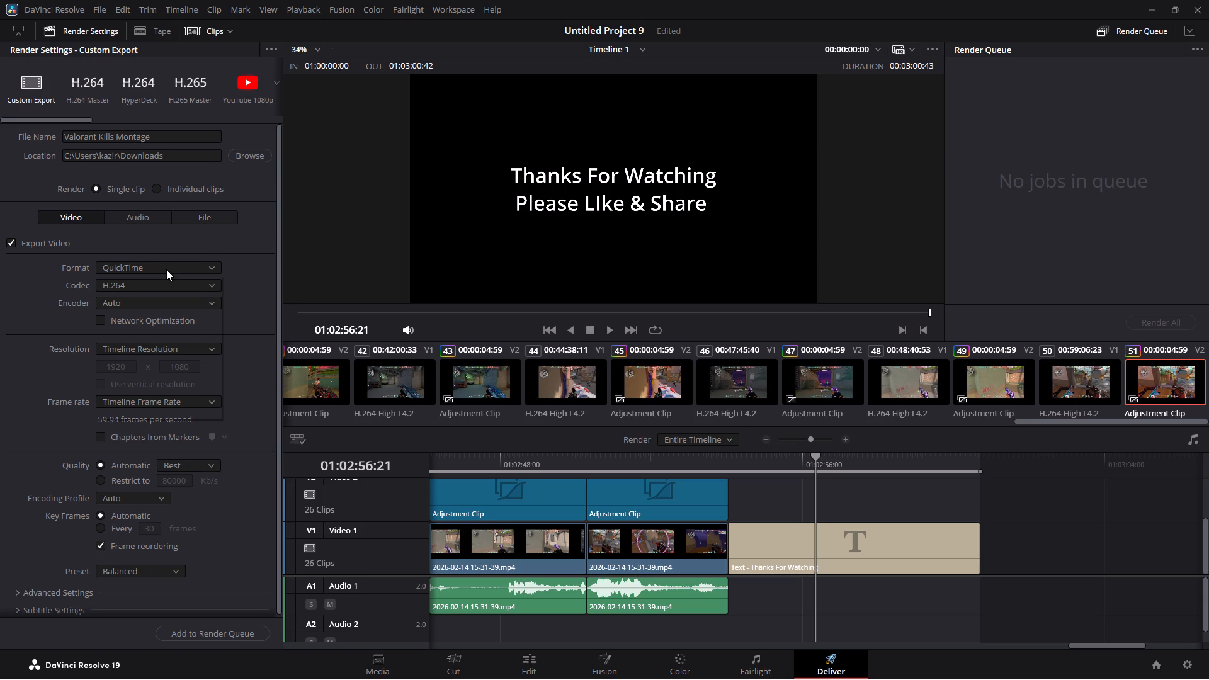
click(166, 269)
click(166, 269)
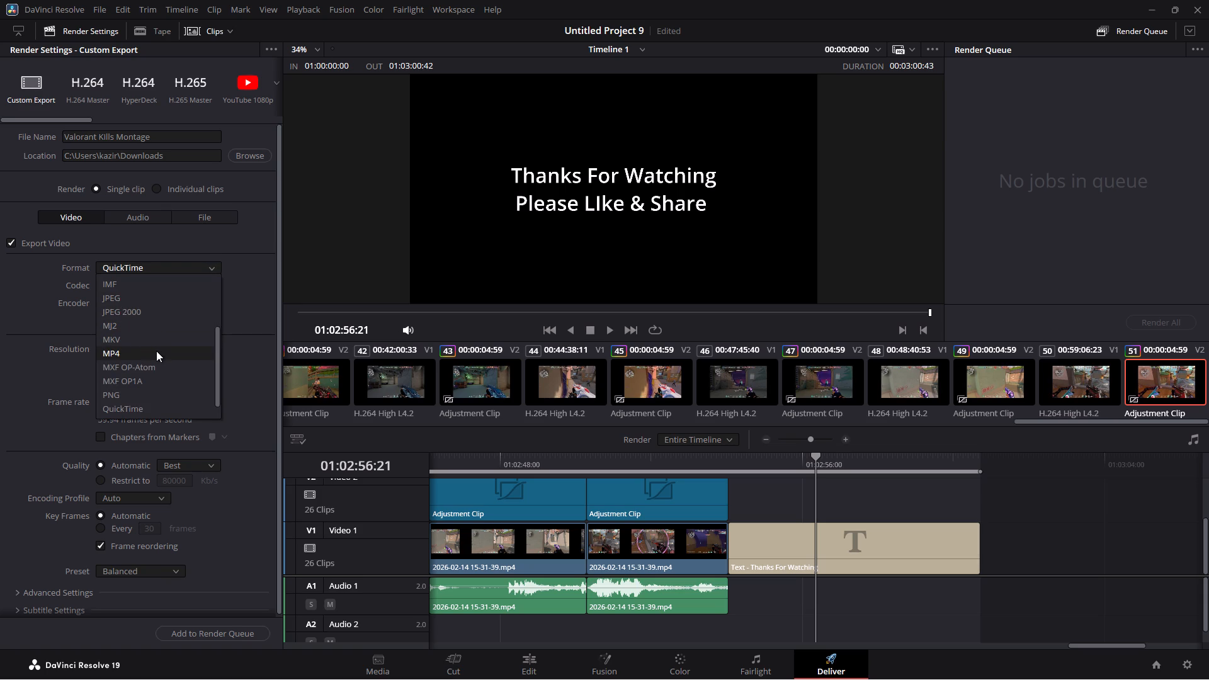
click(156, 351)
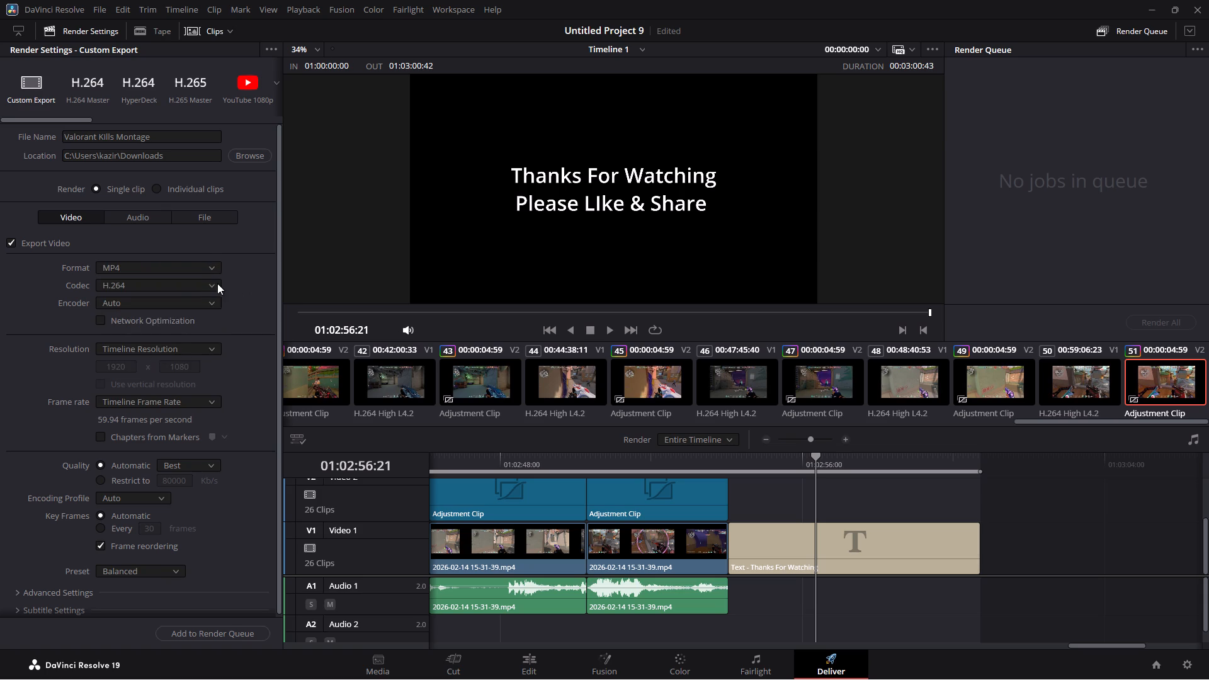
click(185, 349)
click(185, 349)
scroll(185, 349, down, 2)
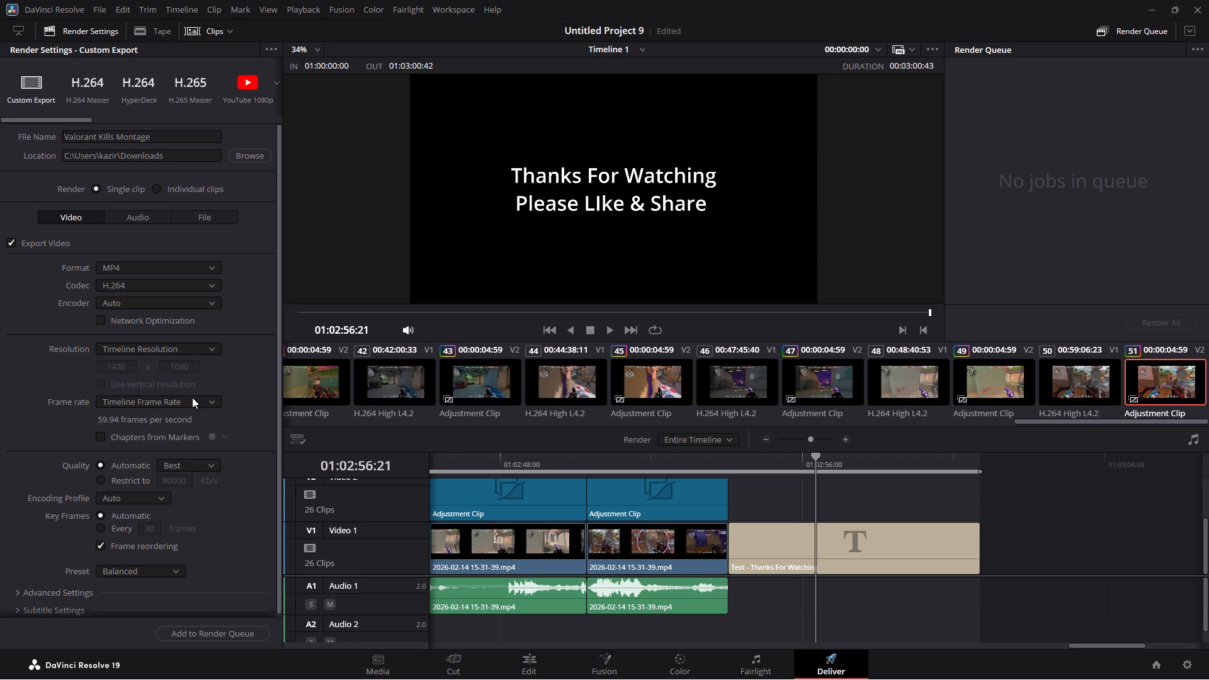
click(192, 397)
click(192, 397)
Set the automatic render quality to High.
click(185, 469)
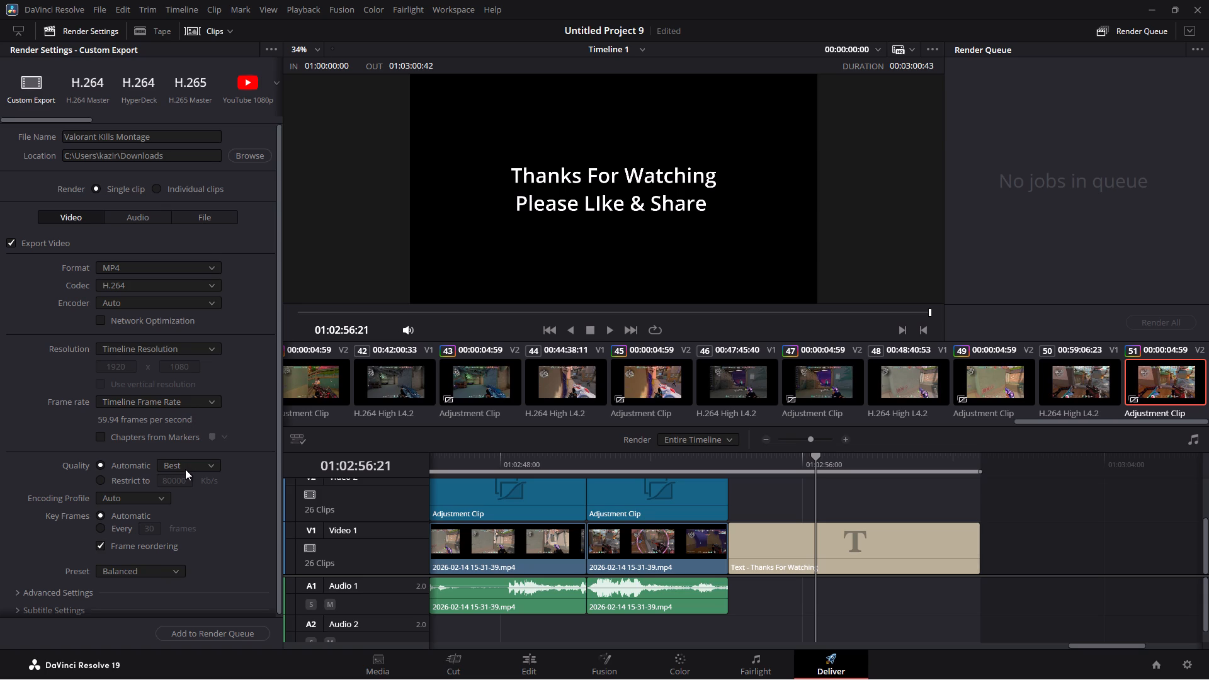
click(185, 469)
click(185, 469)
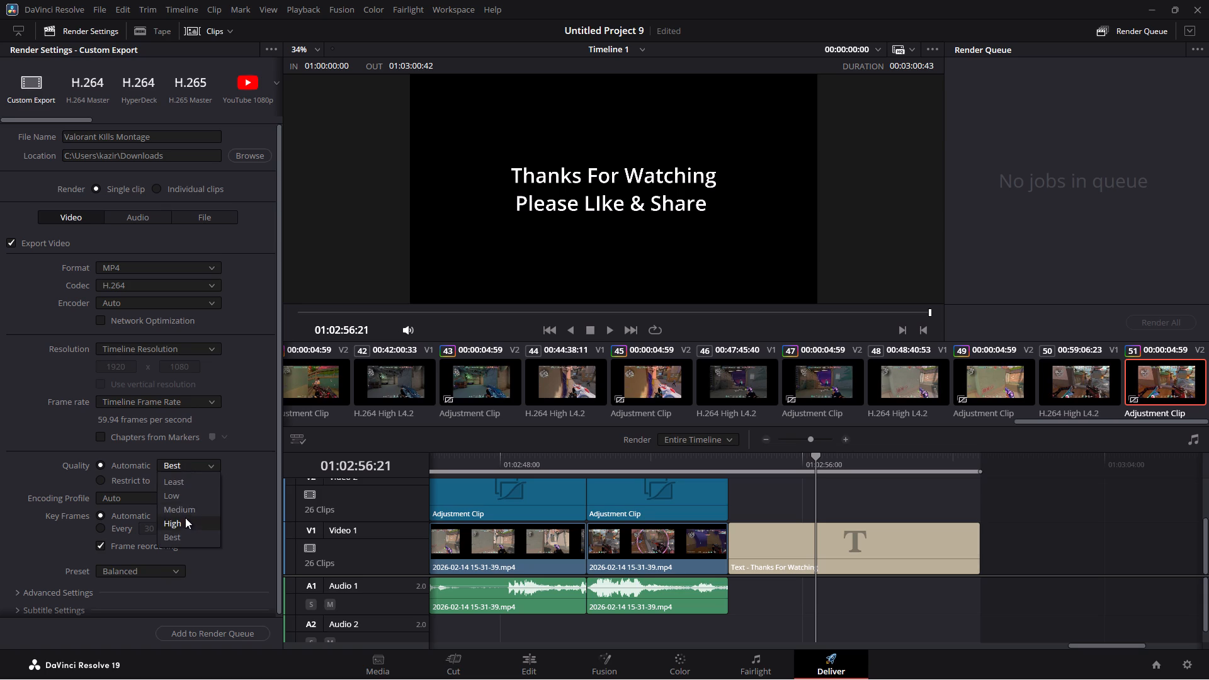
click(185, 520)
click(58, 445)
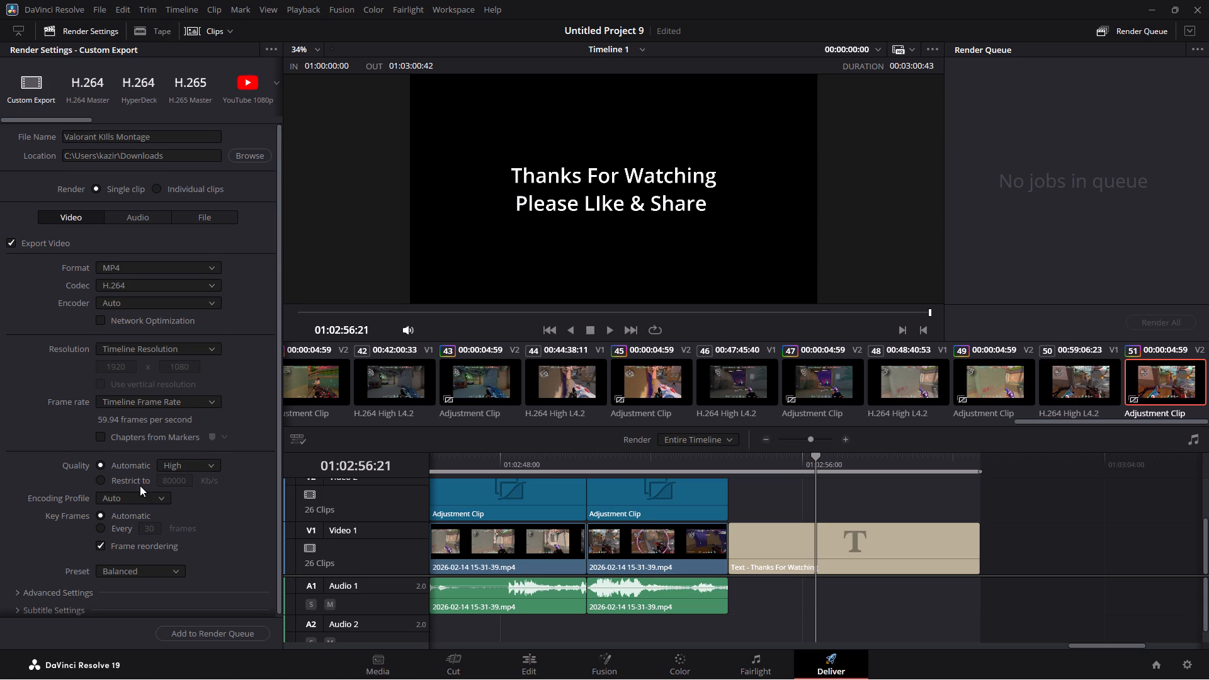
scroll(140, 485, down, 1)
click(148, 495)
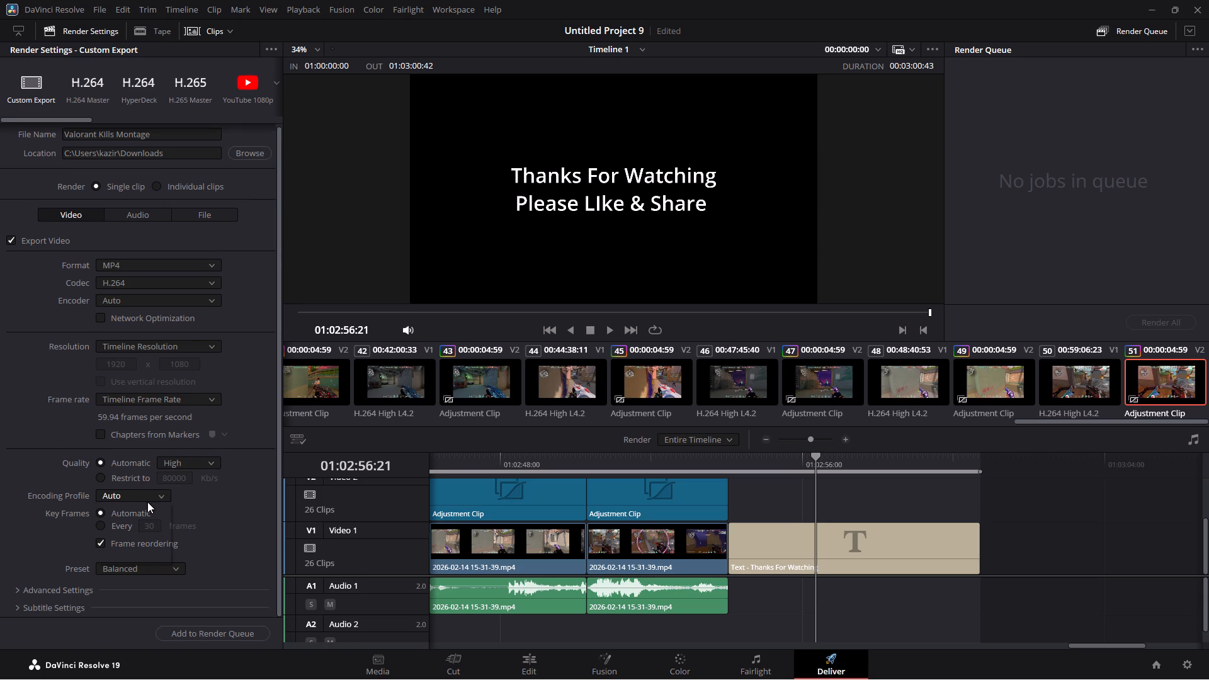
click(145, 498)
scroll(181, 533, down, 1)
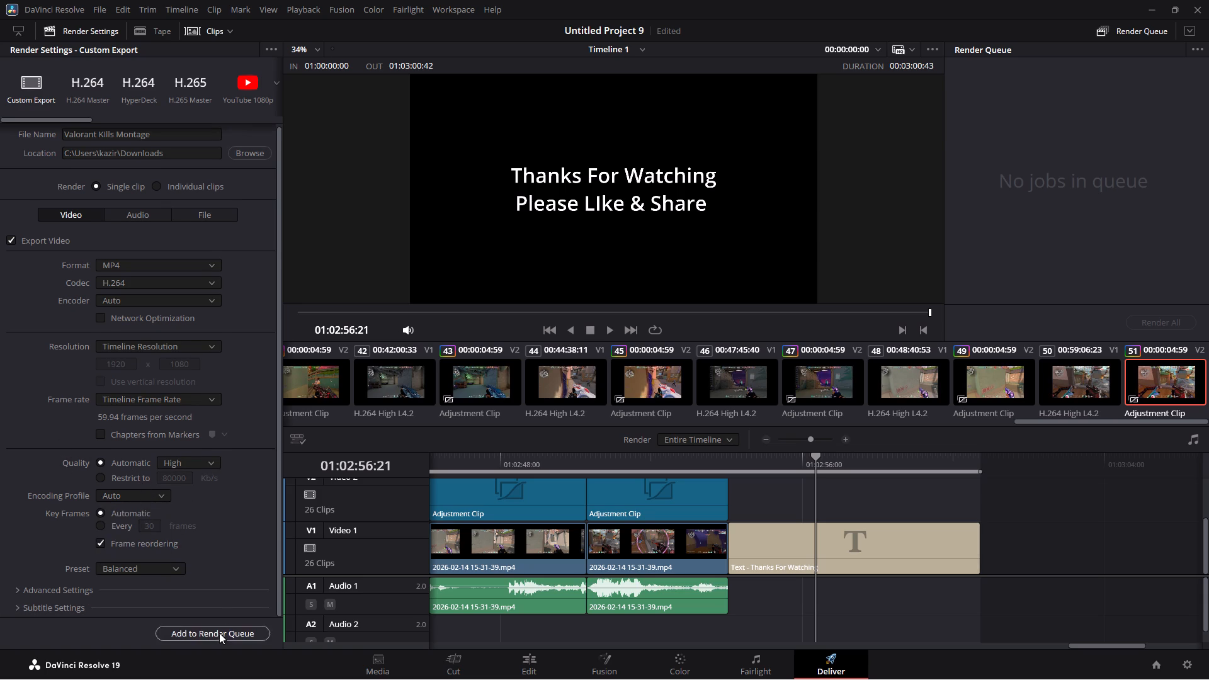
Add the montage to the render queue and start rendering all queued jobs.
click(218, 634)
click(1163, 325)
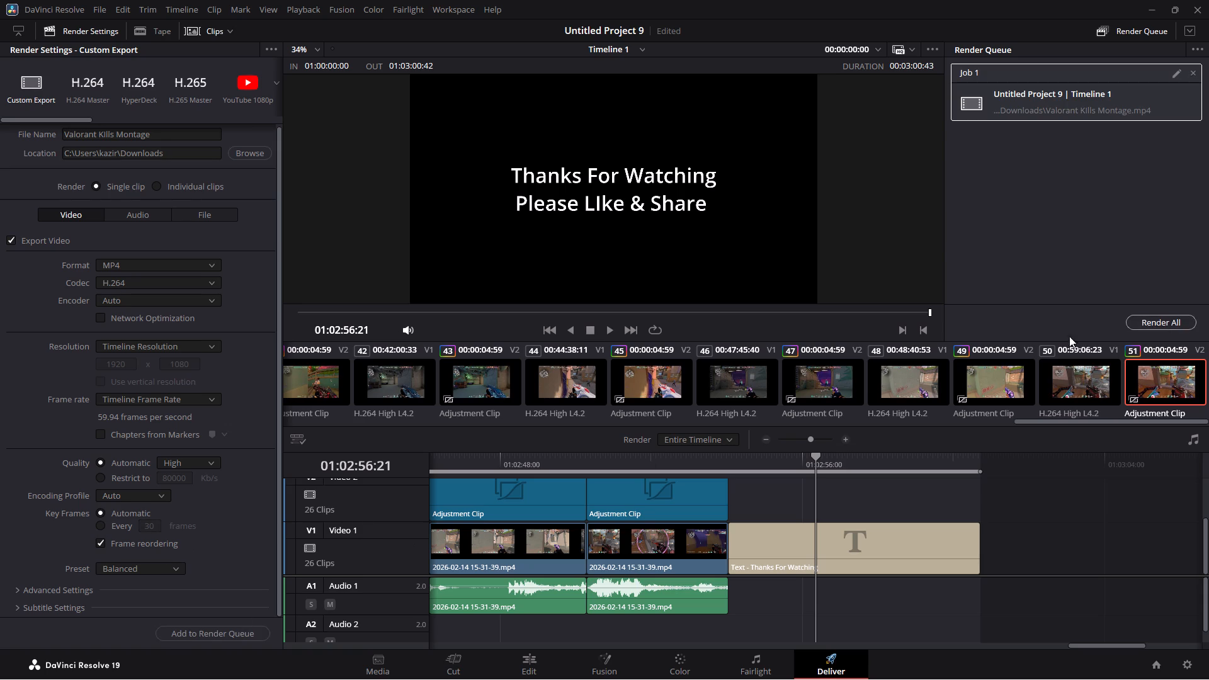
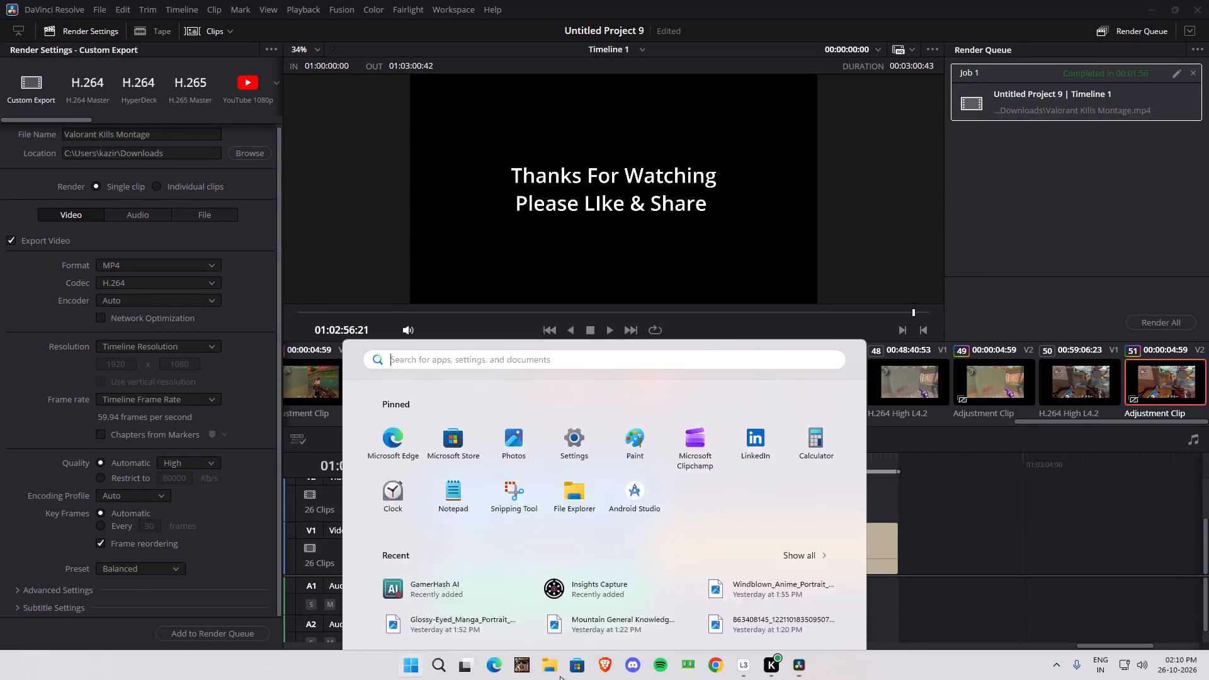
Open the rendered Valorant Kills Montage video from the Downloads folder and review its opening playback.
click(552, 669)
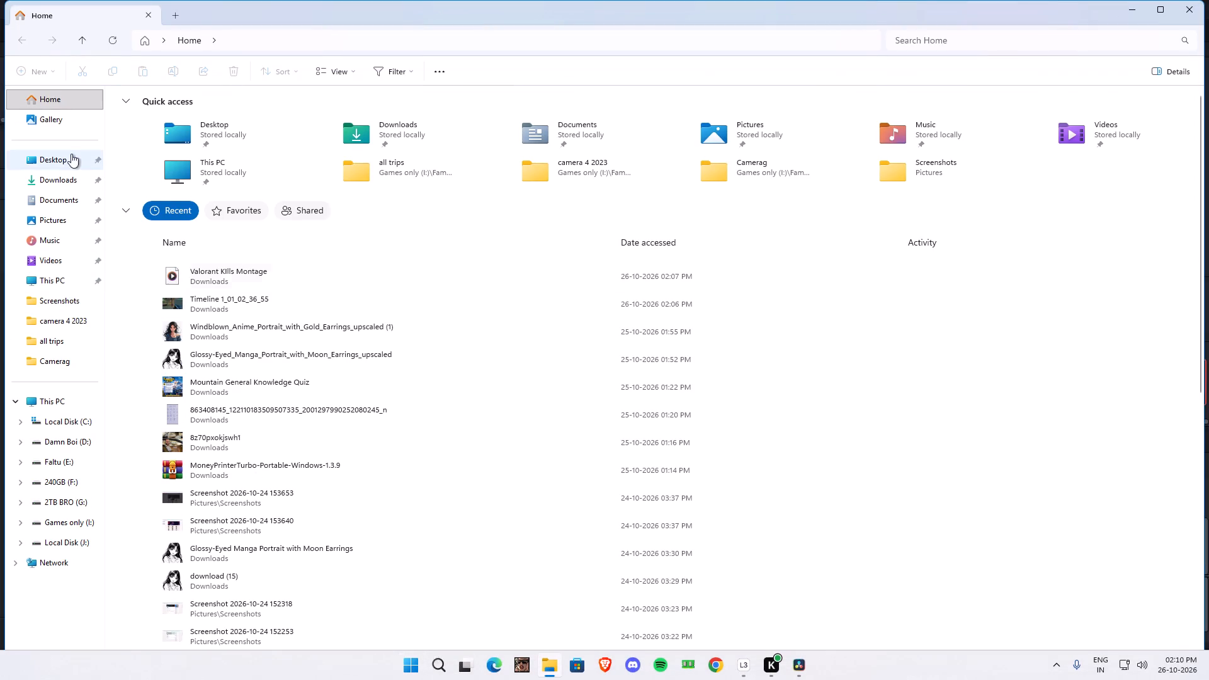
click(53, 180)
click(314, 184)
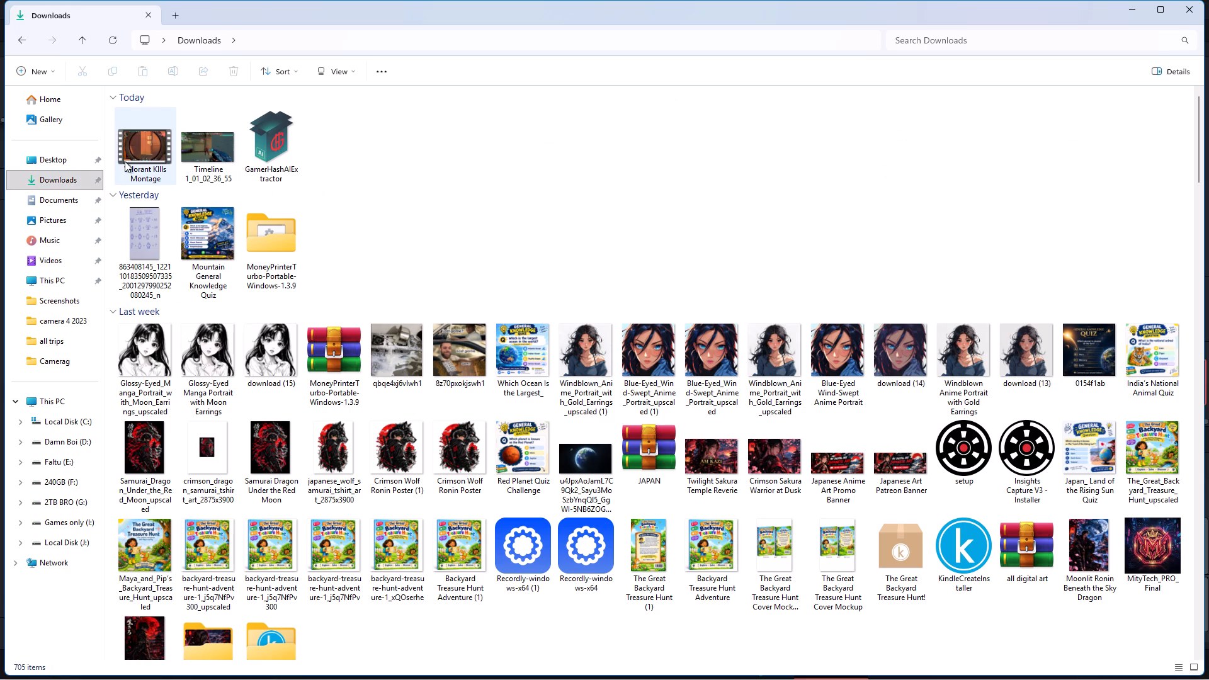
double_click(133, 156)
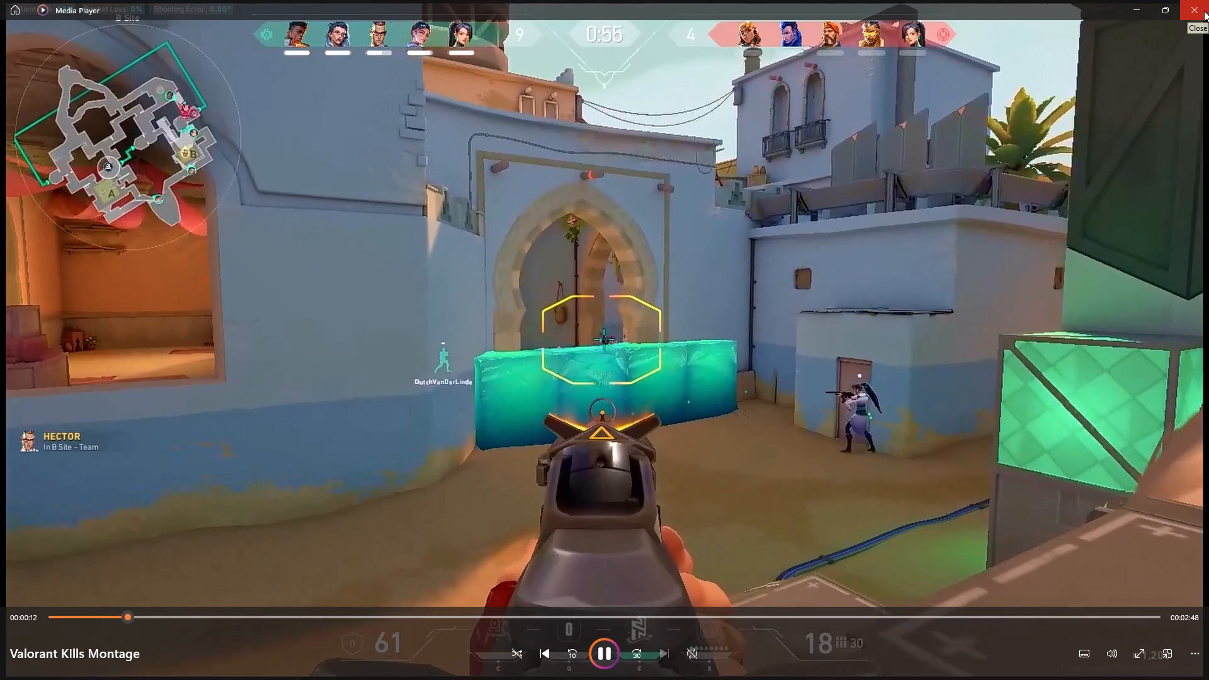
click(1204, 11)
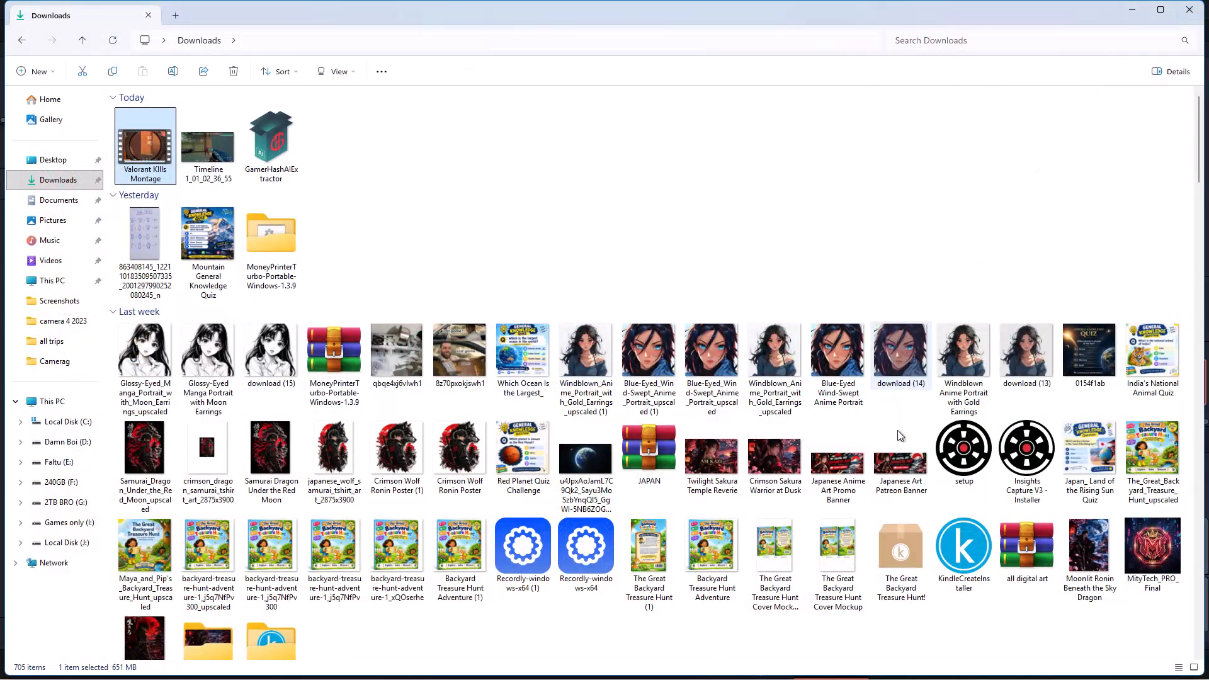
click(1123, 0)
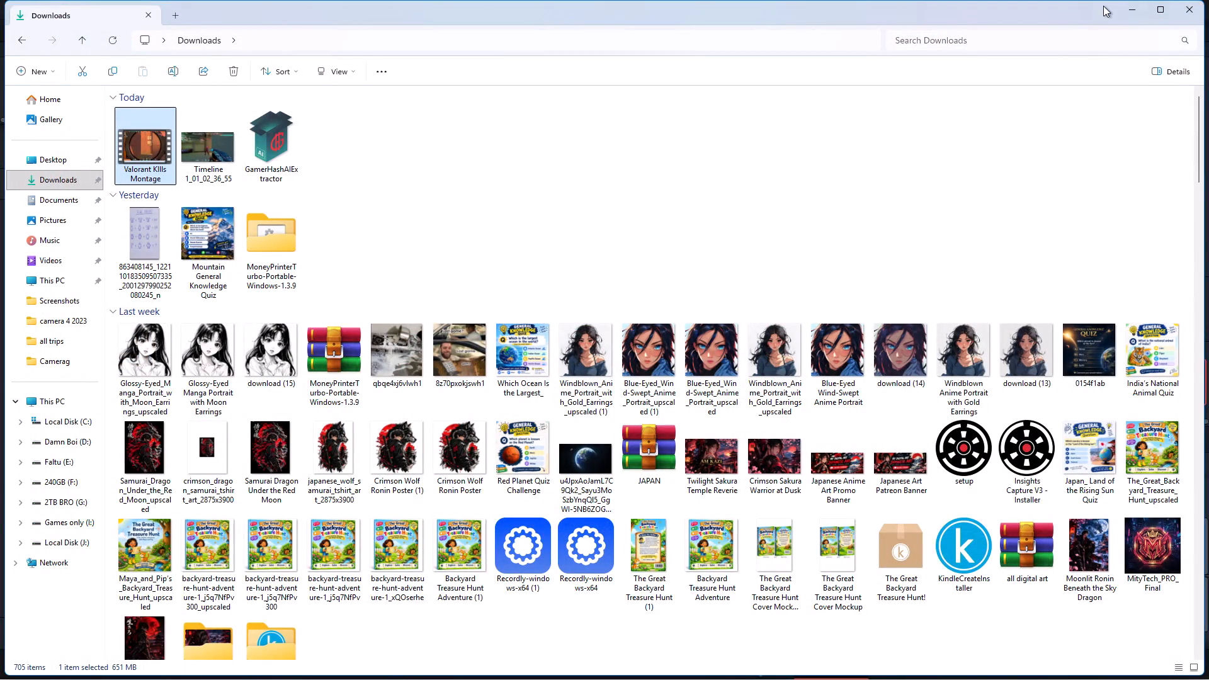
click(1129, 6)
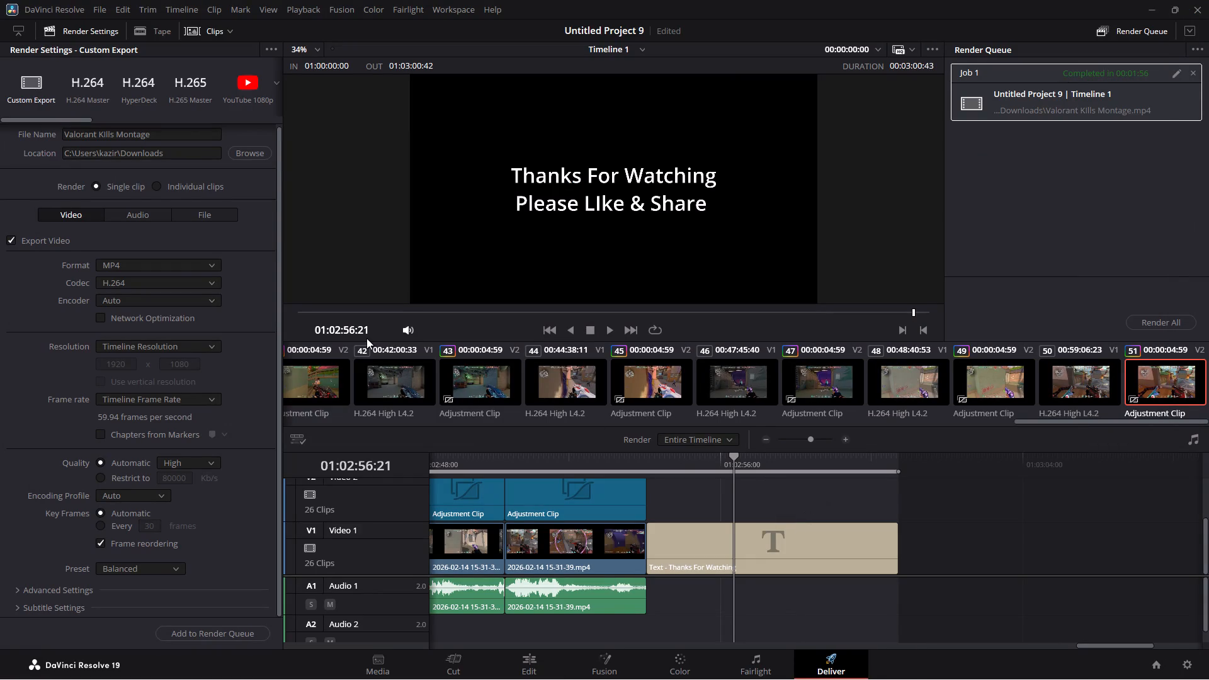
Set the render format to QuickTime.
click(195, 268)
scroll(190, 295, up, 2)
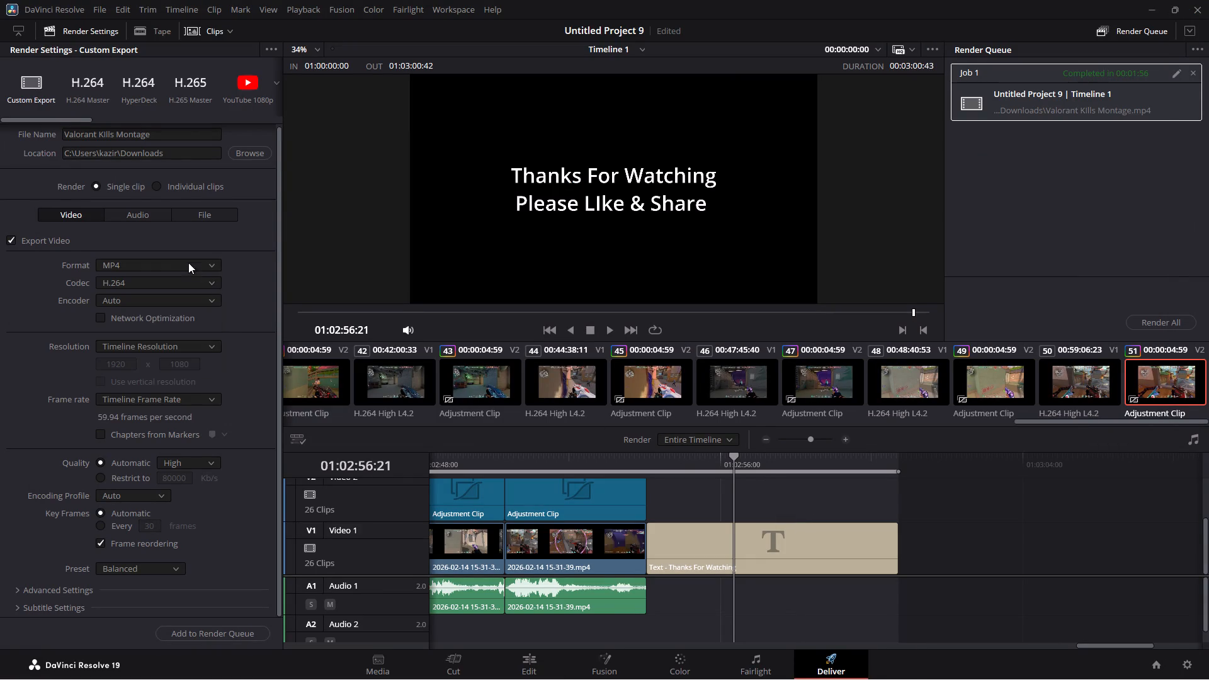
click(188, 263)
click(183, 253)
click(181, 268)
scroll(203, 321, up, 11)
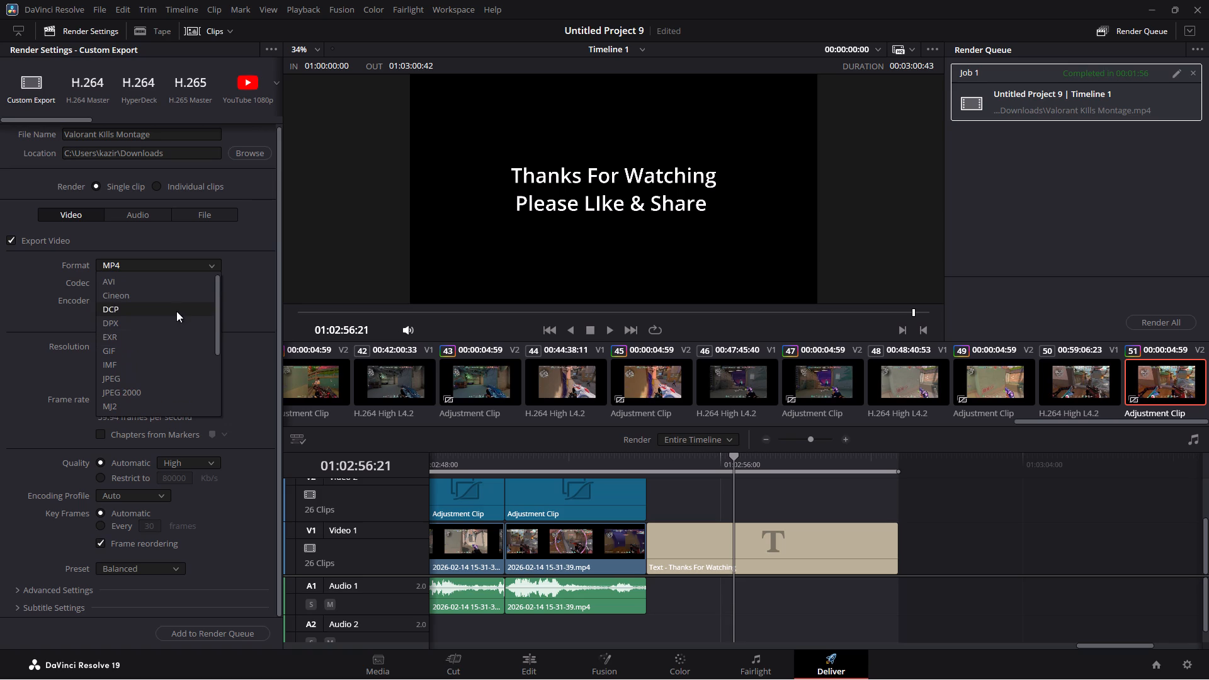
scroll(176, 311, down, 4)
click(156, 396)
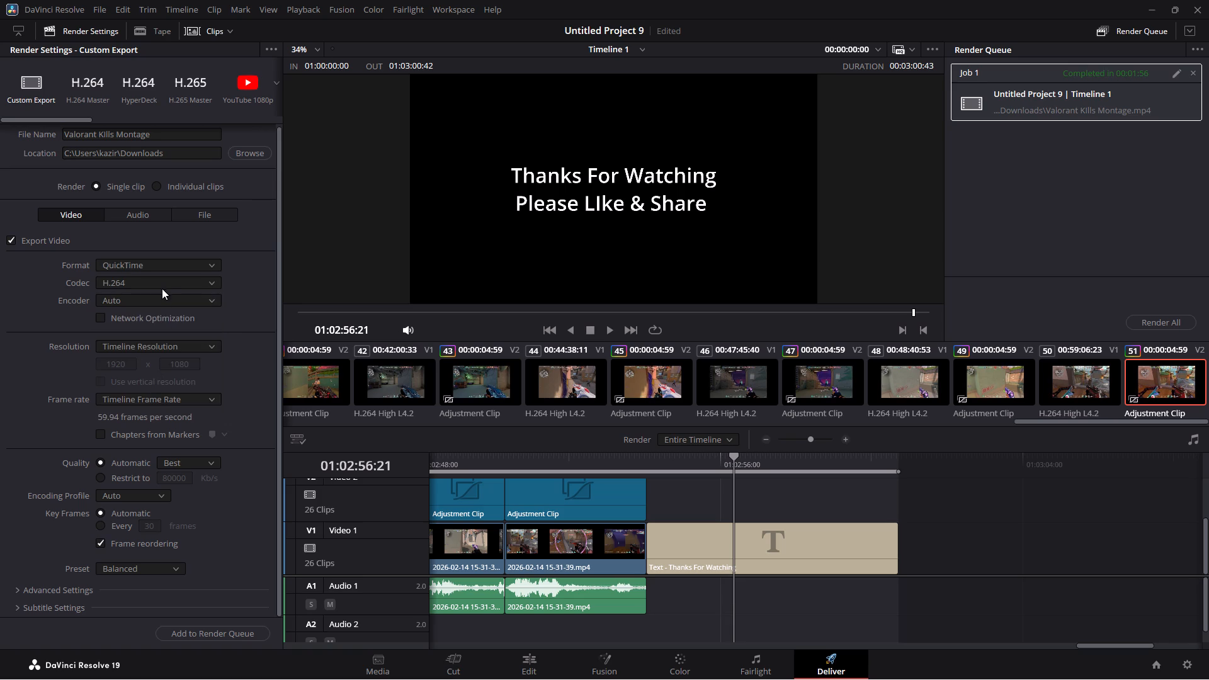
Select H.264 as the render codec for the QuickTime export.
click(162, 288)
scroll(162, 306, up, 2)
scroll(162, 306, down, 1)
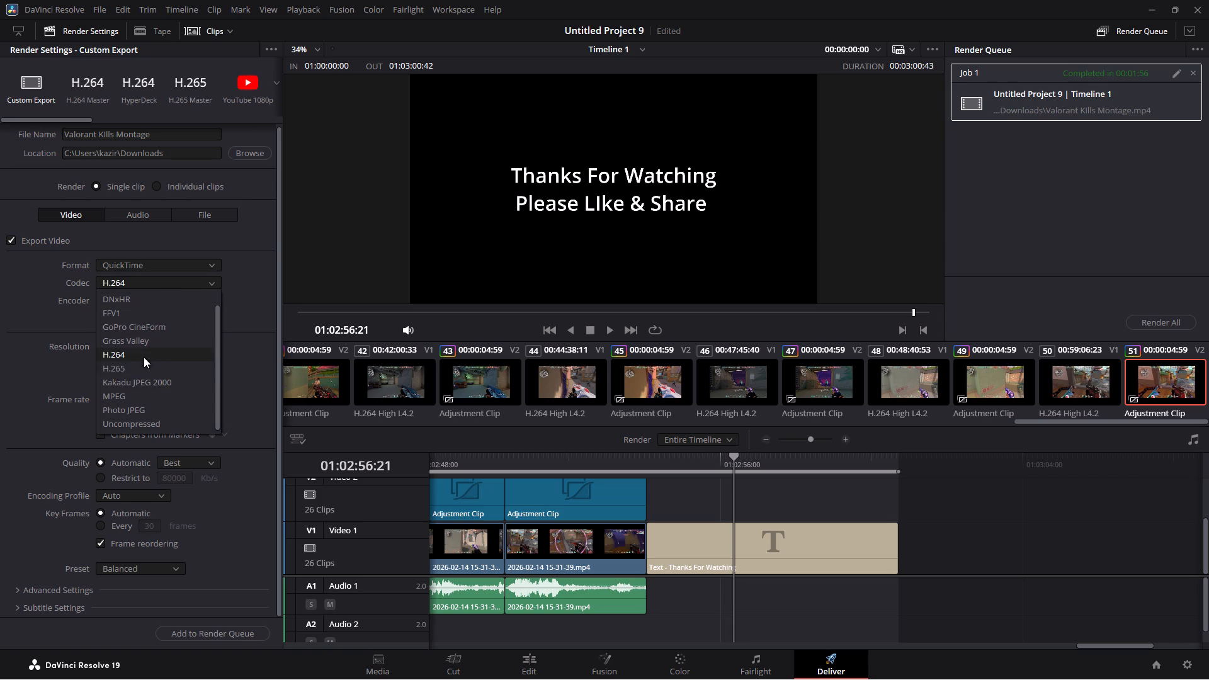
scroll(147, 349, down, 2)
click(147, 349)
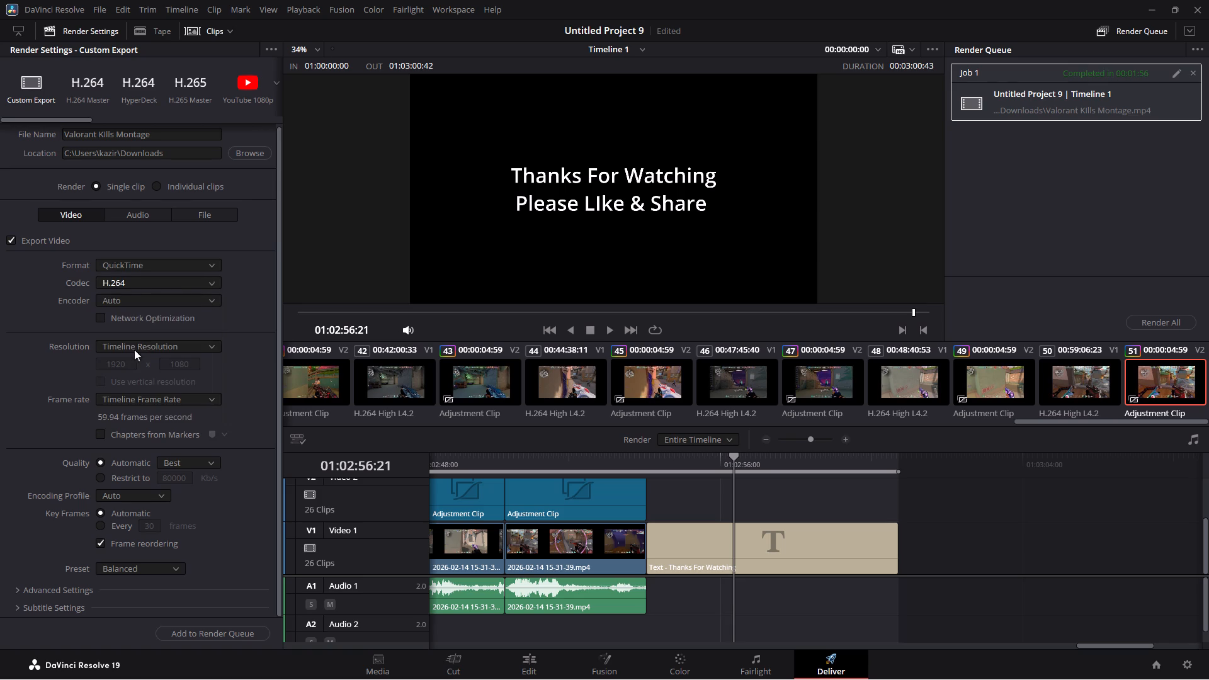
click(51, 315)
click(105, 298)
click(105, 298)
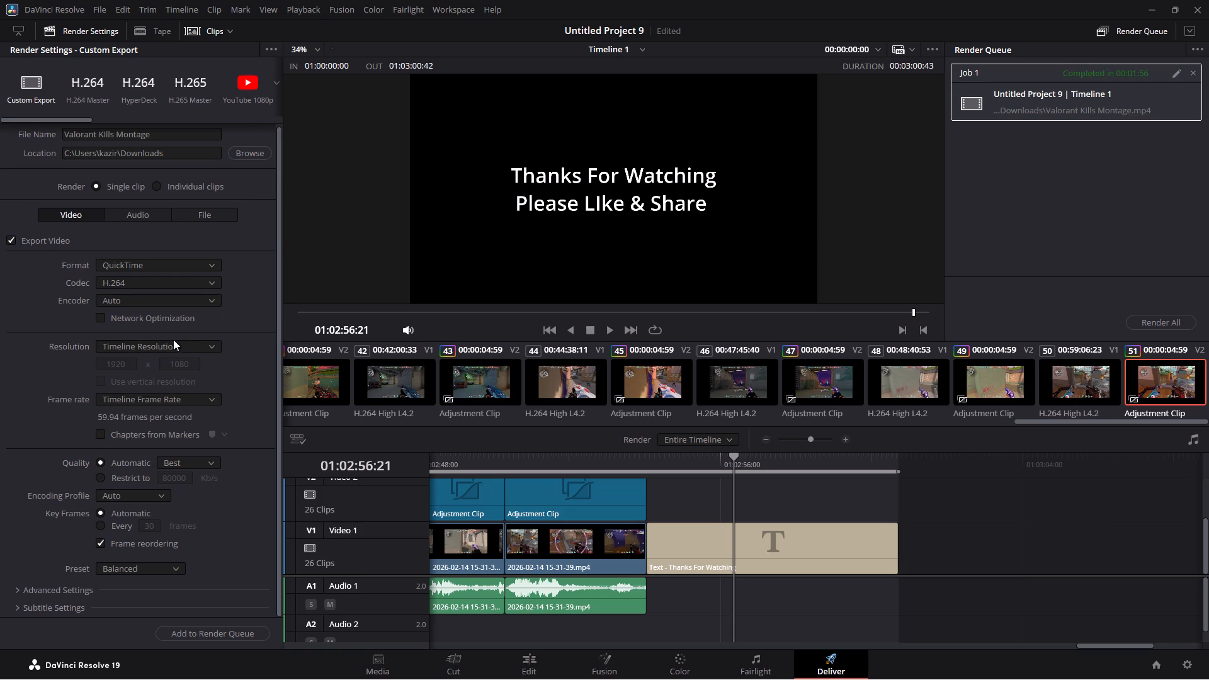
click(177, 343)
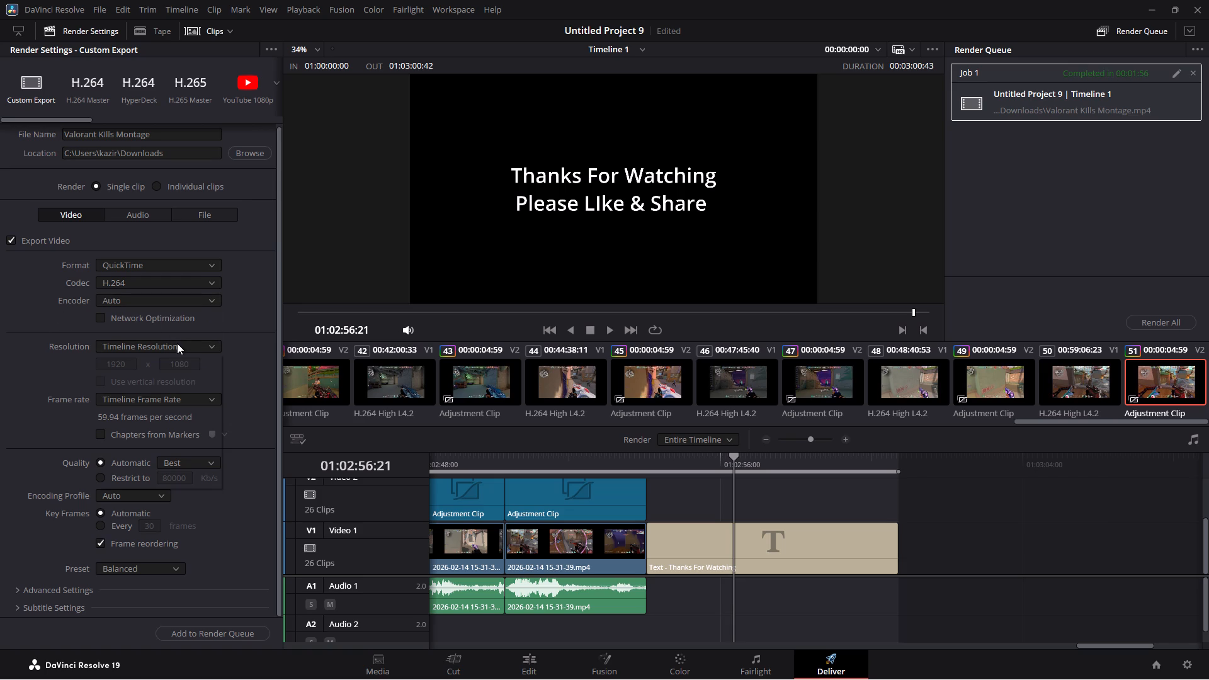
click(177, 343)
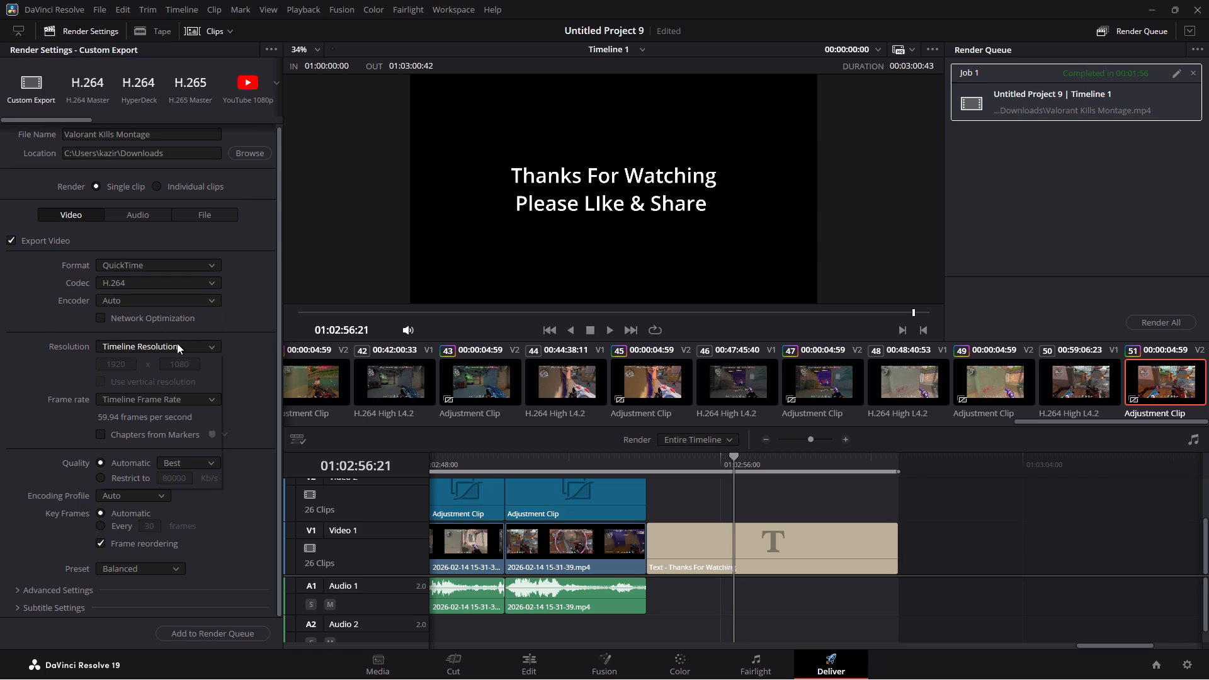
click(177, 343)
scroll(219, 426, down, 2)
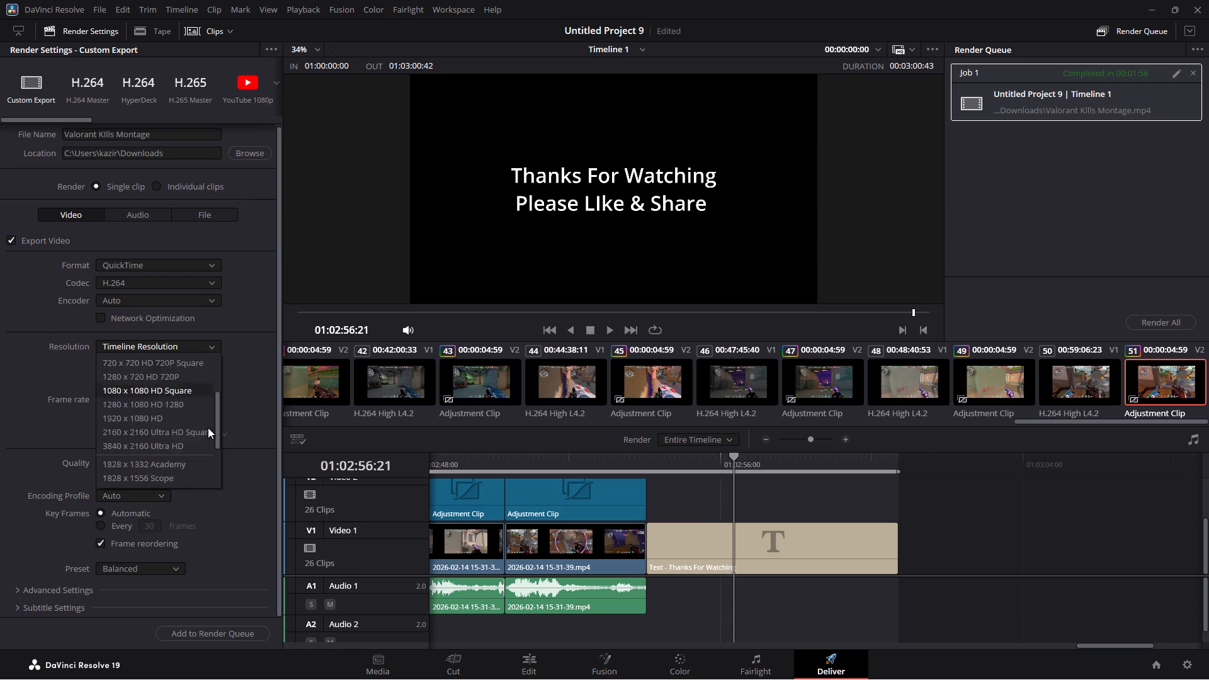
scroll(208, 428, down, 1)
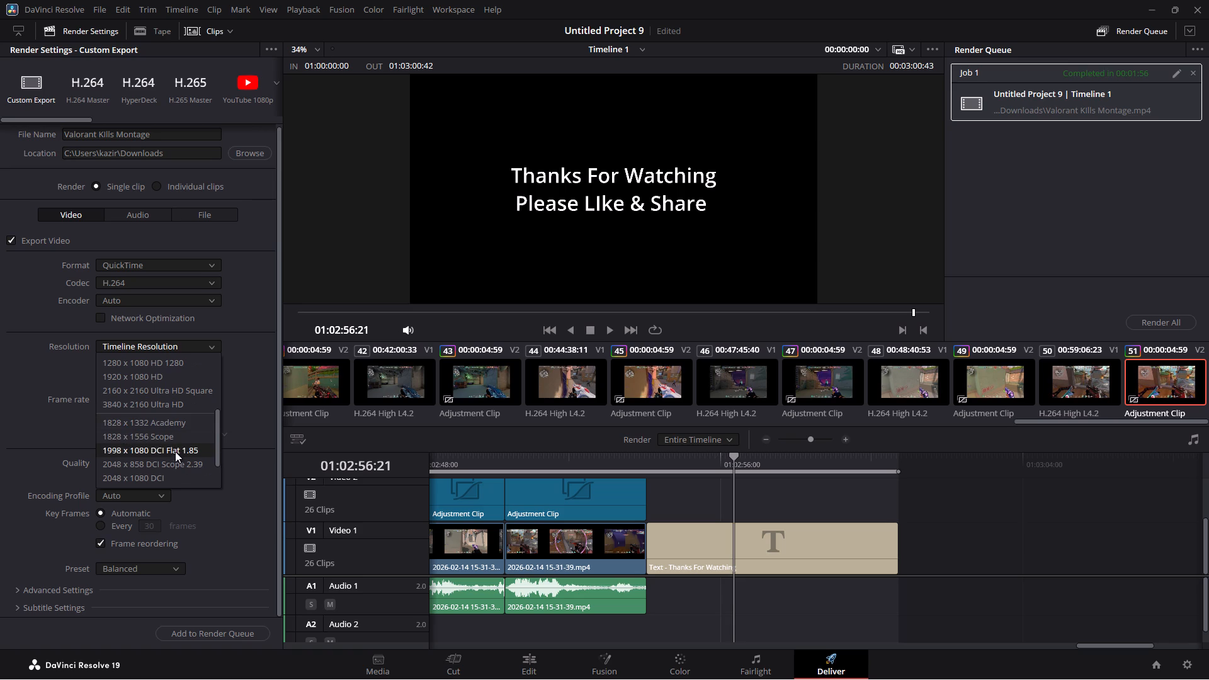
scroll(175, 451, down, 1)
Check the timeline resolution and frame rate in the project's master settings, leaving them as they are.
click(99, 9)
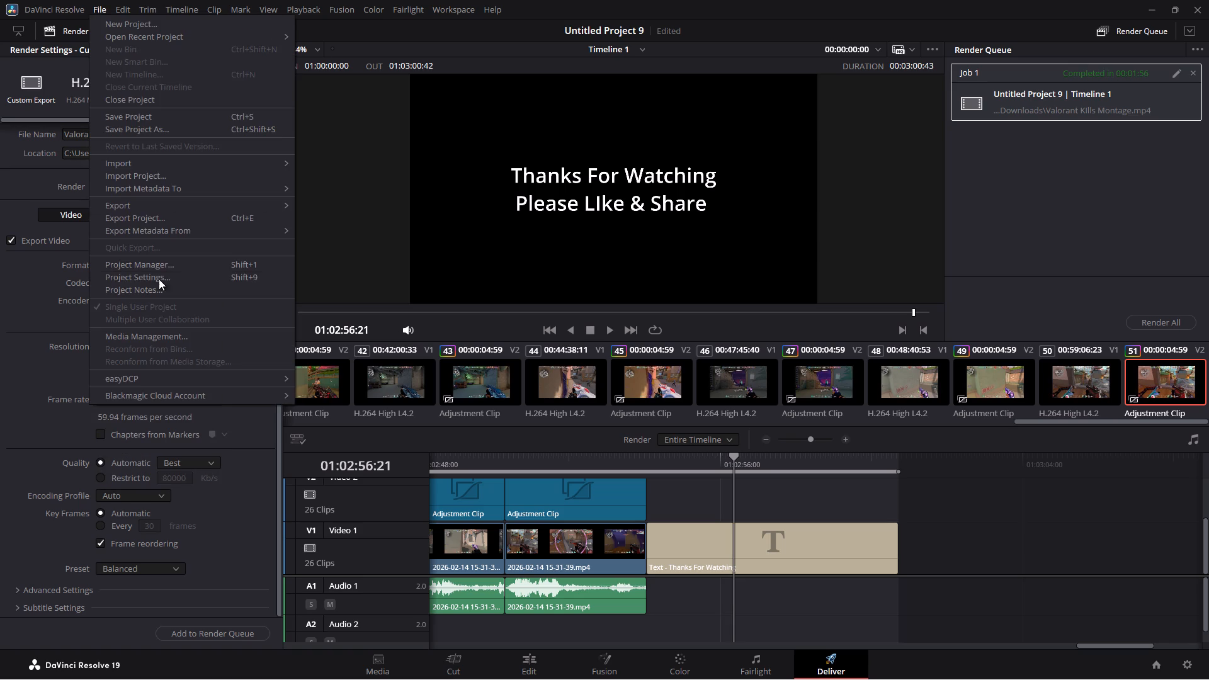
click(159, 281)
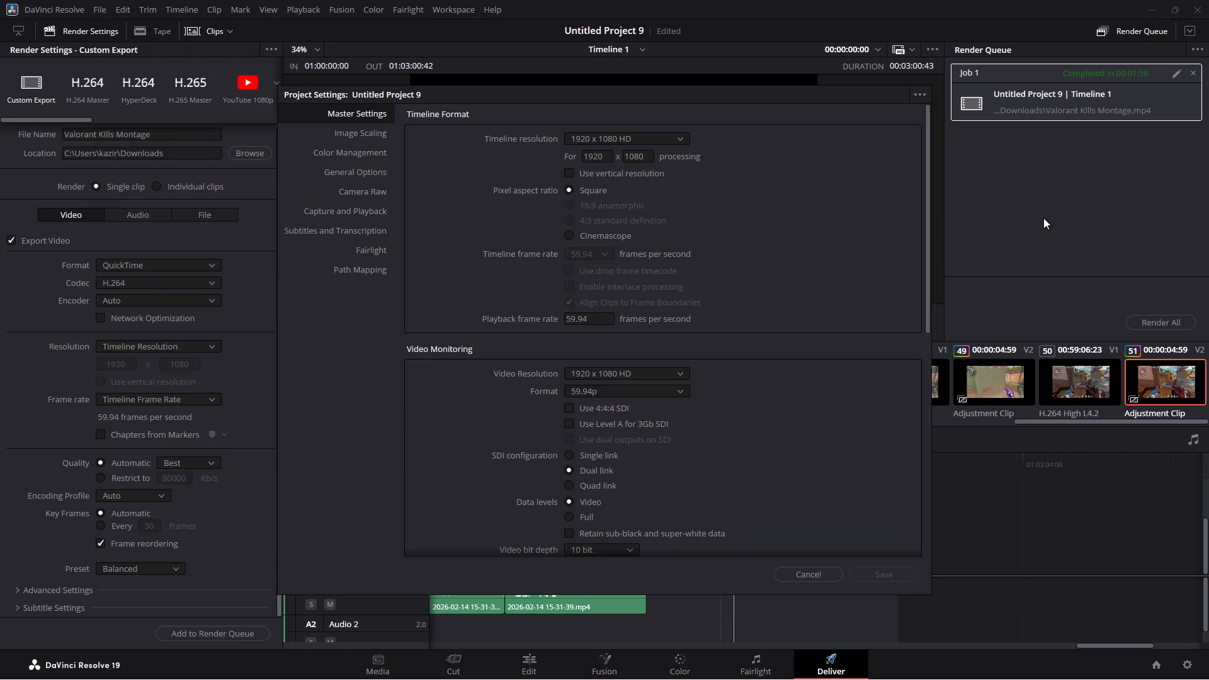
click(1043, 218)
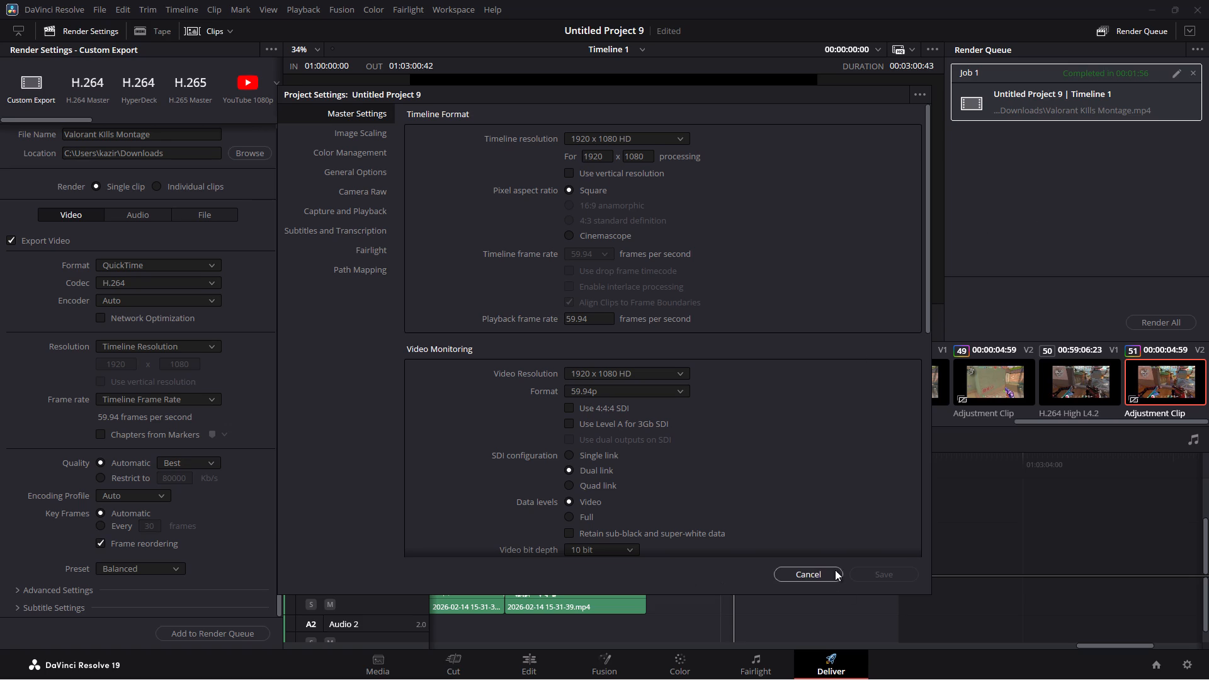
click(835, 570)
Set the render resolution to 1920 x 1080 HD.
click(204, 346)
scroll(203, 351, down, 3)
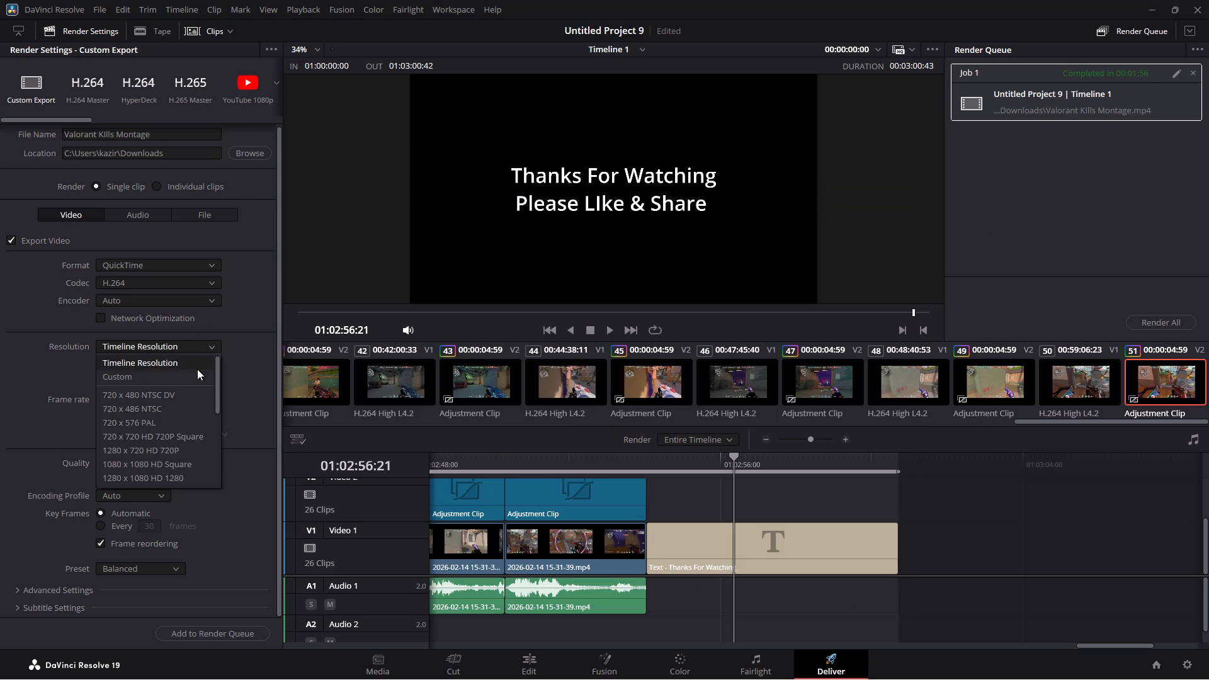
scroll(197, 369, down, 2)
scroll(191, 429, down, 2)
scroll(166, 411, up, 1)
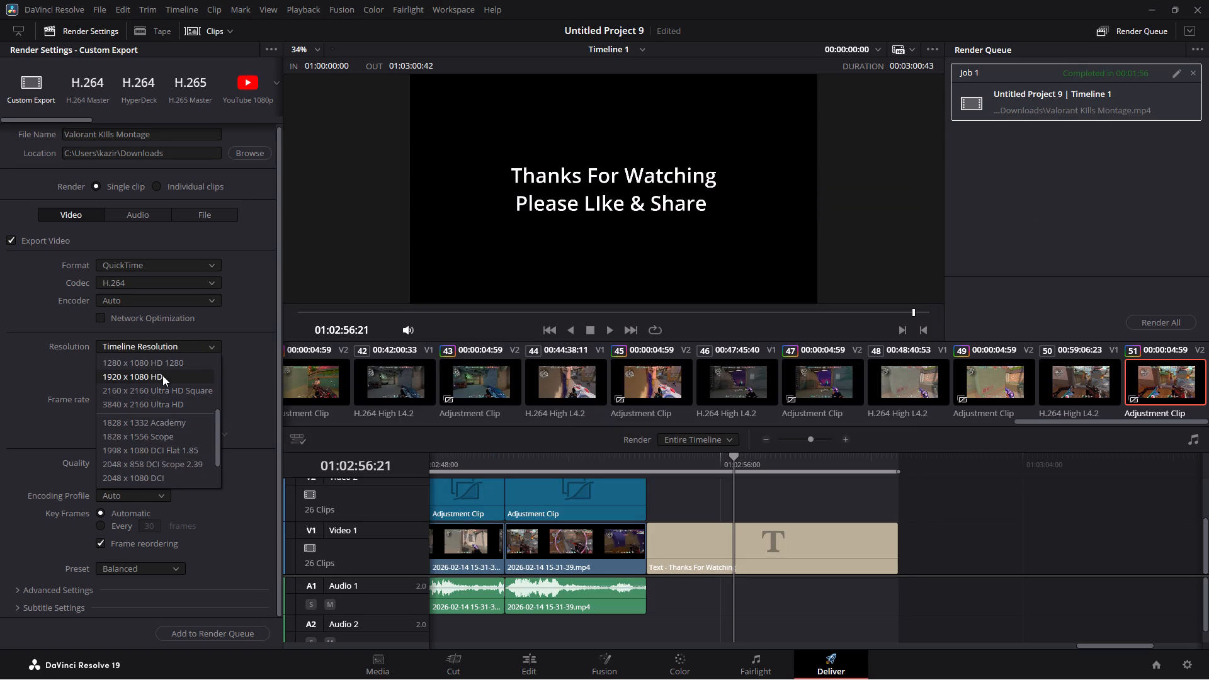
scroll(173, 388, up, 1)
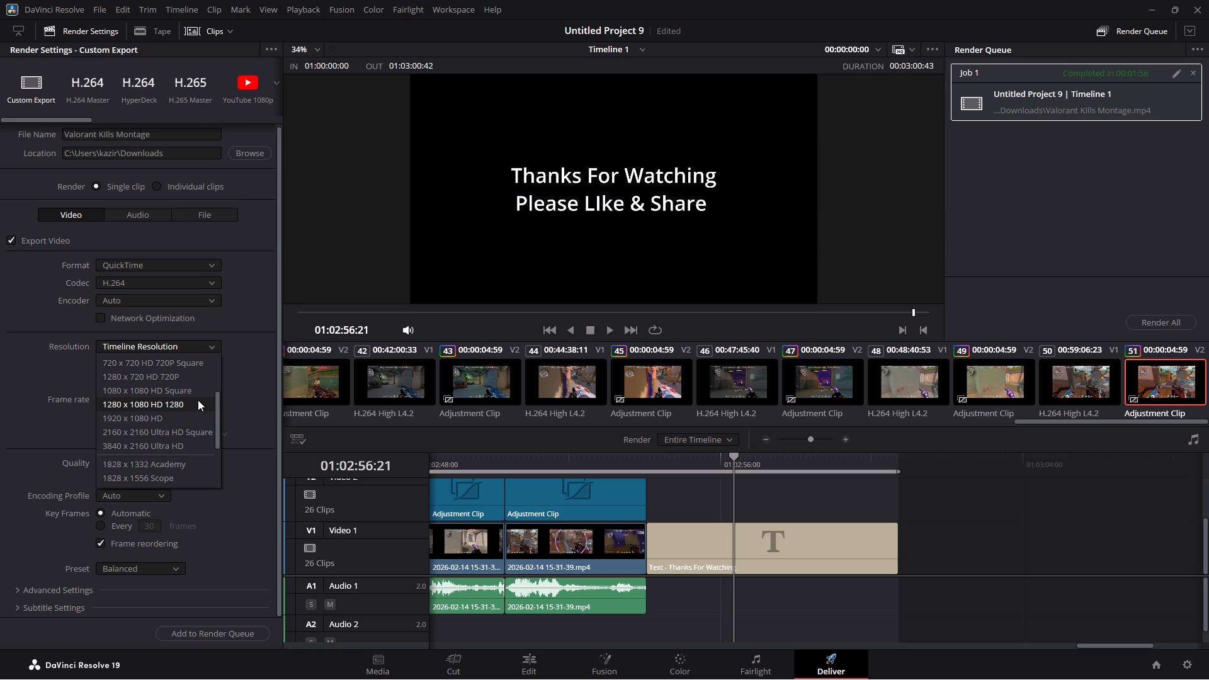
click(186, 417)
click(24, 390)
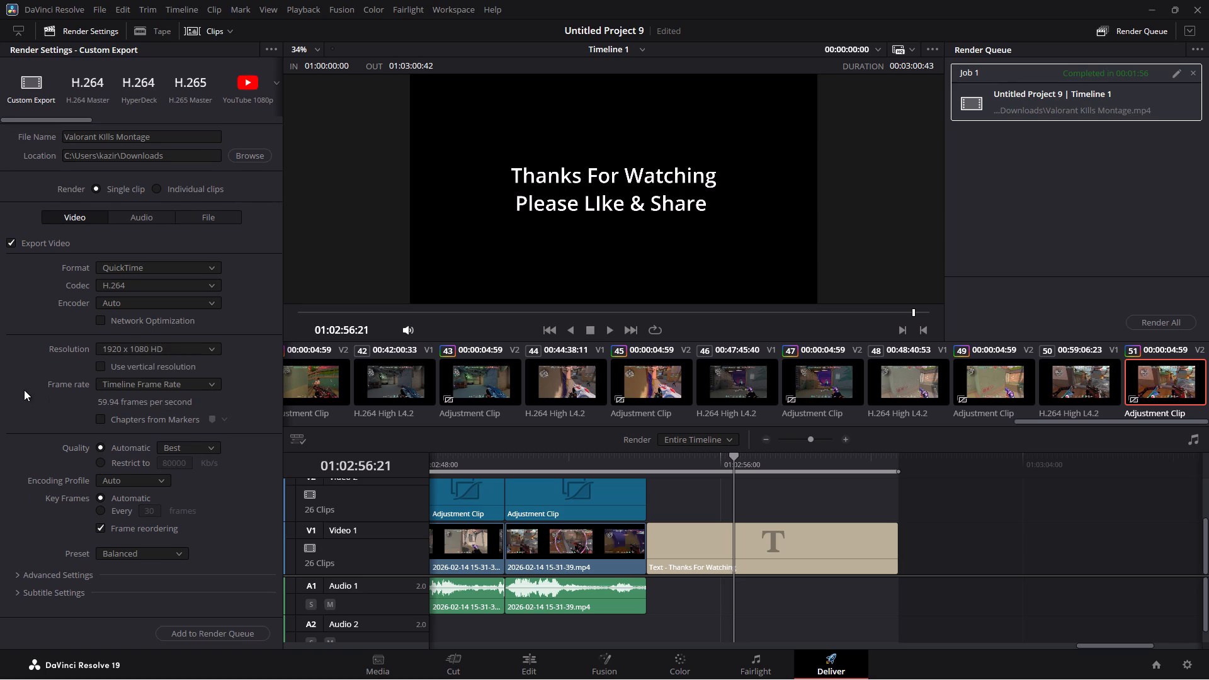
Set the render frame rate to 59.94.
click(152, 385)
click(126, 414)
click(67, 411)
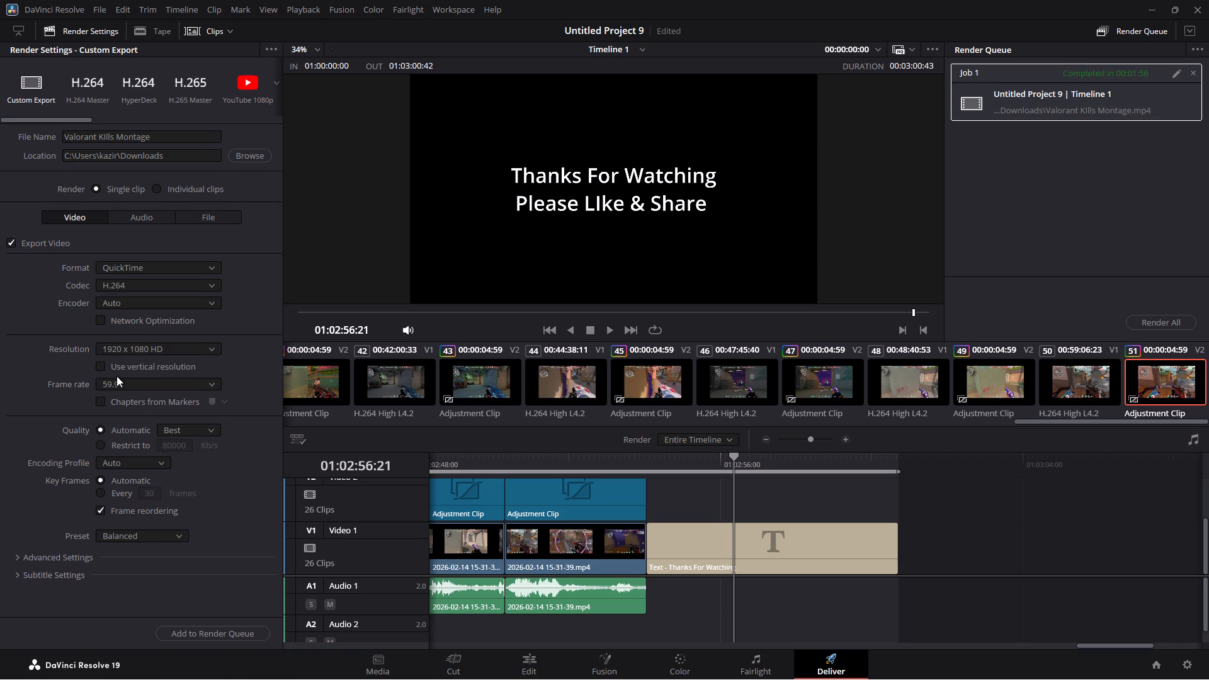
Restrict the render quality to a bitrate of 80073 Kb/s.
click(193, 429)
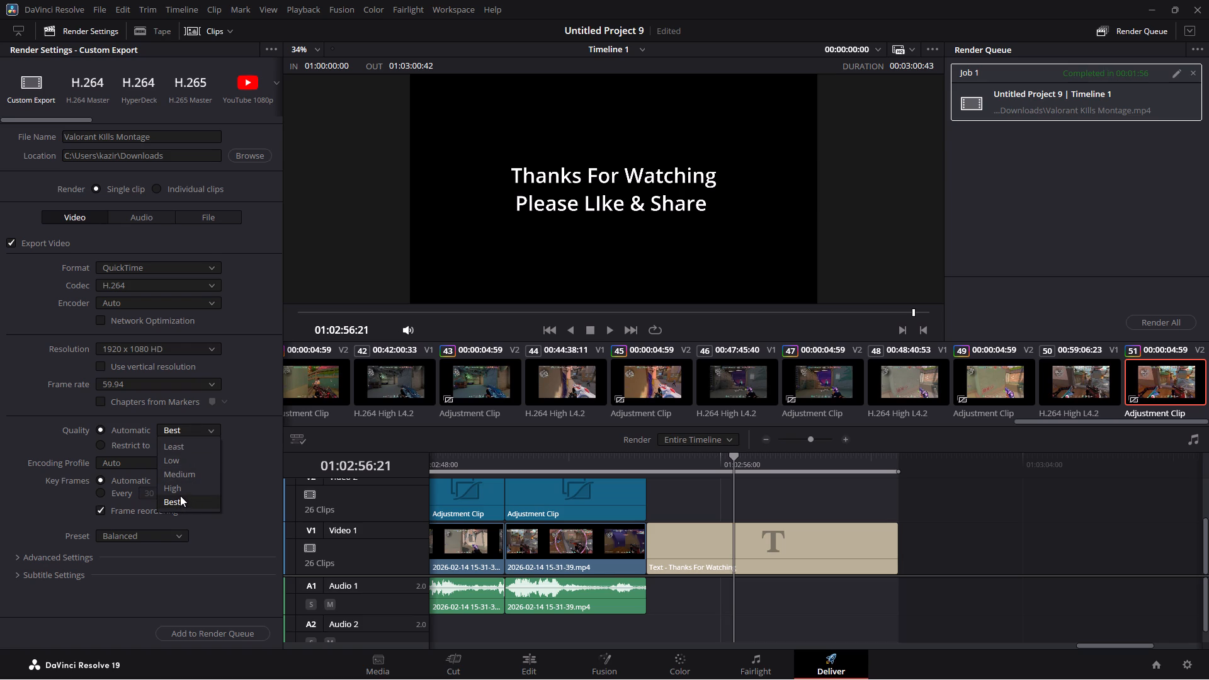
click(180, 496)
click(115, 443)
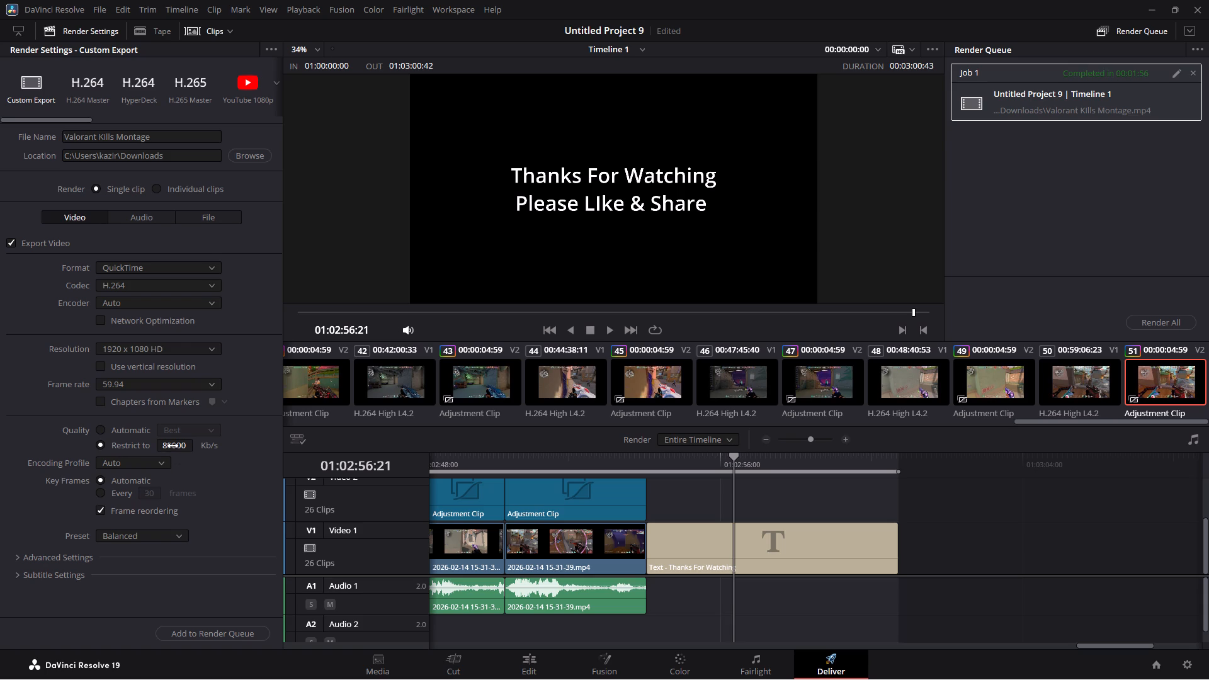
drag(173, 446, 202, 444)
drag(202, 444, 219, 444)
Set the encoding profile to High.
click(103, 462)
click(116, 518)
click(252, 482)
Add the QuickTime version of the montage to the render queue and start rendering that job.
click(248, 633)
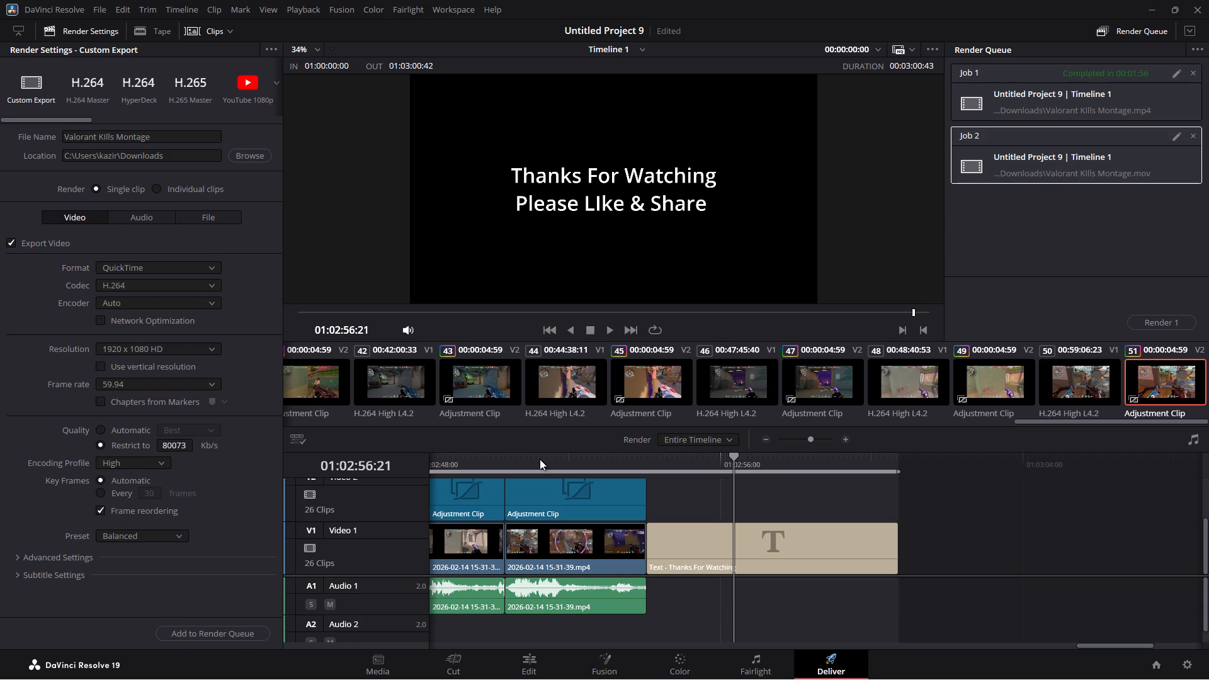
click(1157, 317)
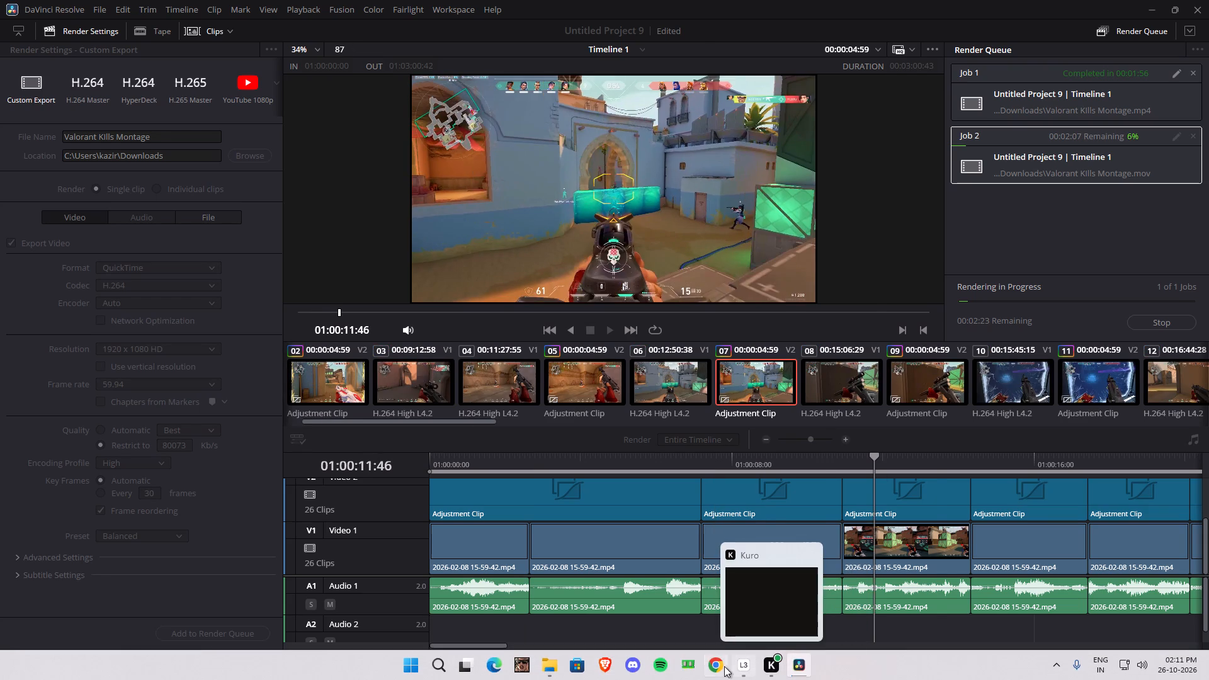
Check the recording status in Loggy3 and return to the render in DaVinci Resolve.
click(743, 663)
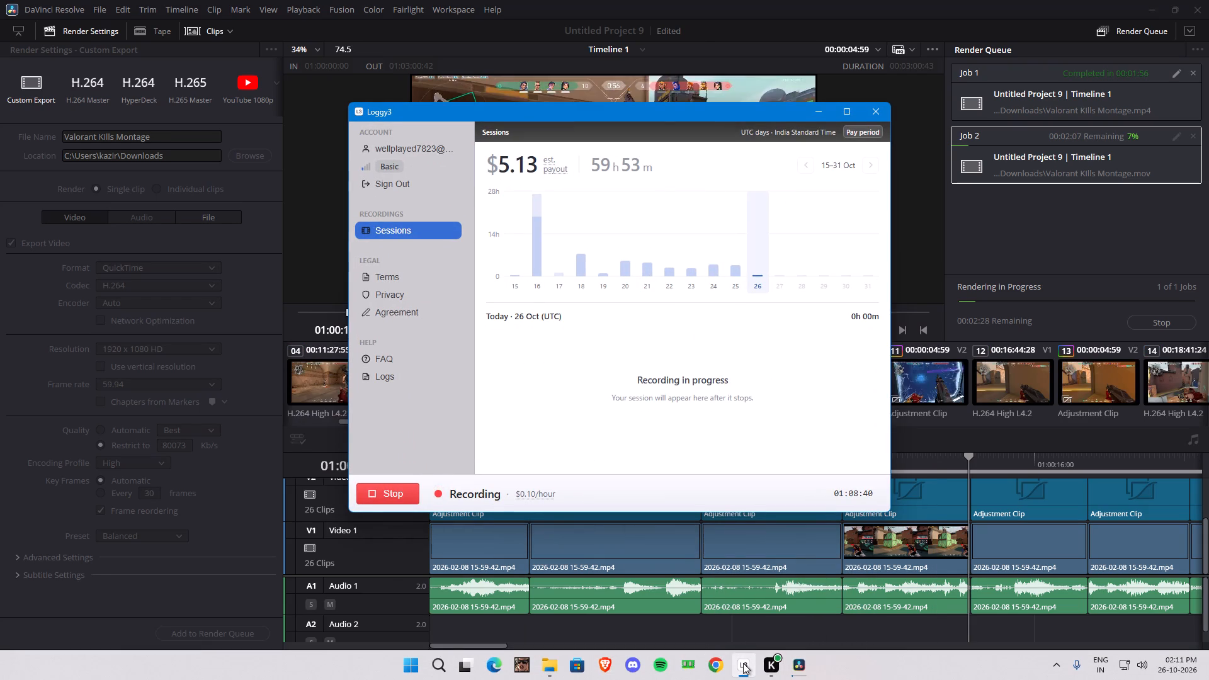
click(743, 663)
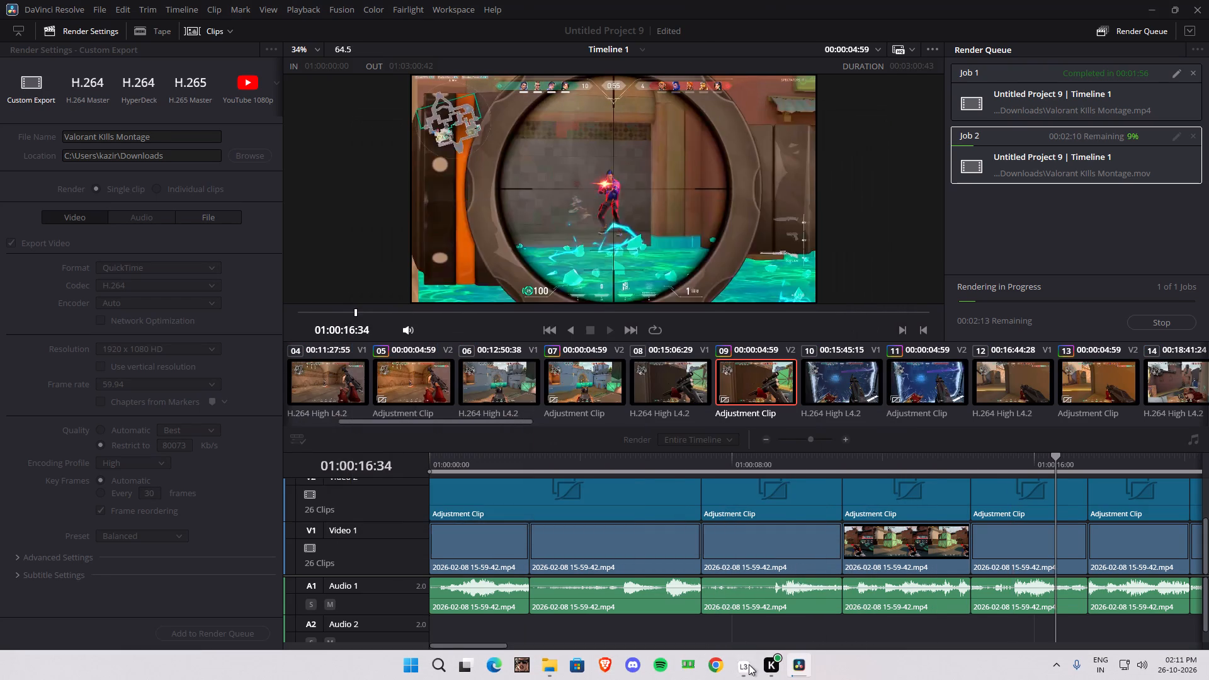
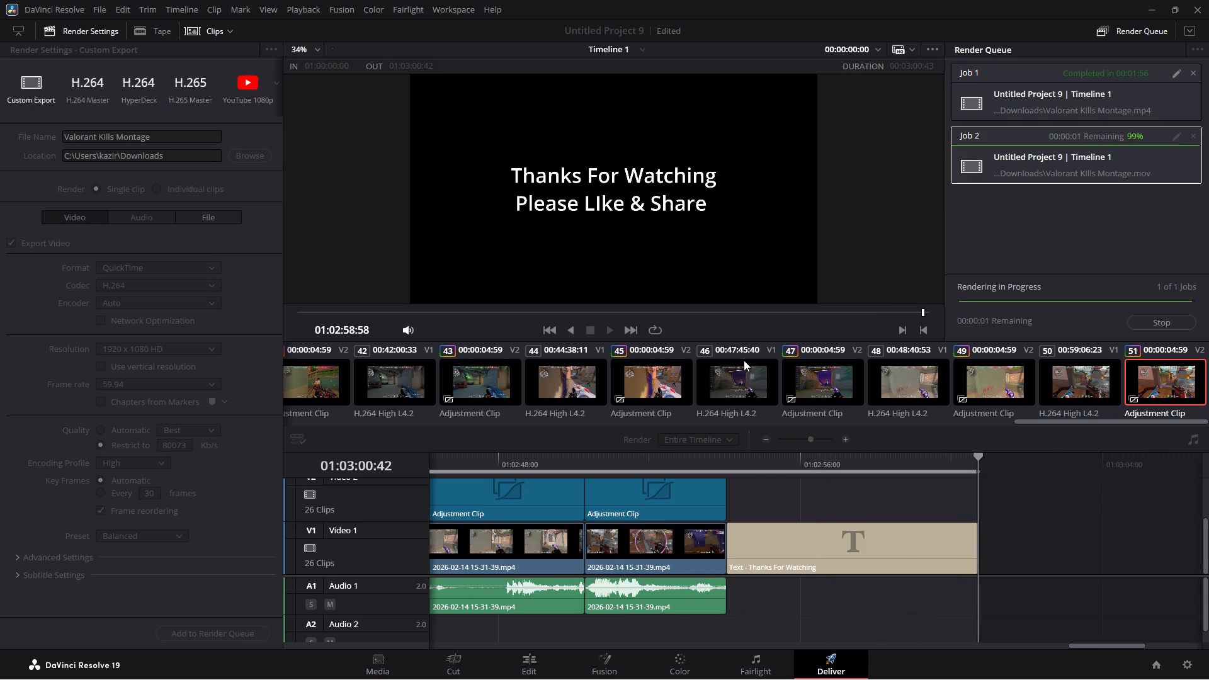
Review the montage on the Edit page between about 01:02:19 and 01:02:22 for a frame suitable as a still.
click(521, 659)
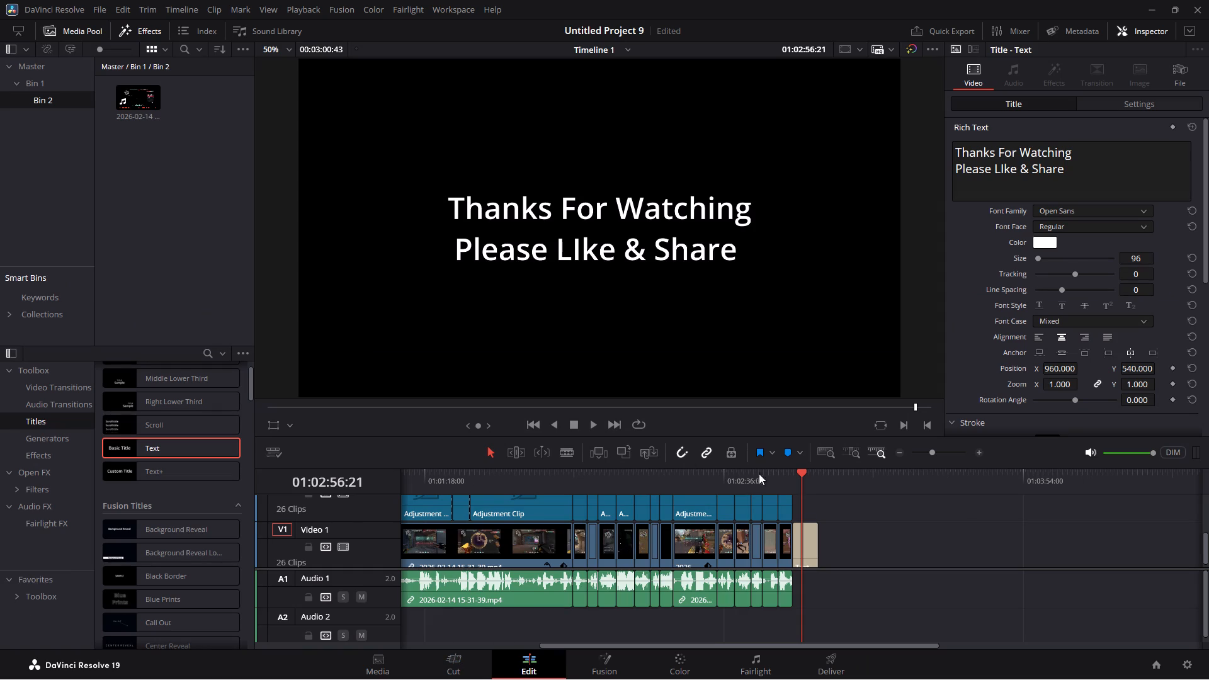
click(710, 470)
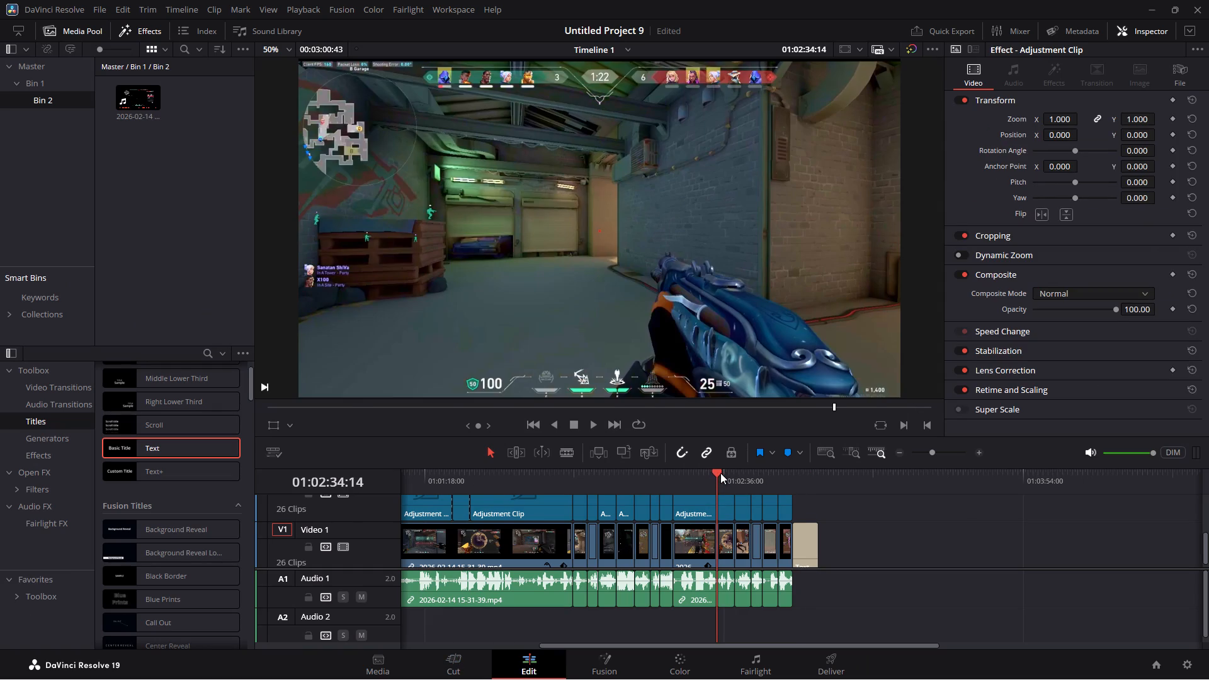
click(679, 468)
click(669, 470)
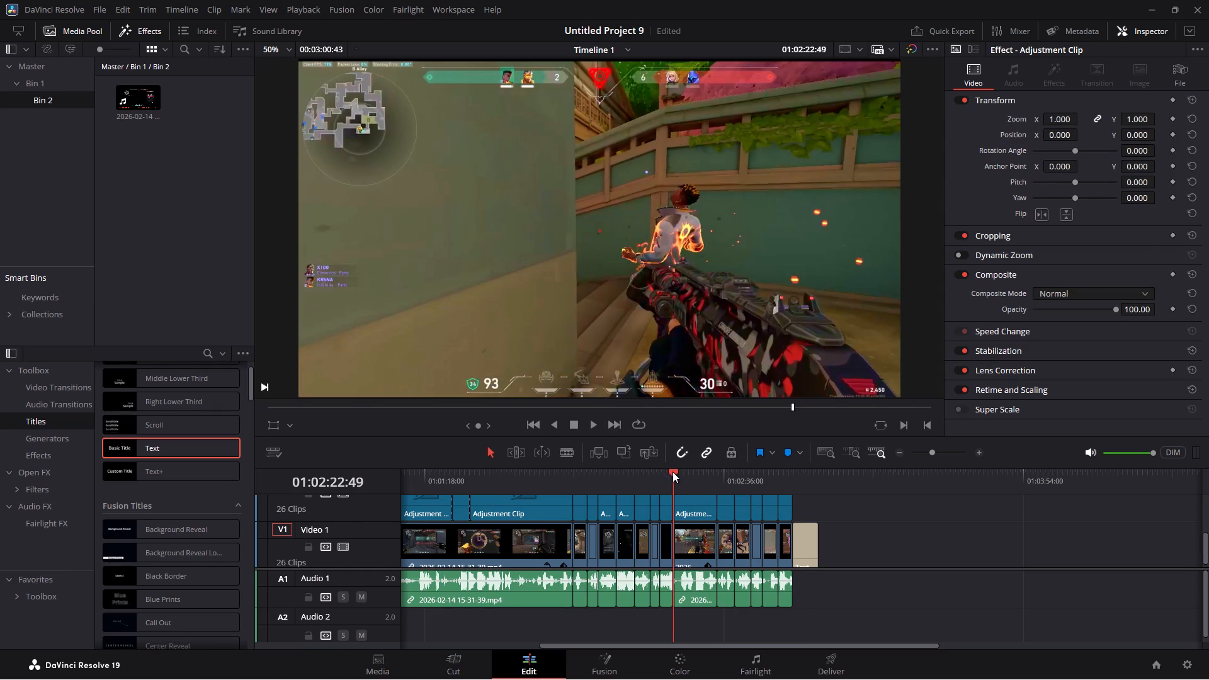
click(658, 471)
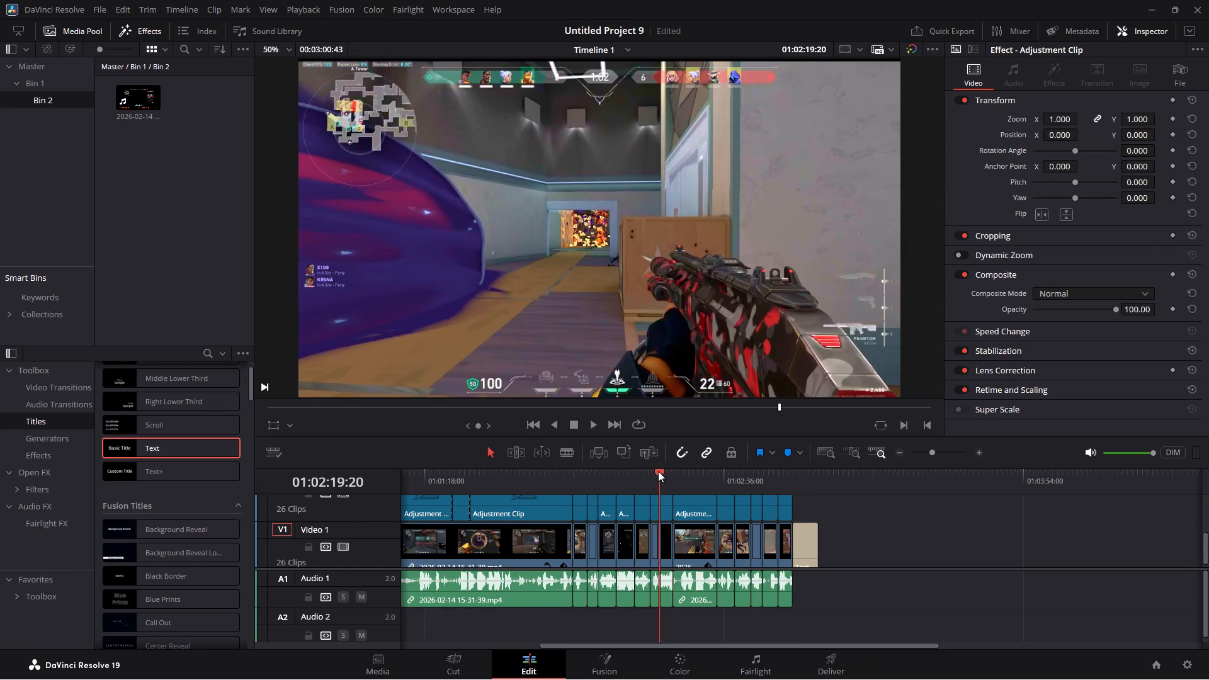
key(space)
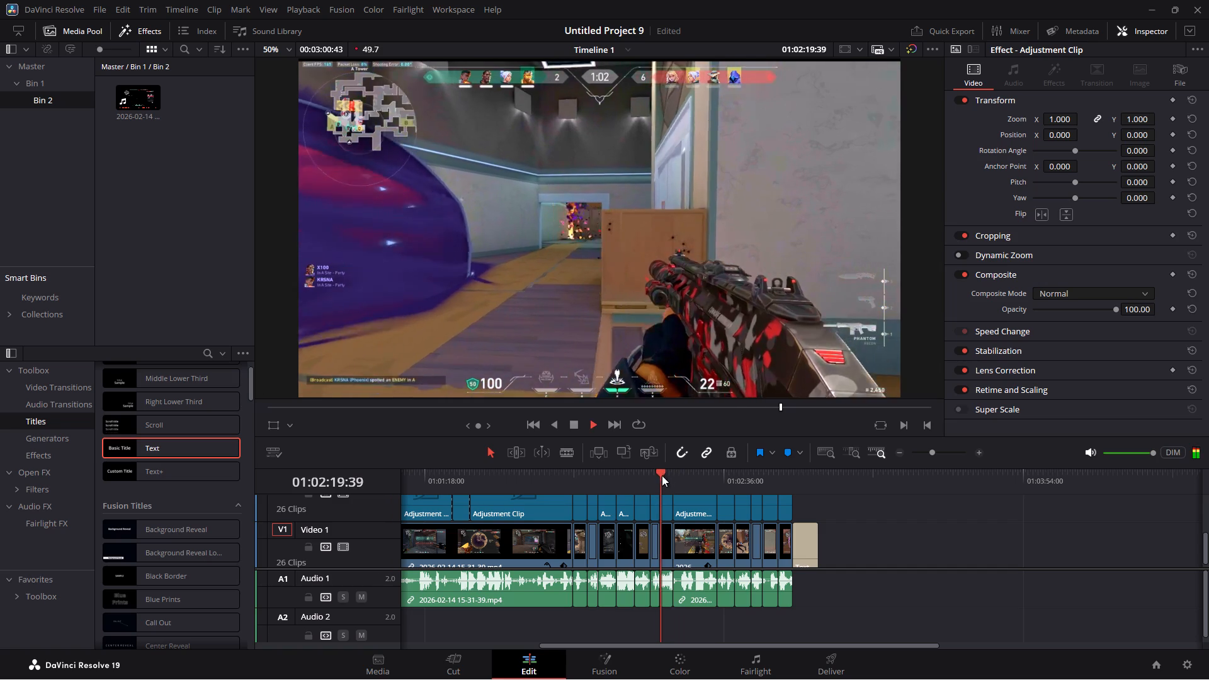
key(space)
key(space)
key(space)
key(space)
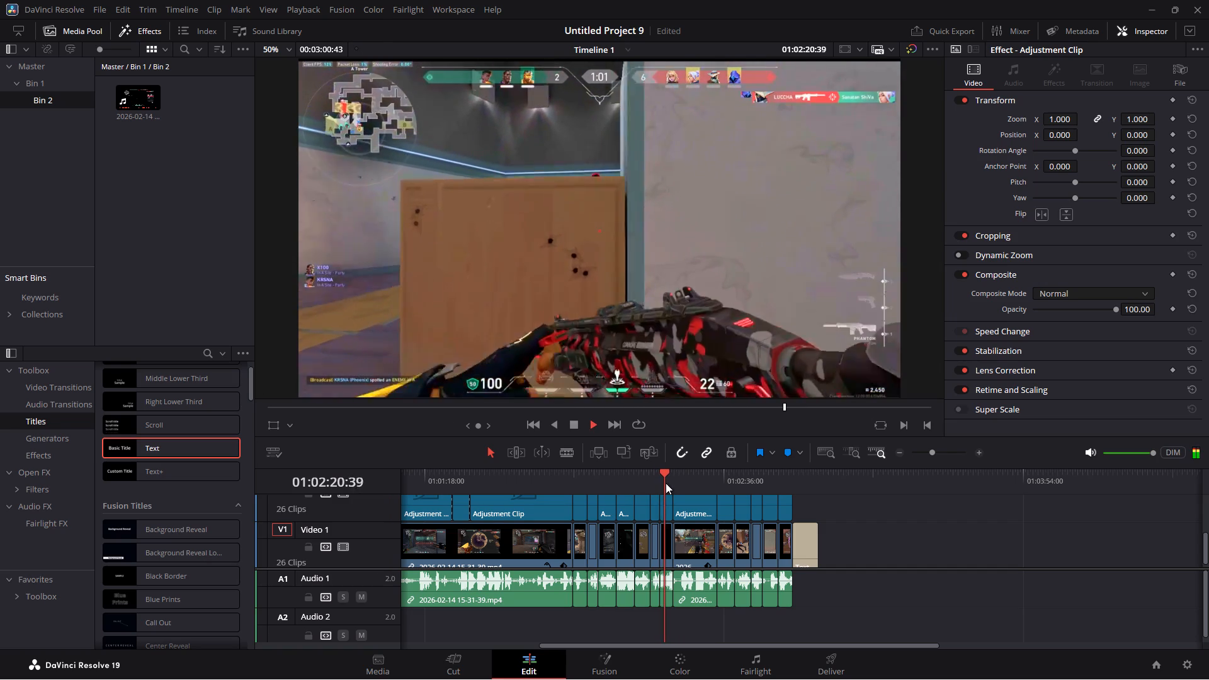
key(space)
key(space)
key(space)
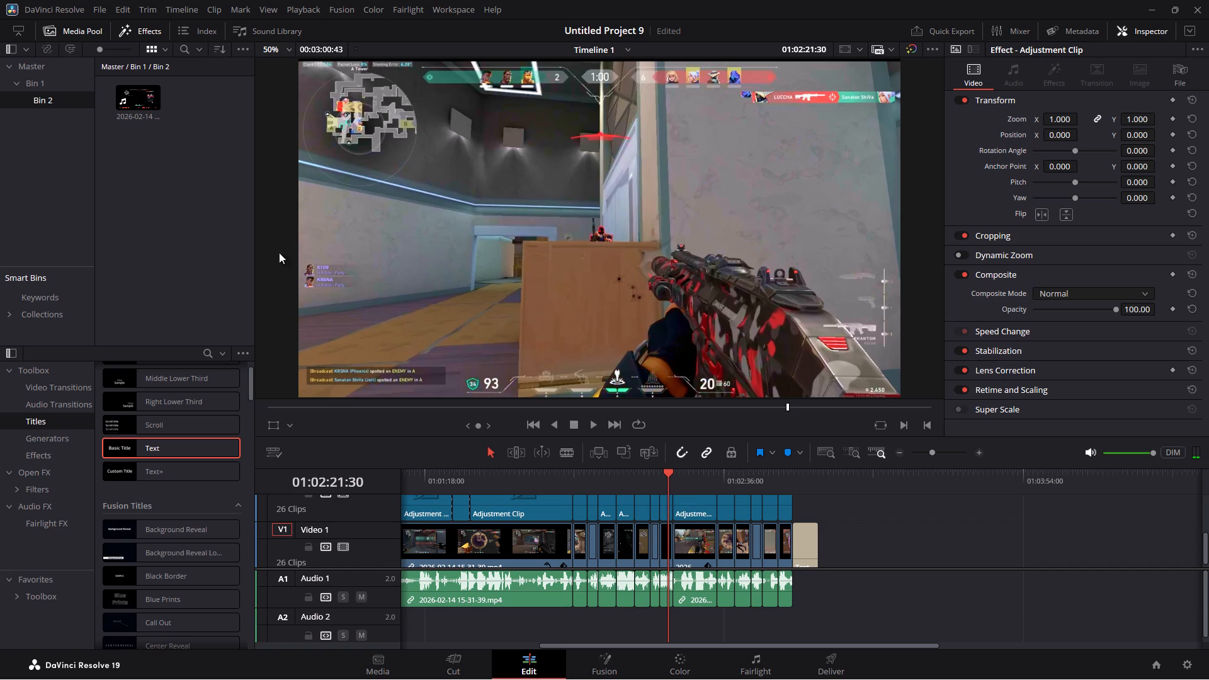
key(space)
key(space)
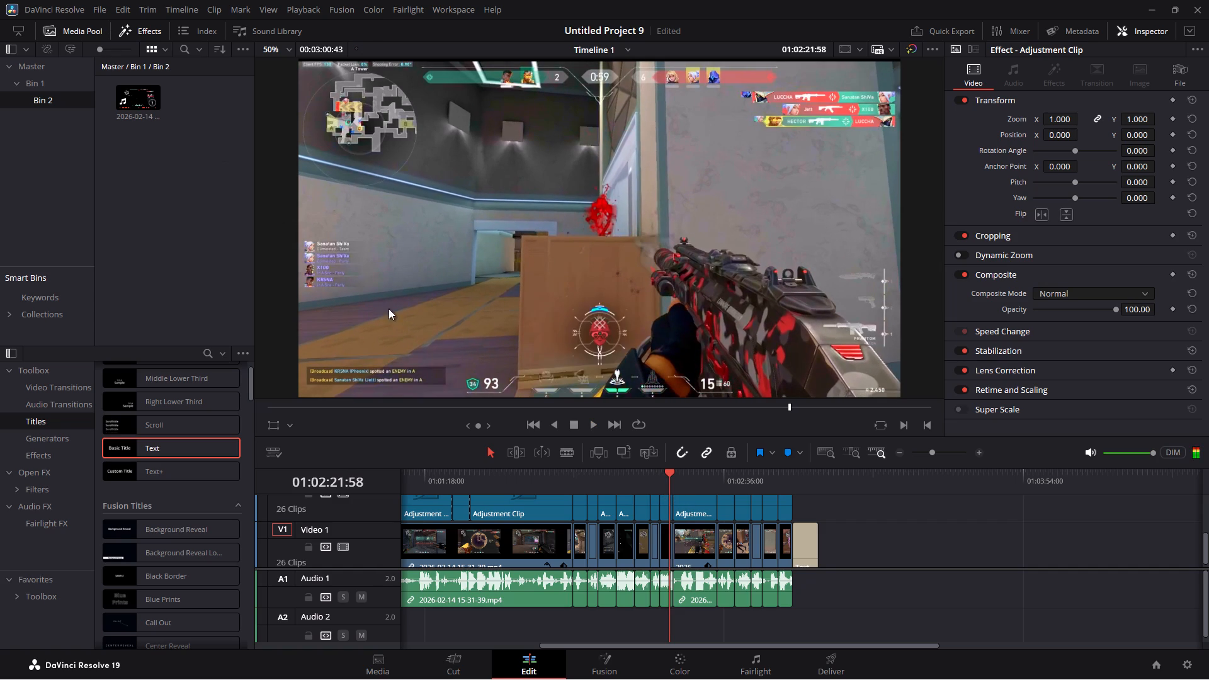
drag(671, 472, 667, 473)
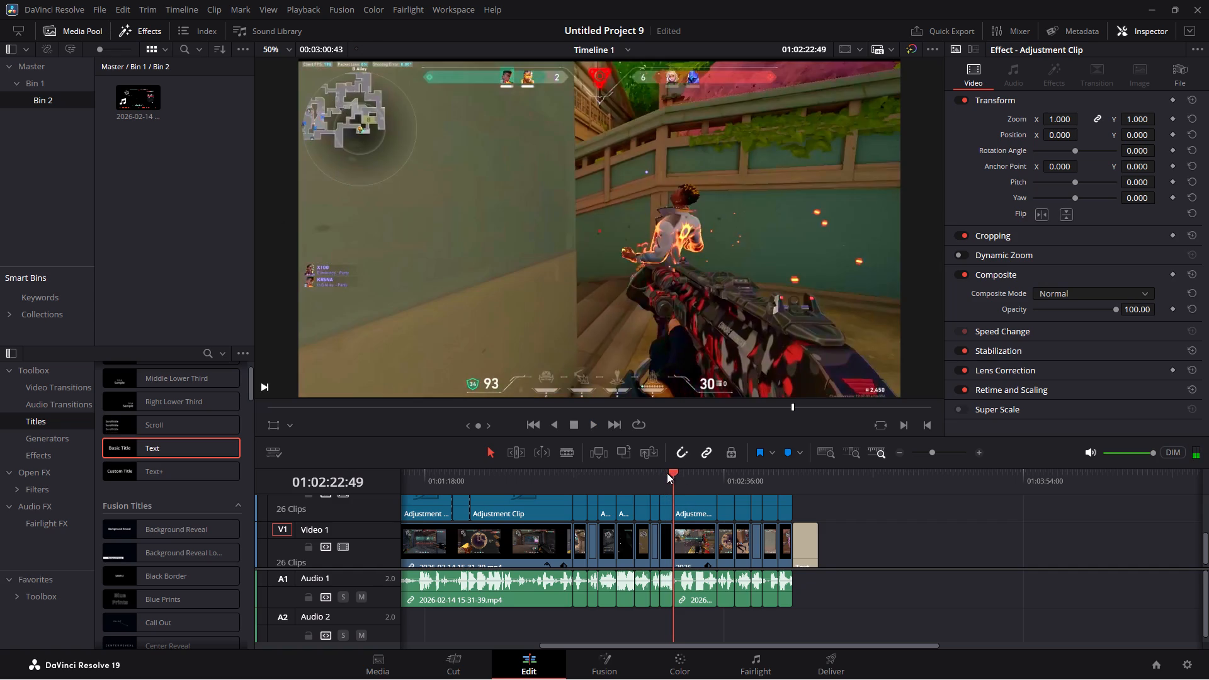
drag(667, 473, 658, 473)
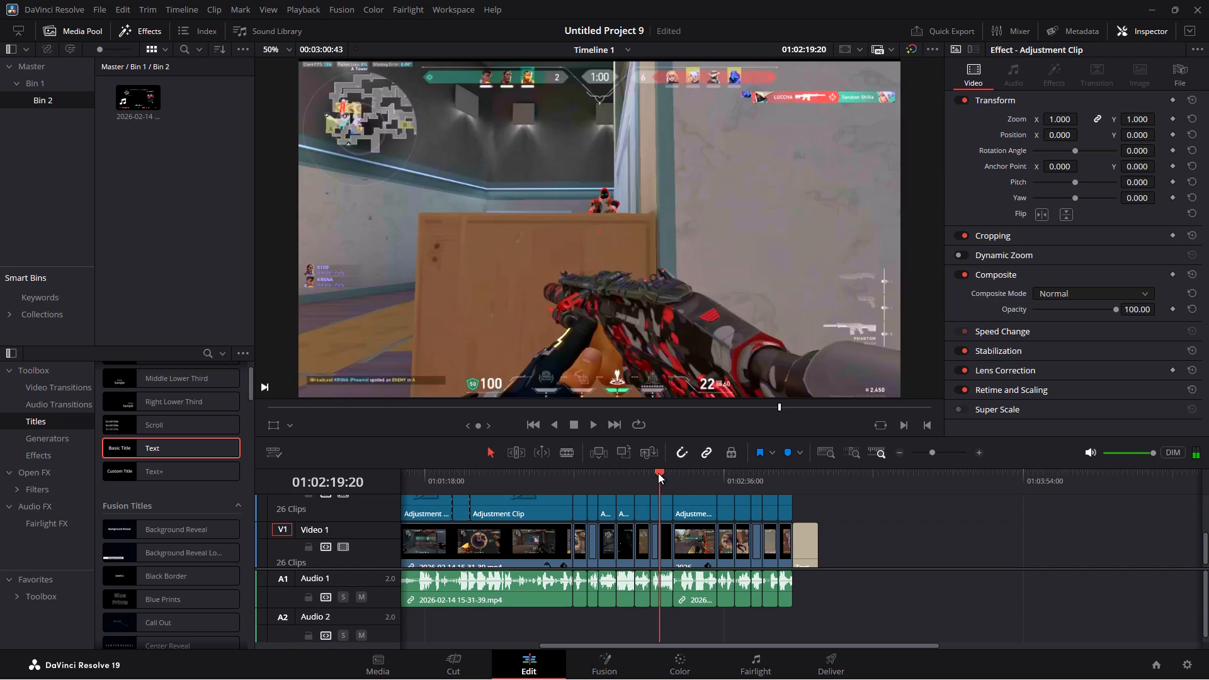
drag(658, 473, 656, 473)
click(656, 473)
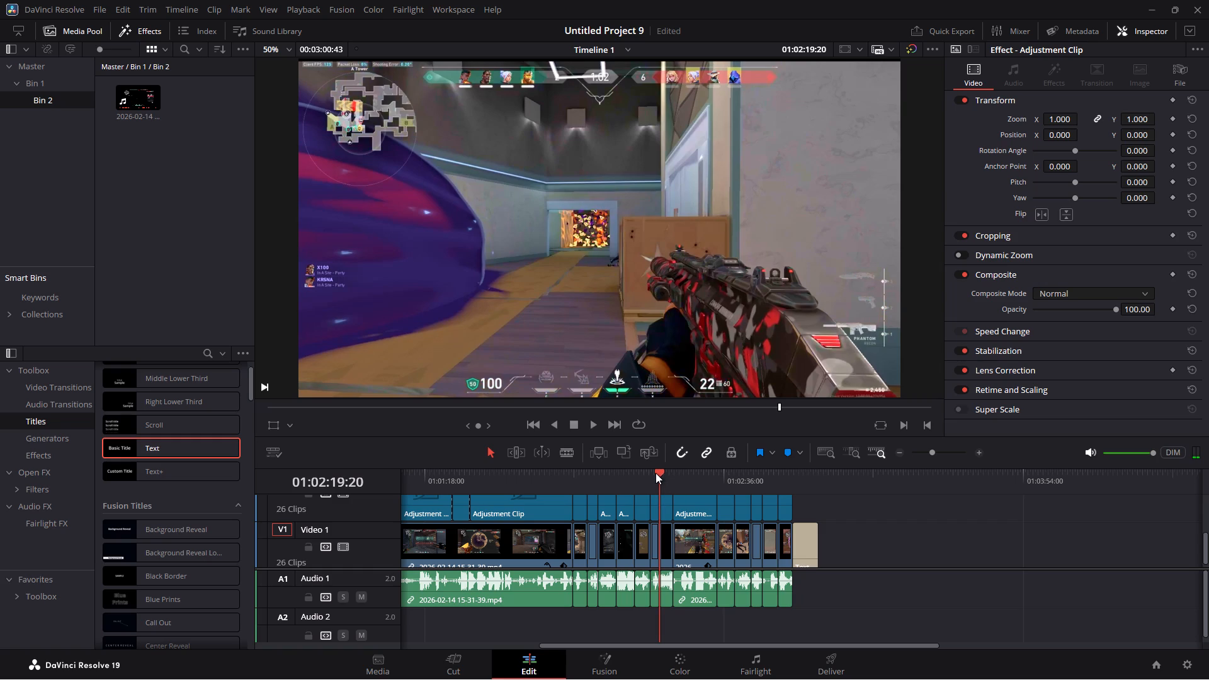
On the Cut page, export the frame at 01:02:21:08 as a JPEG still to the Downloads folder.
click(471, 671)
drag(633, 400, 633, 402)
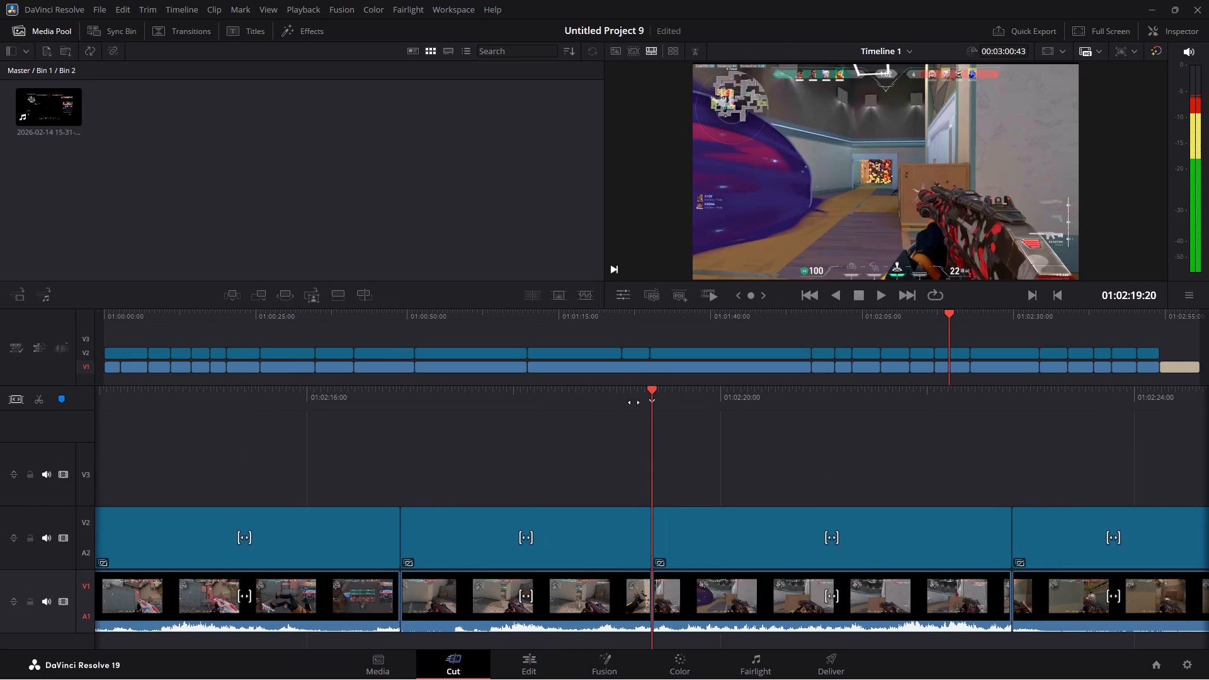
drag(633, 402, 575, 400)
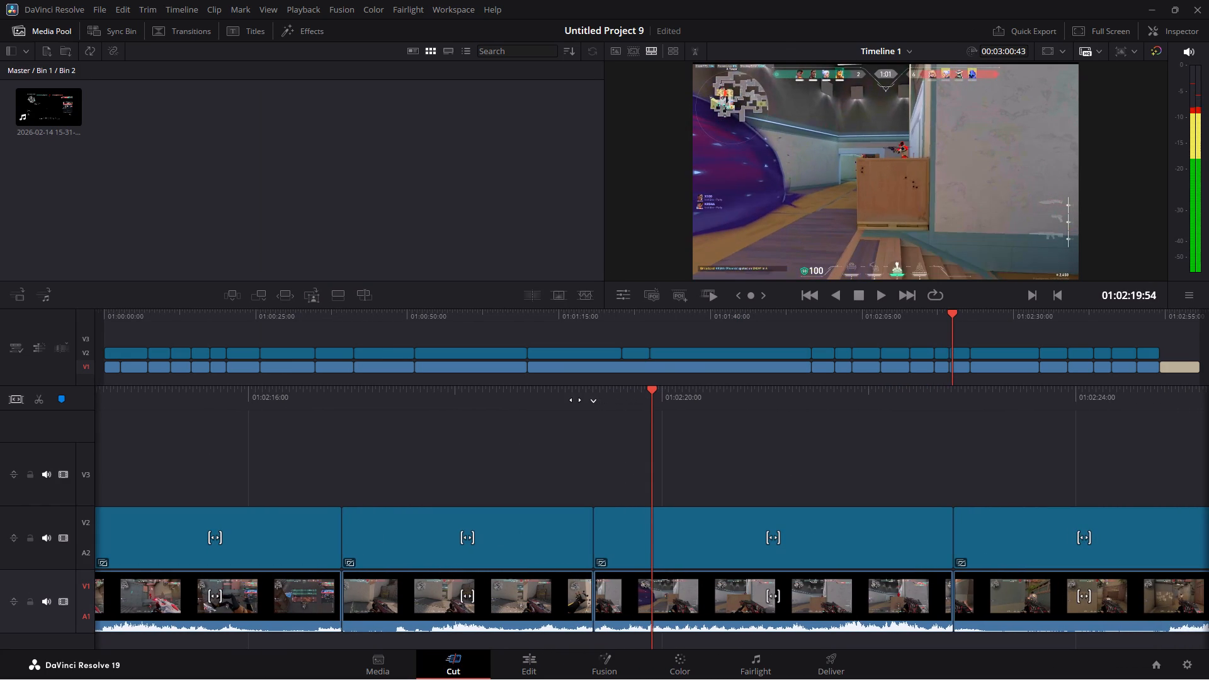
drag(575, 400, 465, 394)
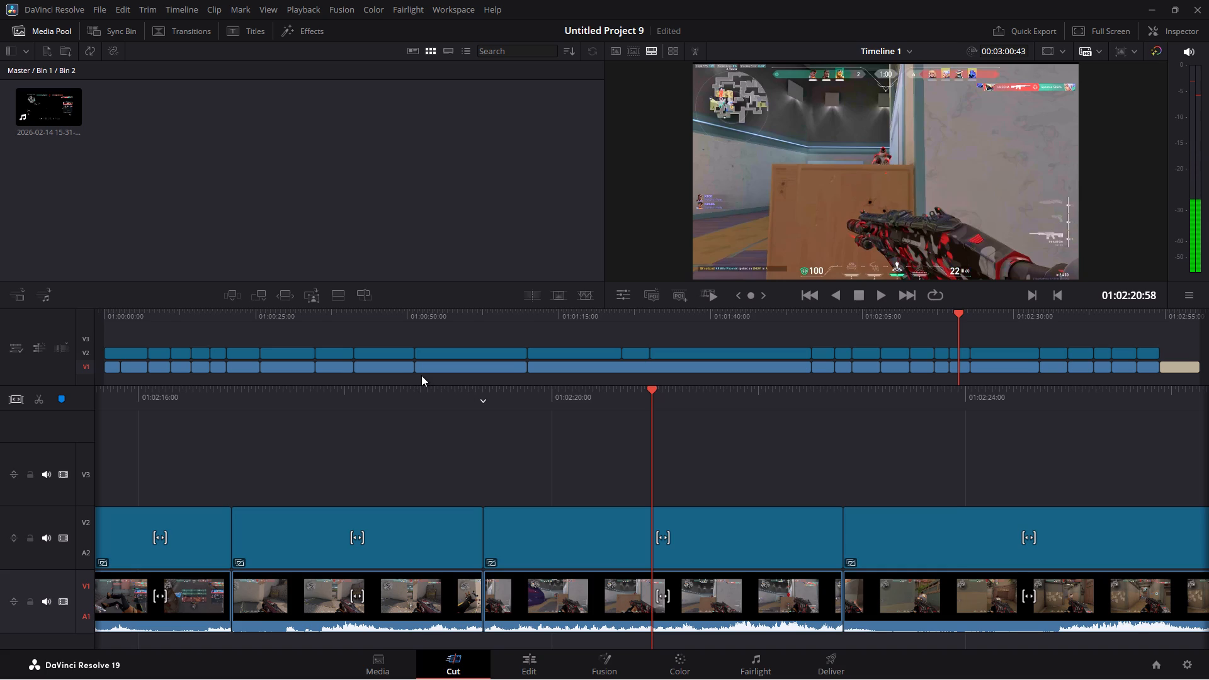
drag(632, 400, 601, 399)
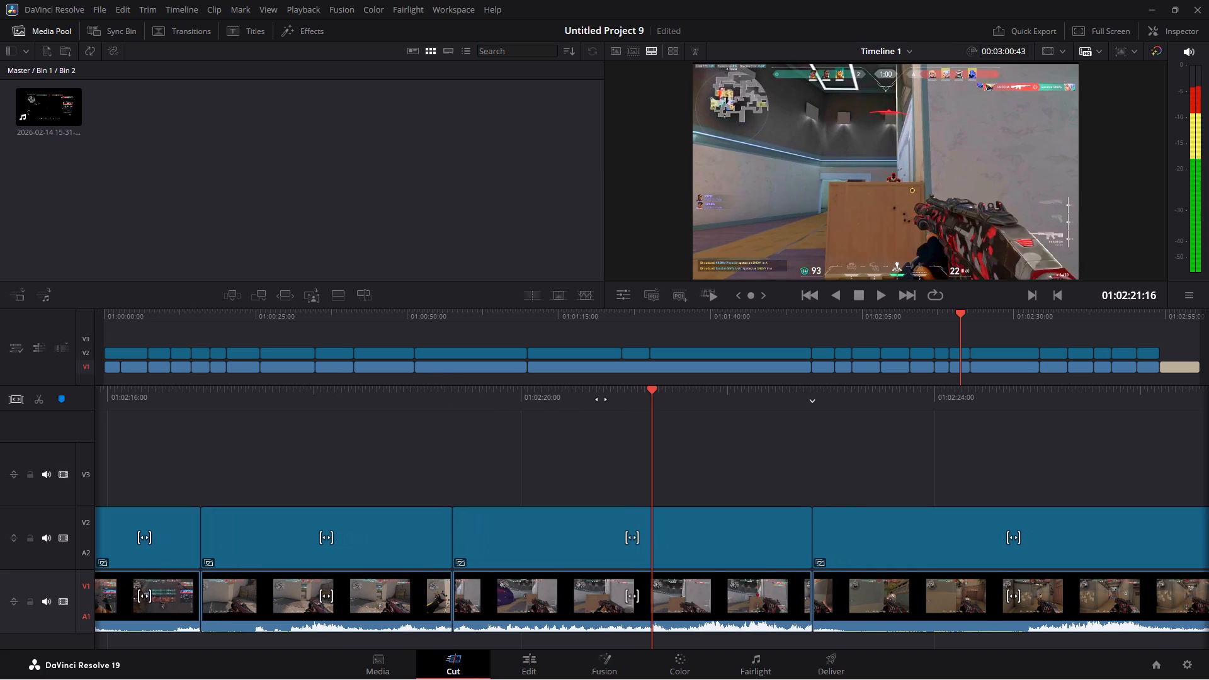
drag(601, 399, 615, 401)
click(98, 13)
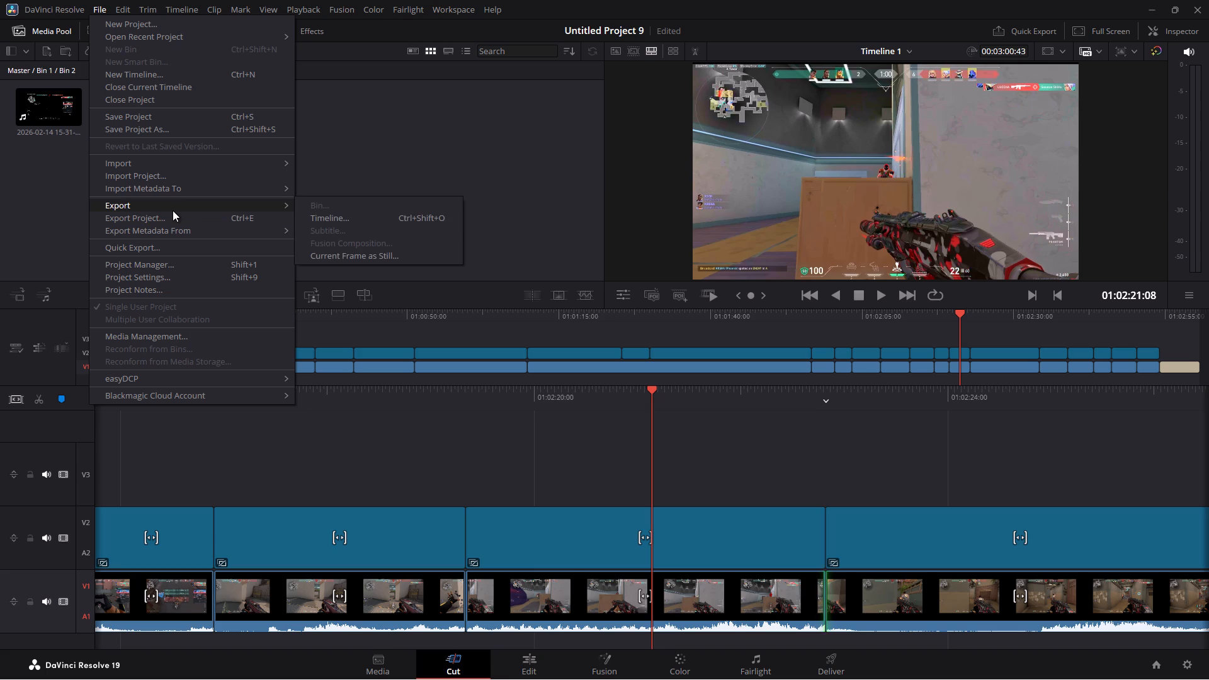
click(372, 251)
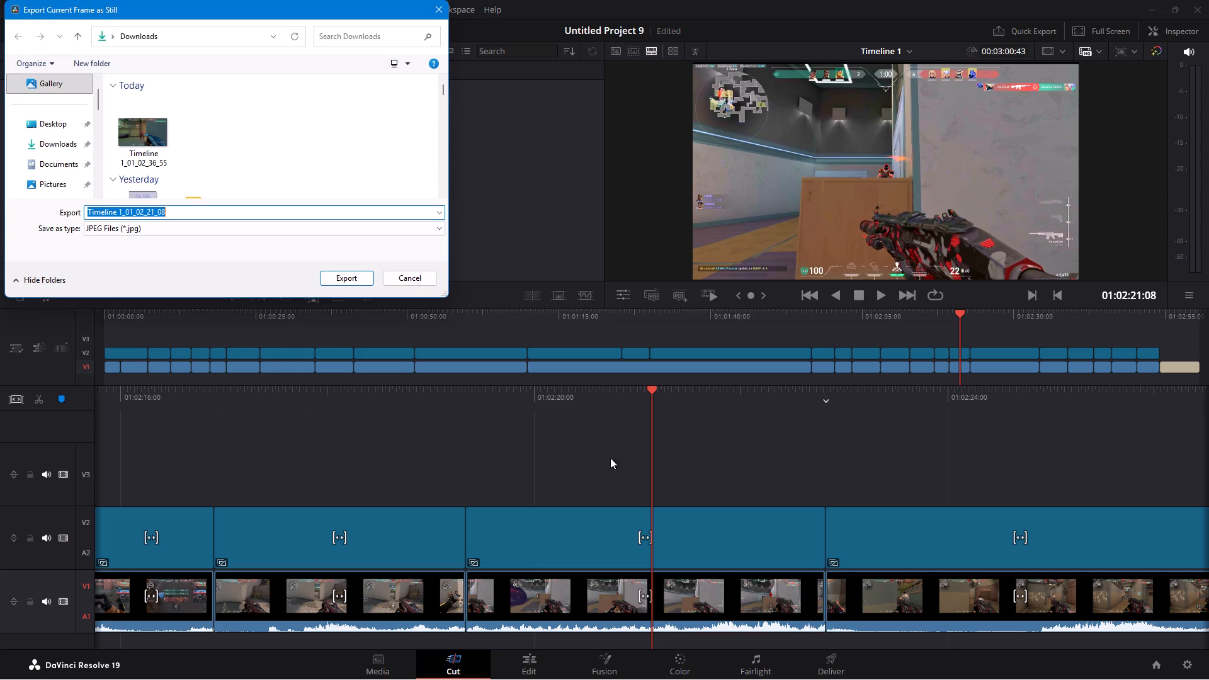
click(346, 283)
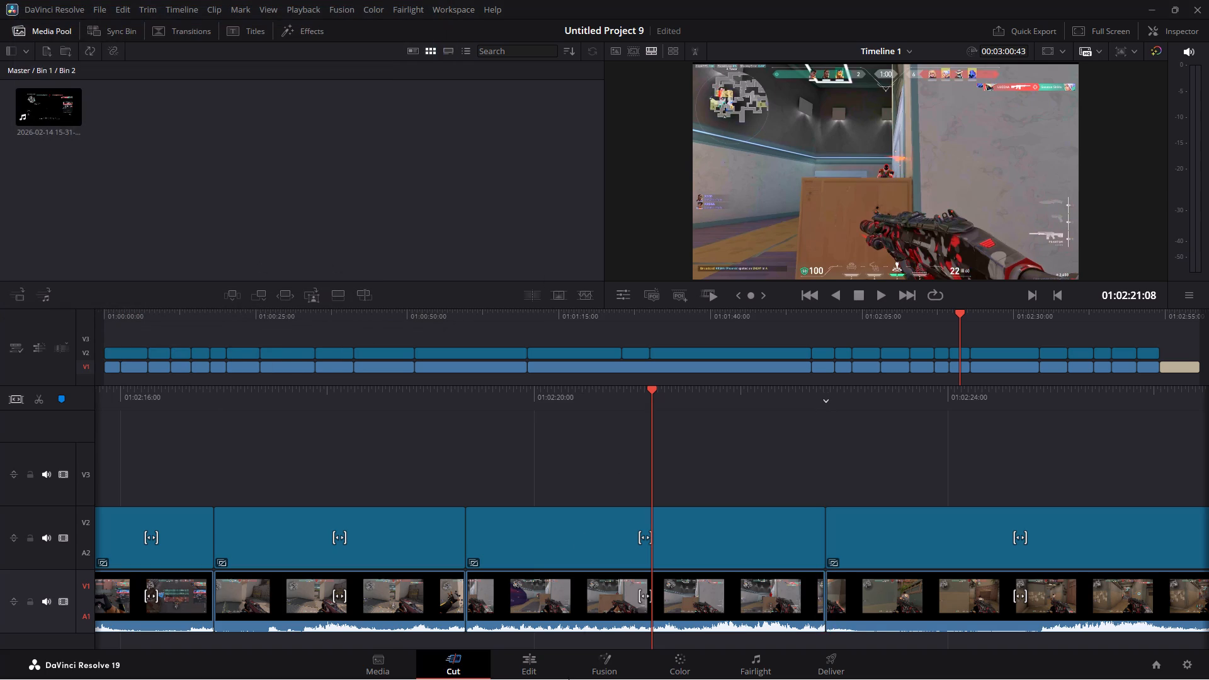
Play the rendered MOV of the Valorant Kills Montage from Downloads, sampling its middle and ending, and close the player.
click(542, 666)
click(421, 240)
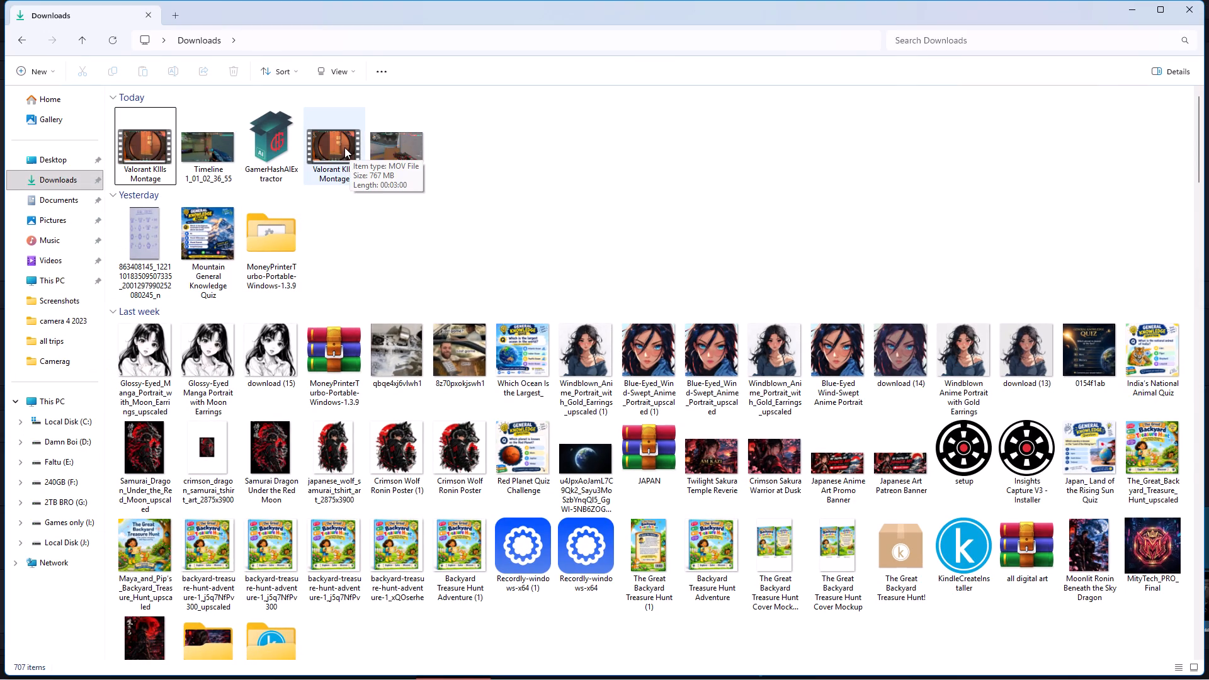
click(343, 237)
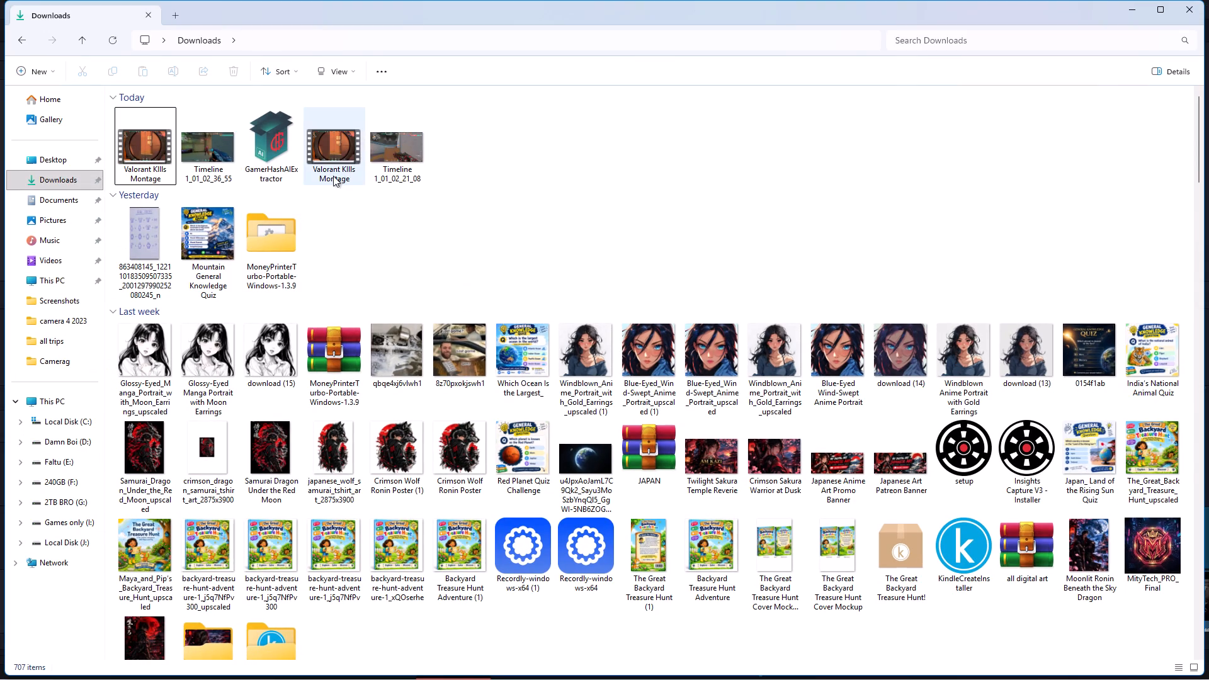
double_click(336, 169)
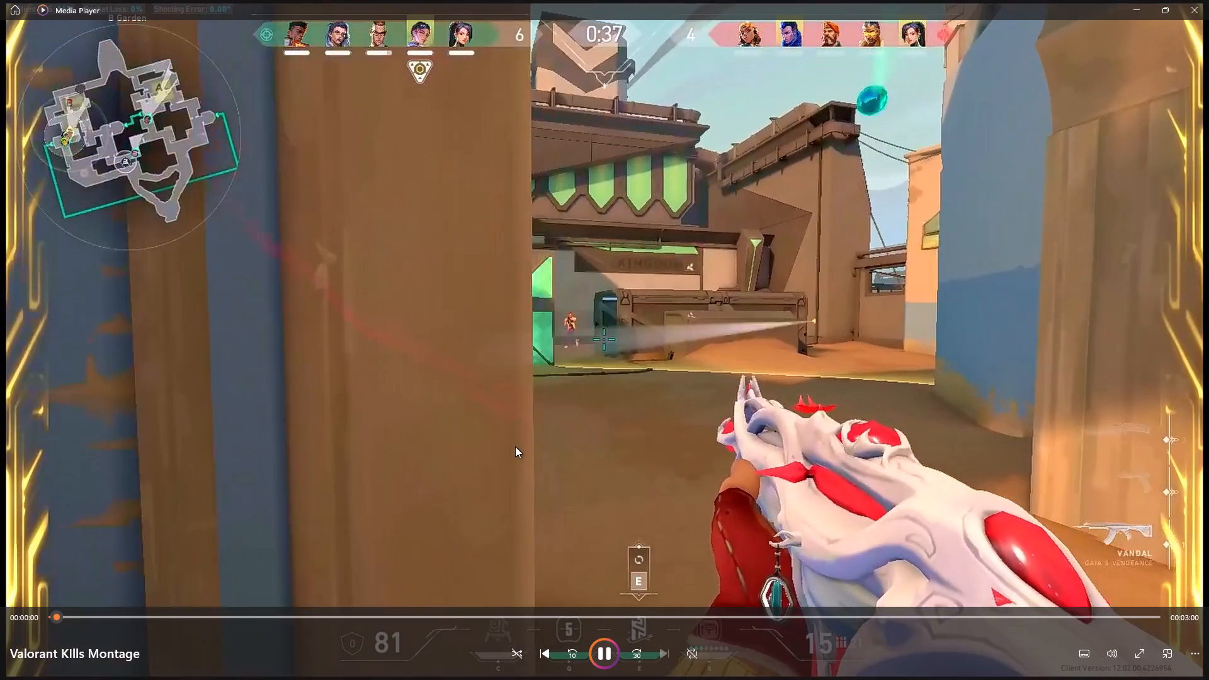
click(696, 617)
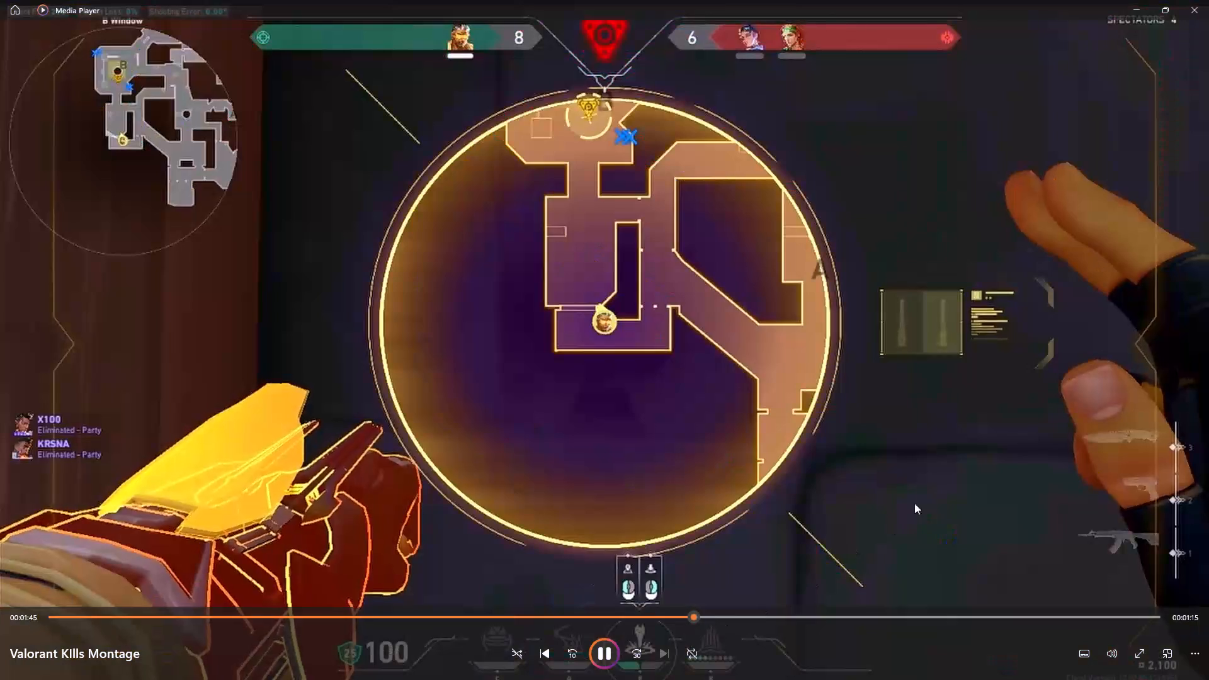
click(915, 477)
click(1102, 618)
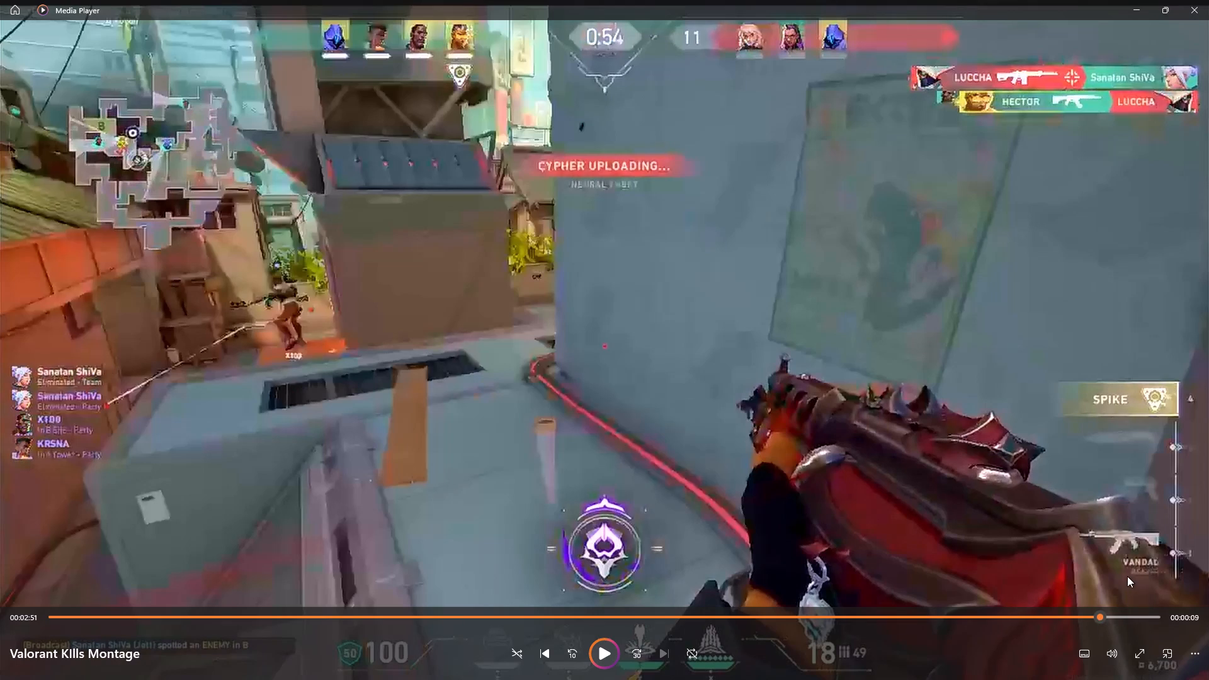
click(599, 662)
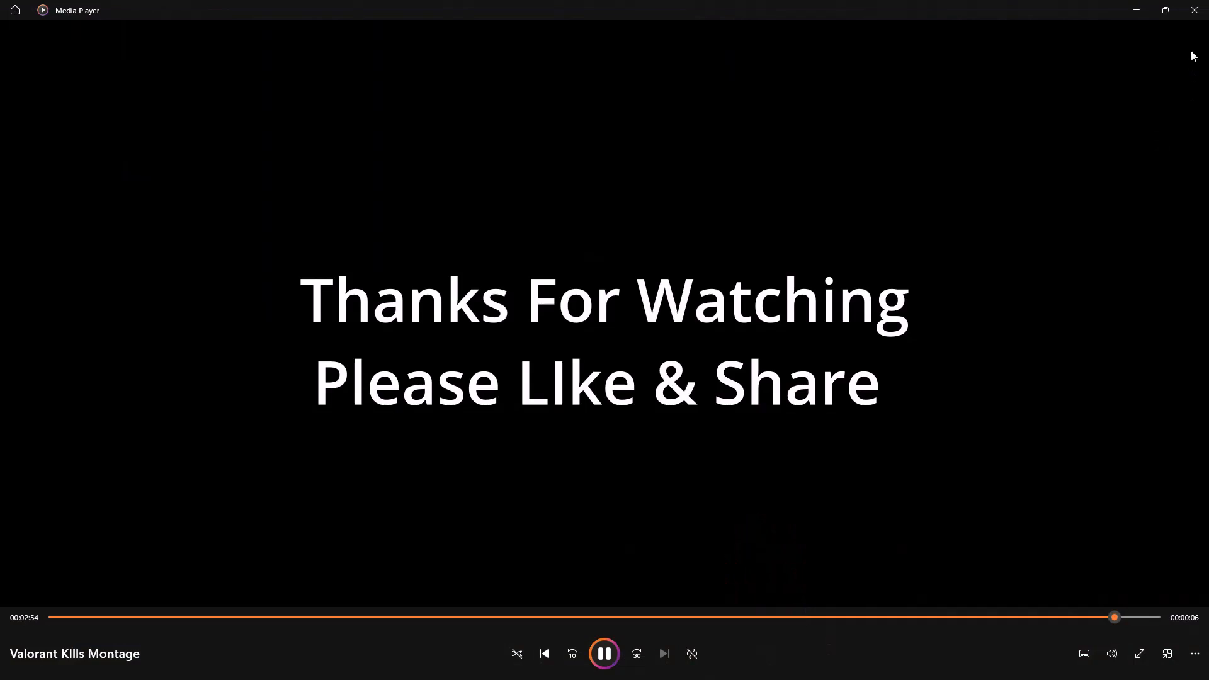
click(1193, 18)
View the exported still Timeline 1_01_02_21_08 from Downloads and return to DaVinci Resolve.
click(514, 225)
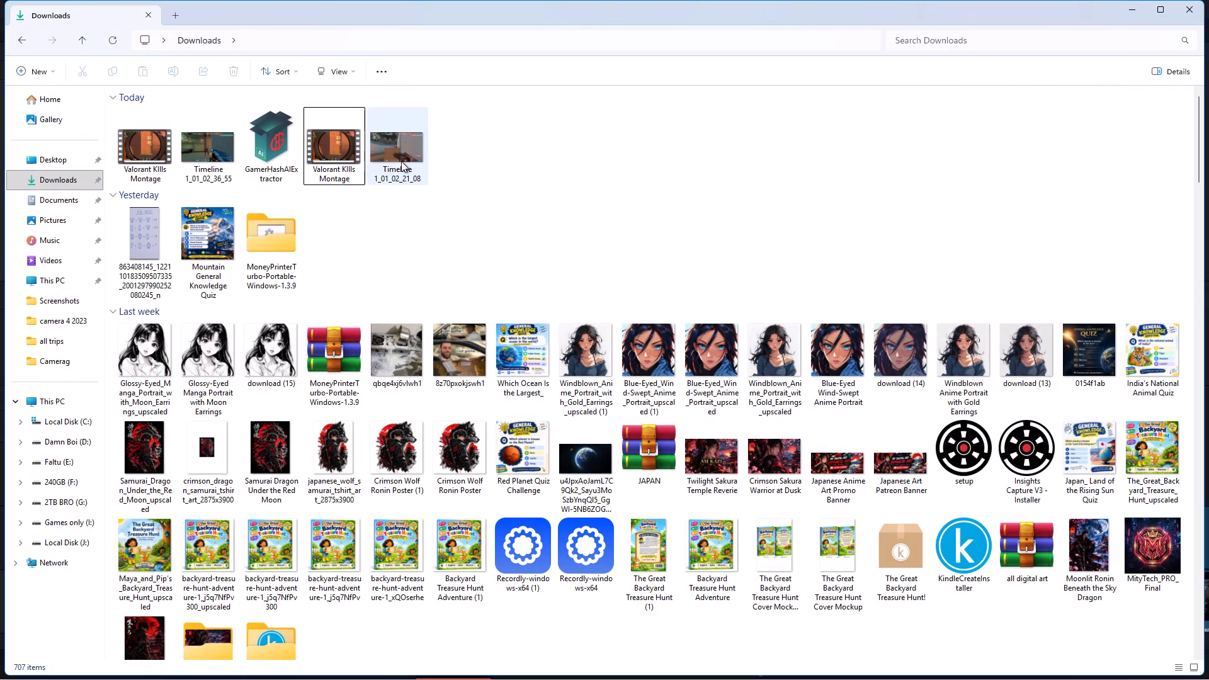
double_click(399, 155)
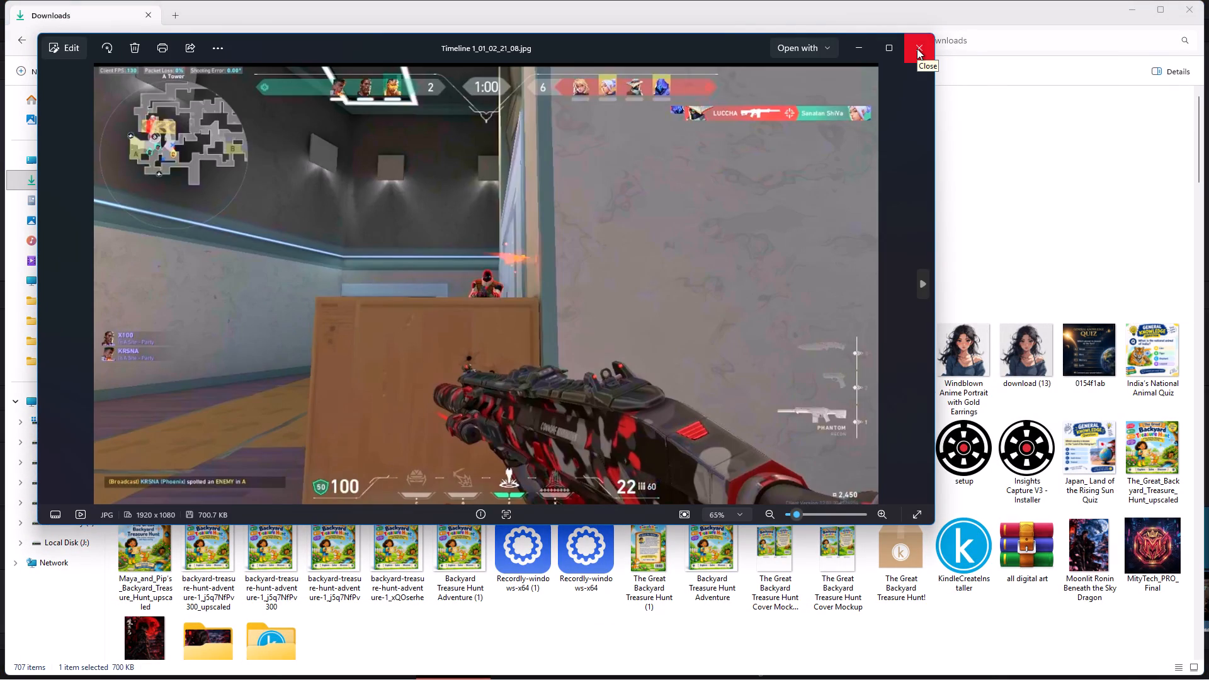
click(917, 48)
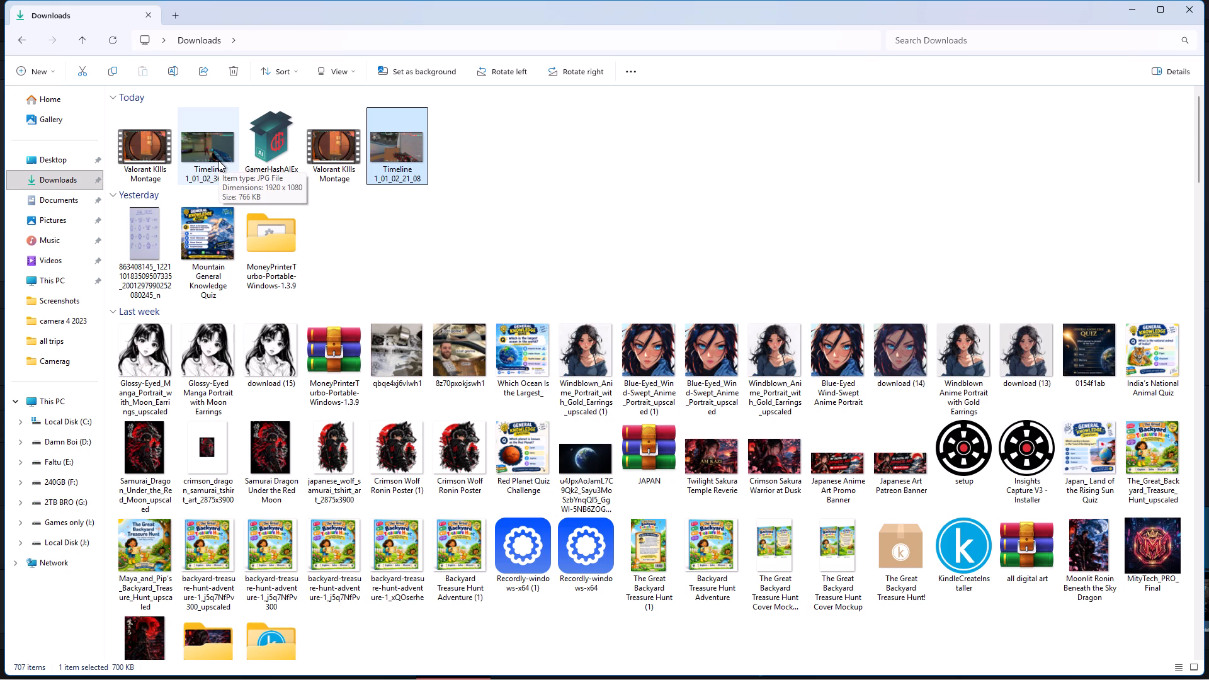
click(465, 244)
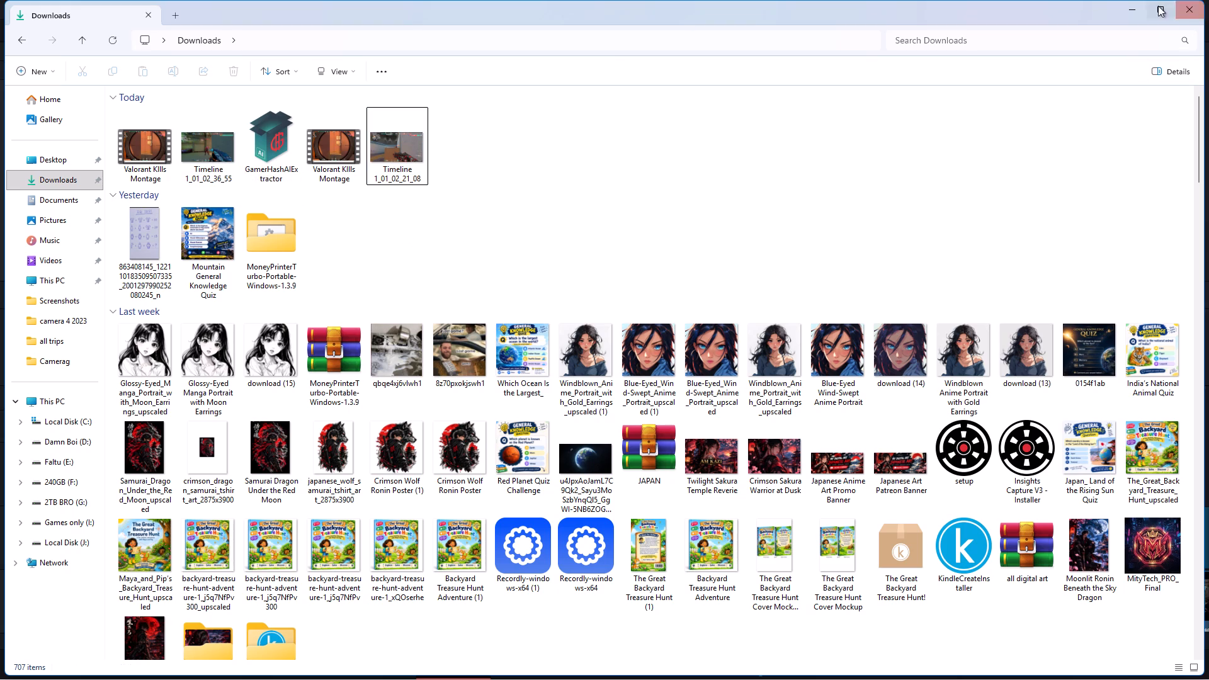
click(1134, 7)
Close DaVinci Resolve.
click(1186, 14)
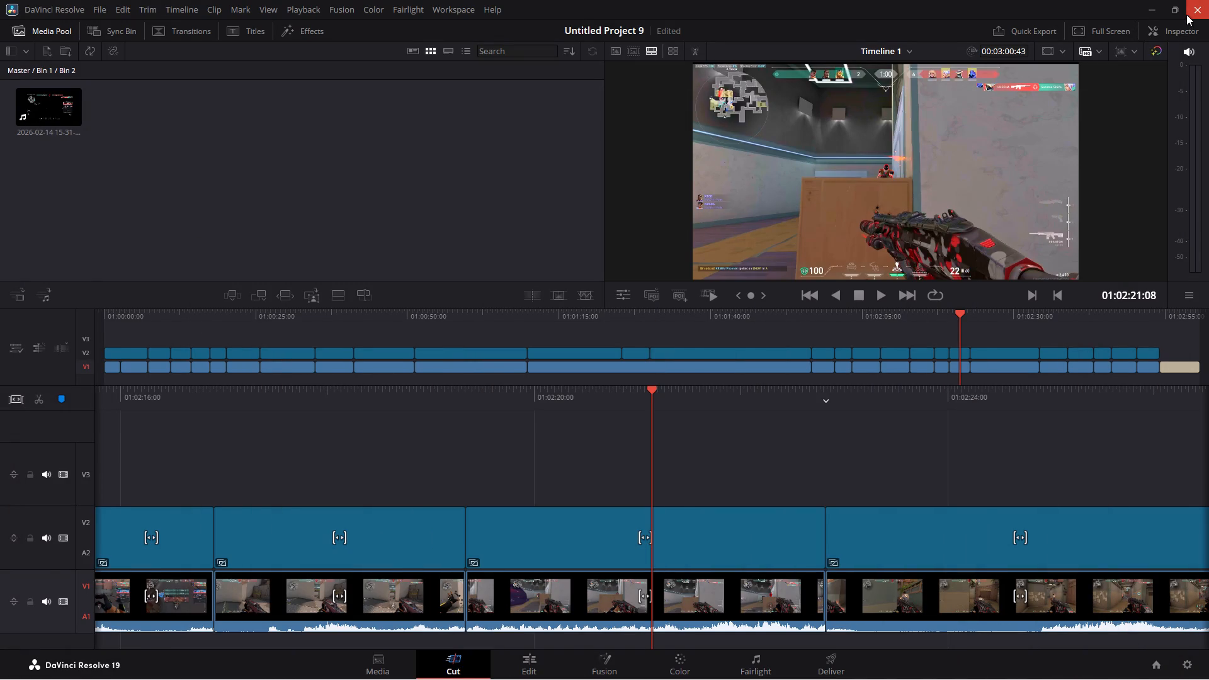